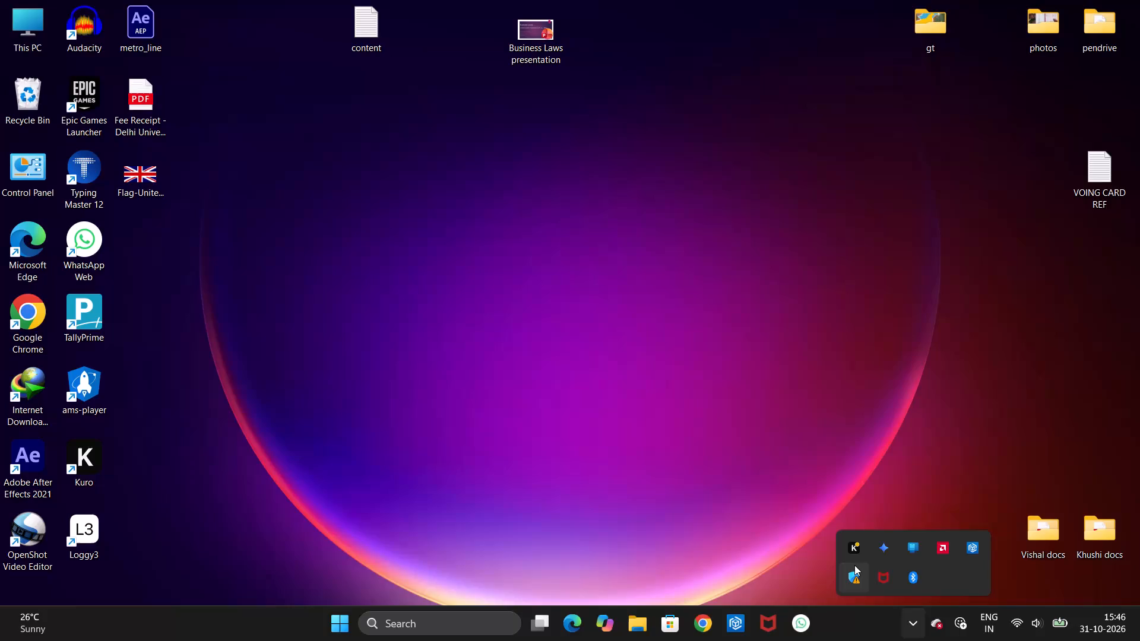
Open the metro_line After Effects project from the desktop.
left_click(367, 294)
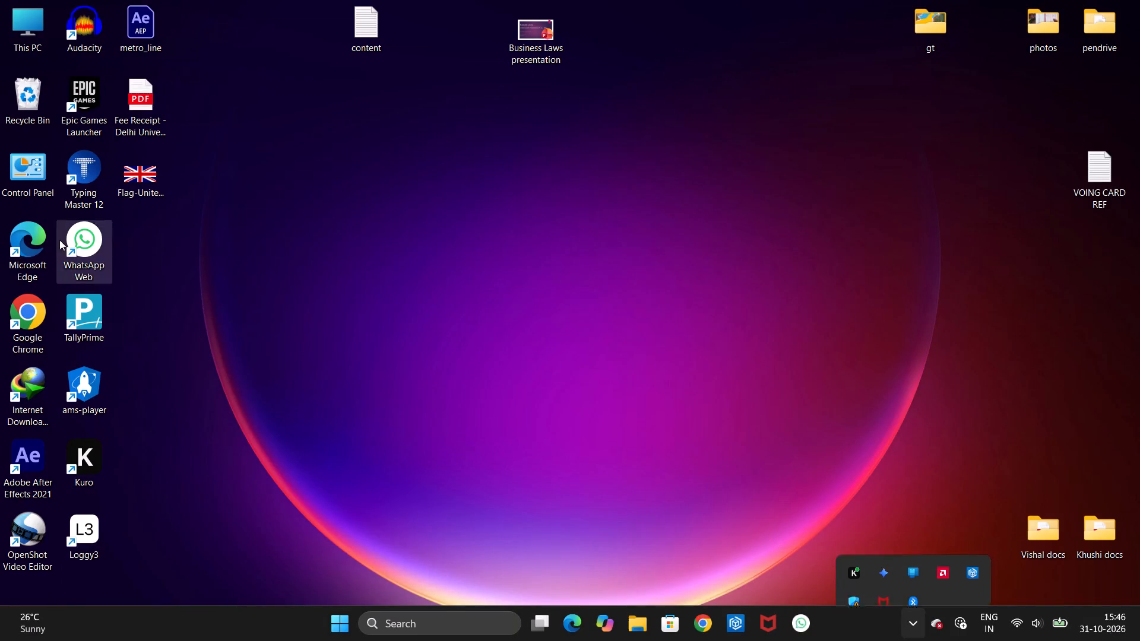
double_click(123, 33)
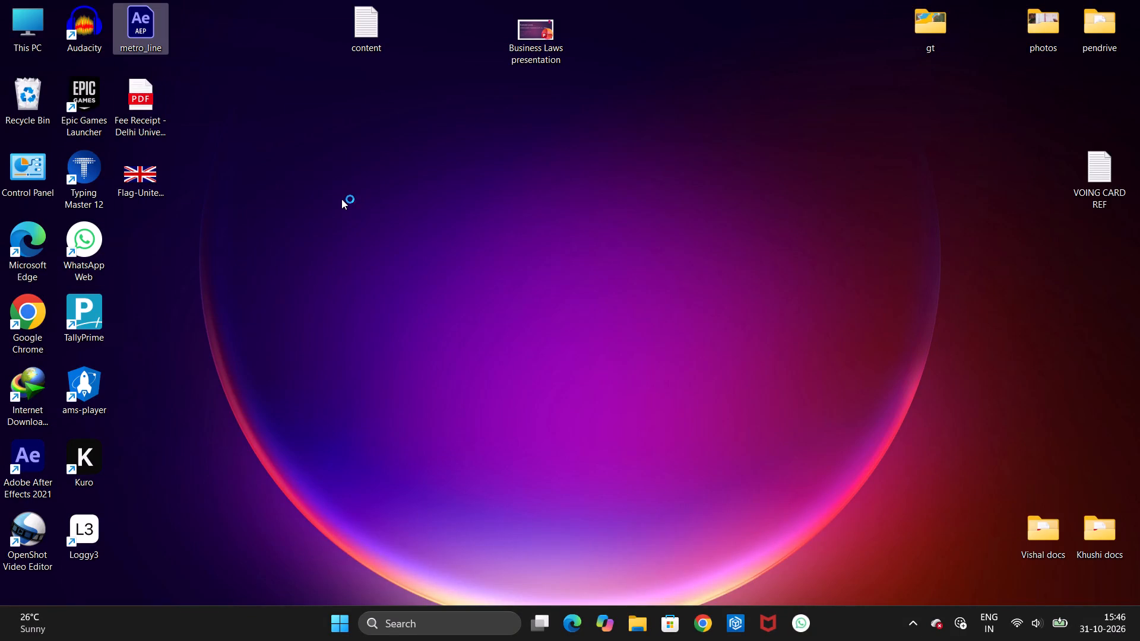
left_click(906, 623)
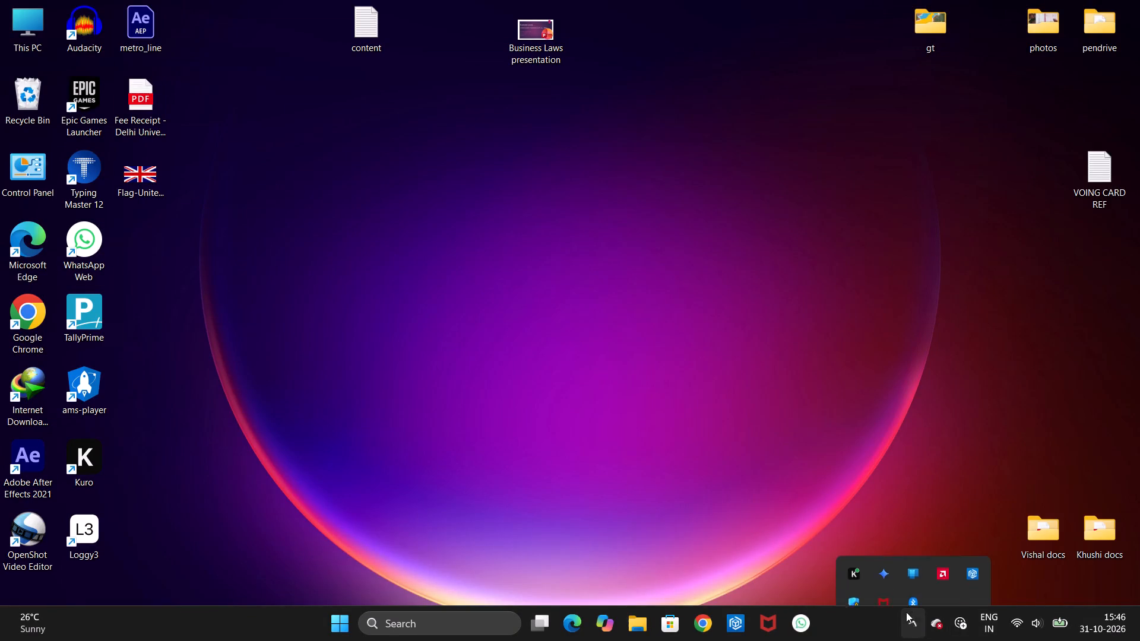
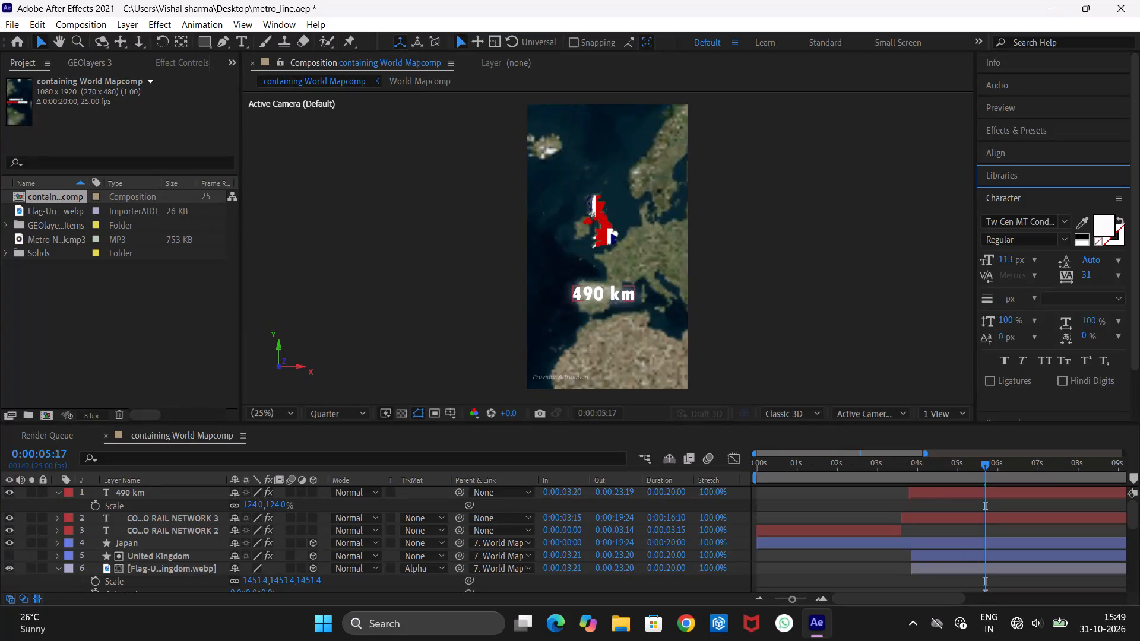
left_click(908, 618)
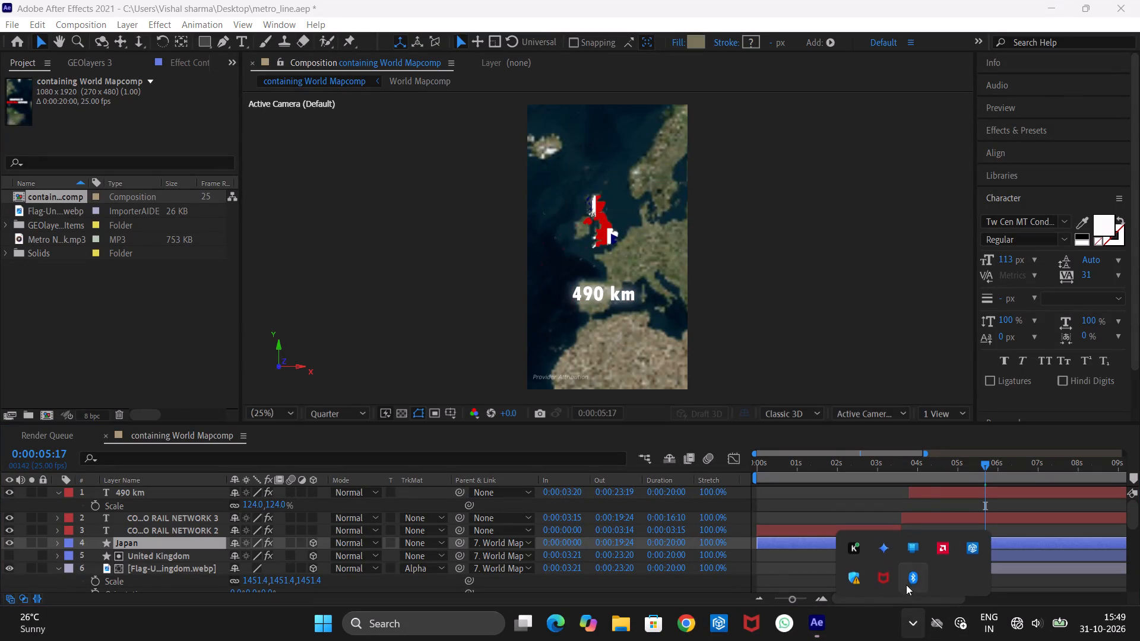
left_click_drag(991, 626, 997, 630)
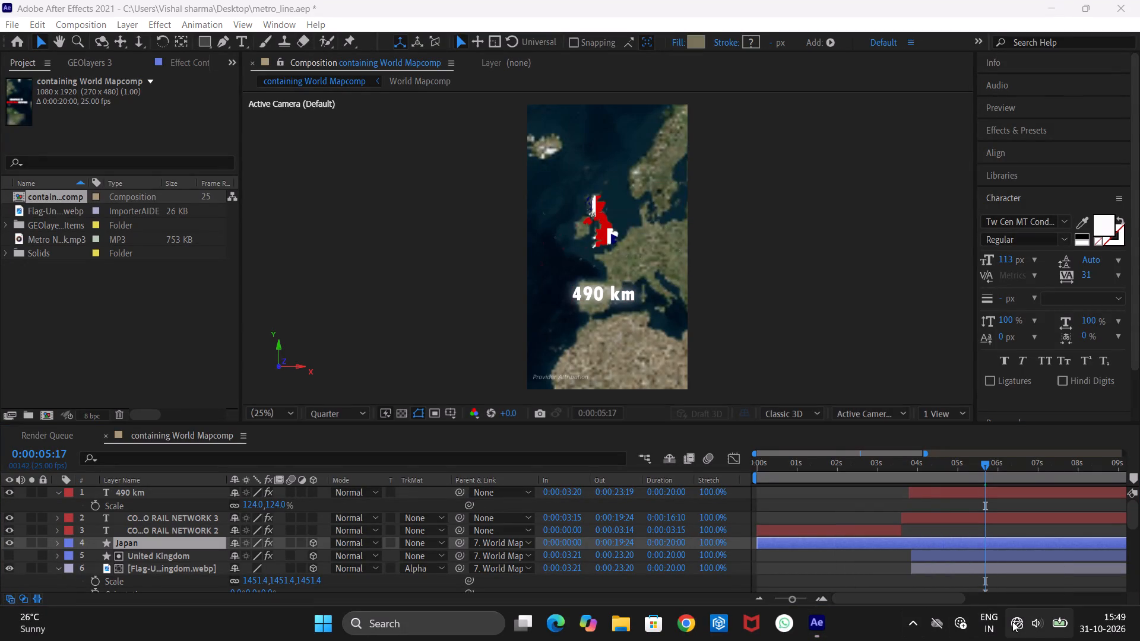
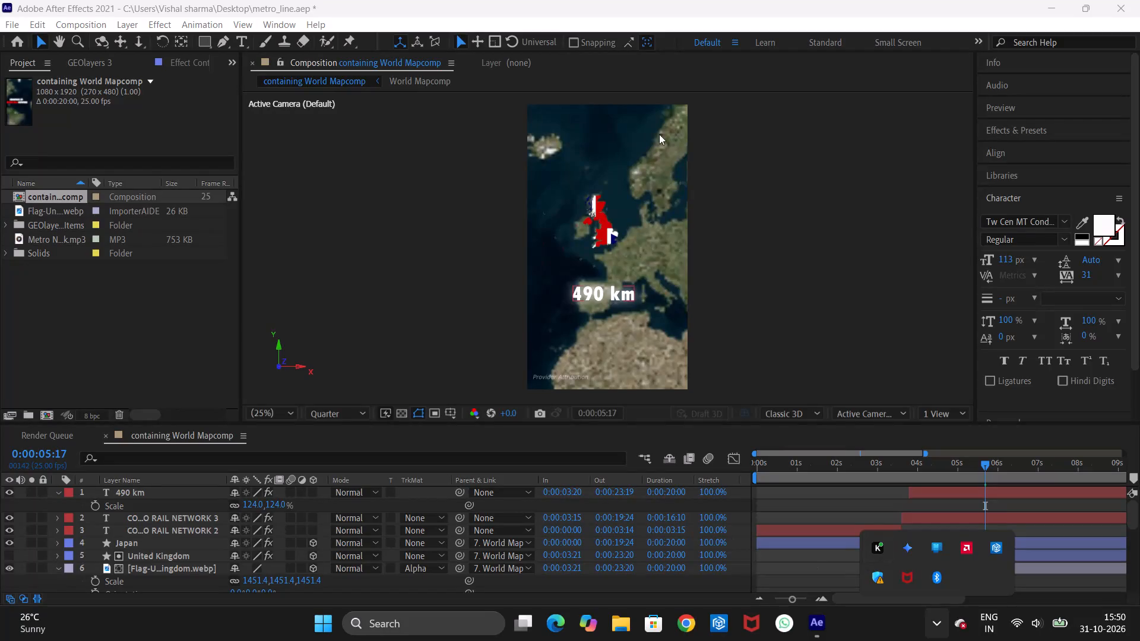
Preview the opening title animation over the map from the start of the composition.
left_click(716, 0)
left_click_drag(889, 484, 883, 484)
left_click_drag(867, 472, 835, 464)
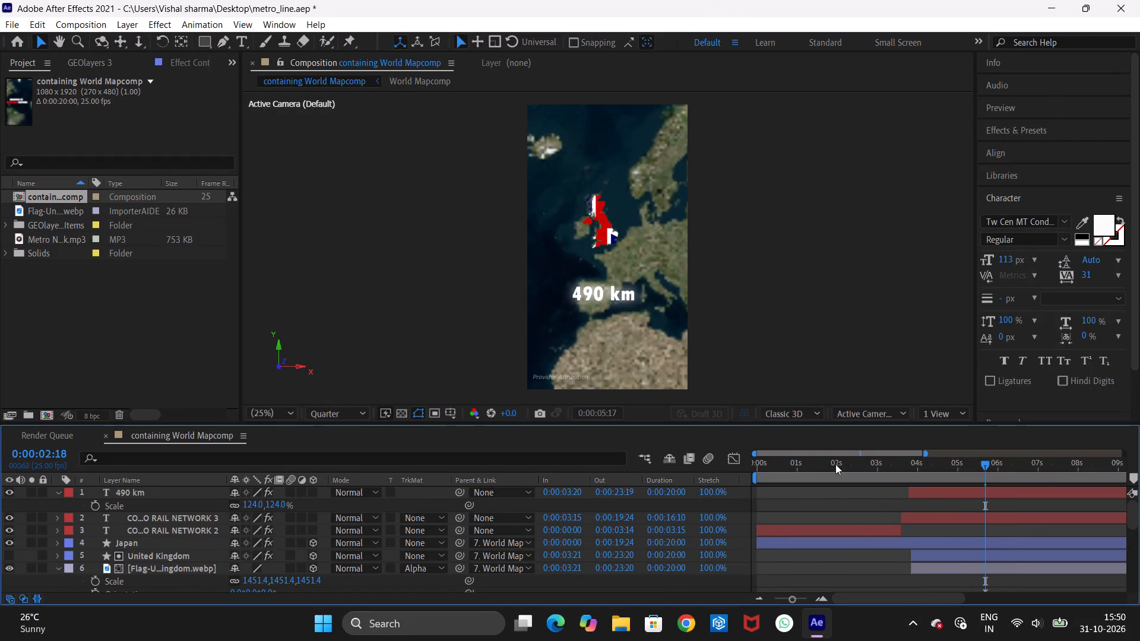
left_click_drag(835, 464, 681, 456)
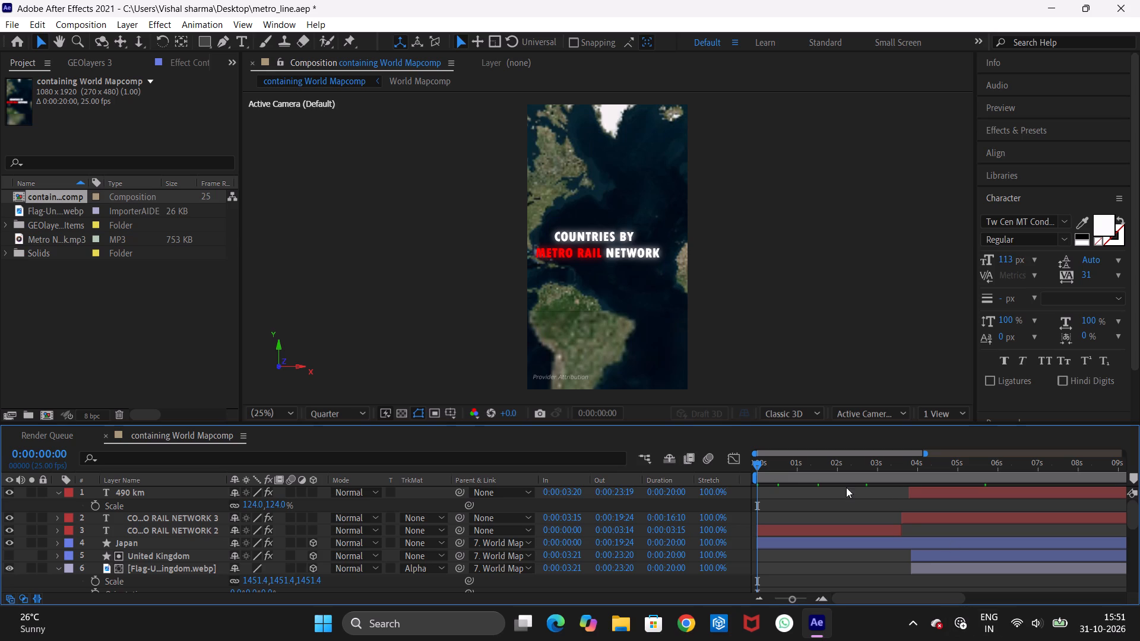
left_click_drag(764, 465, 720, 453)
key("space")
key("space")
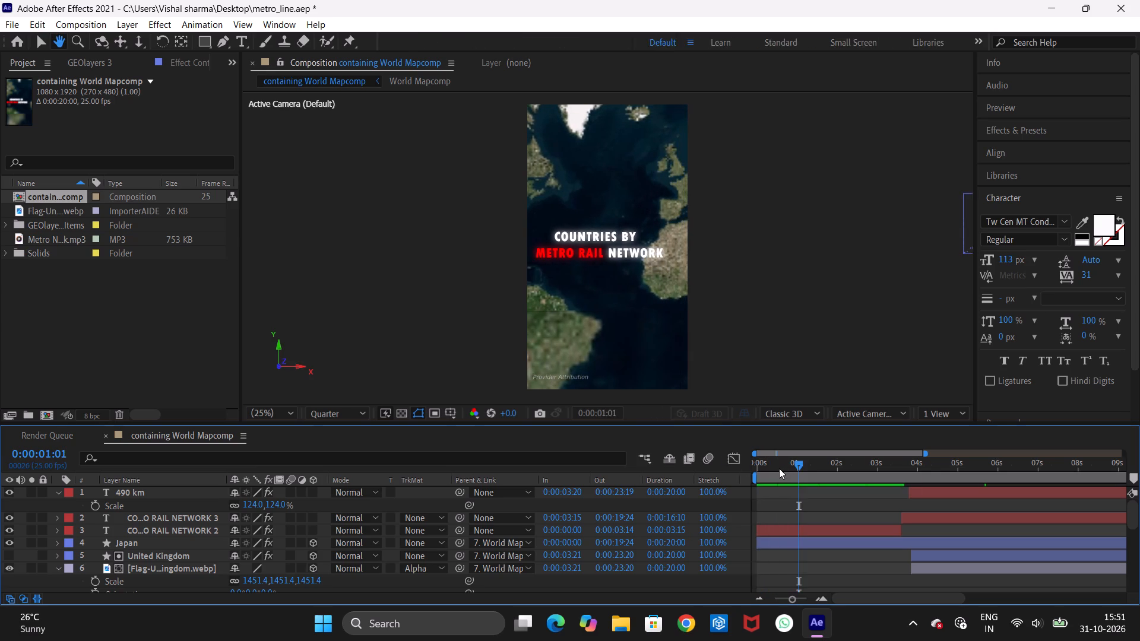
left_click_drag(778, 468, 686, 456)
key("space")
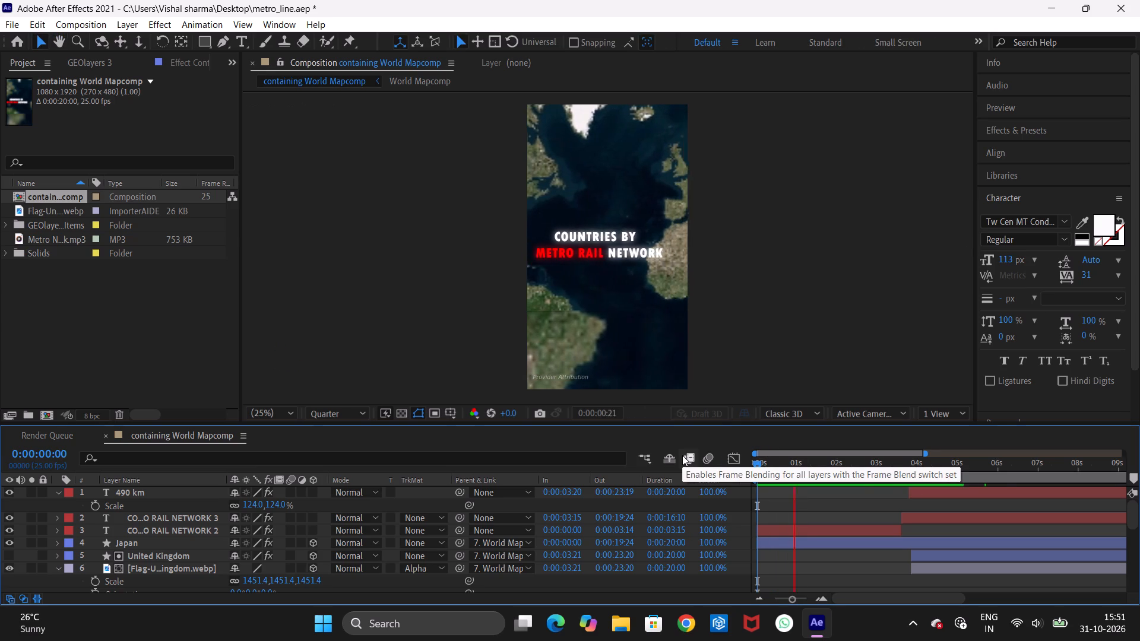
key("space")
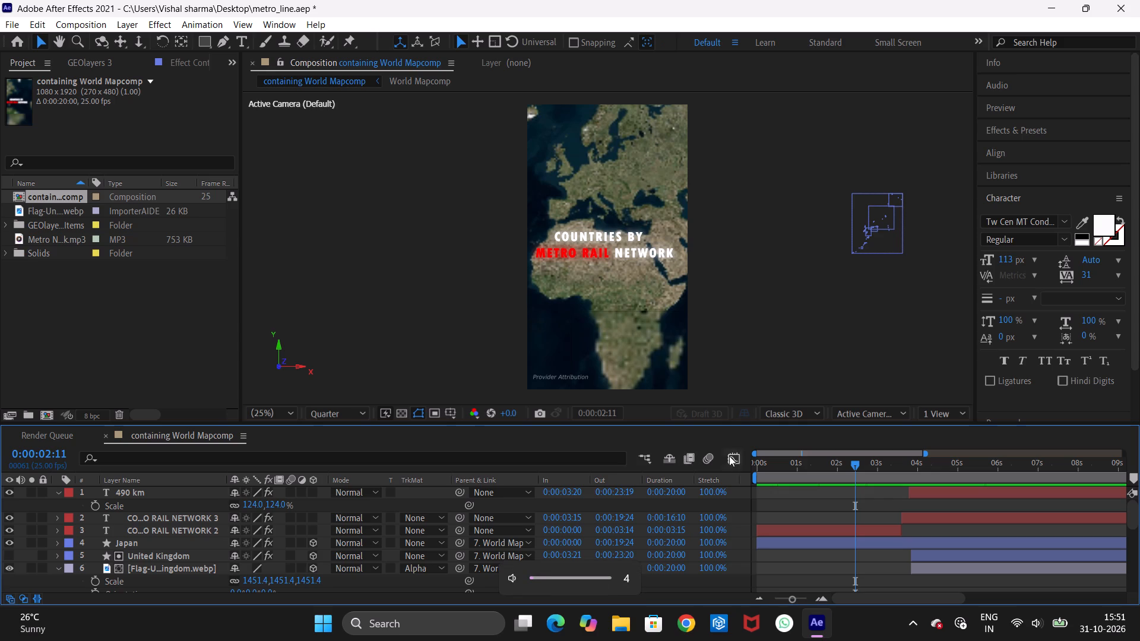
left_click_drag(774, 460, 696, 443)
key("space")
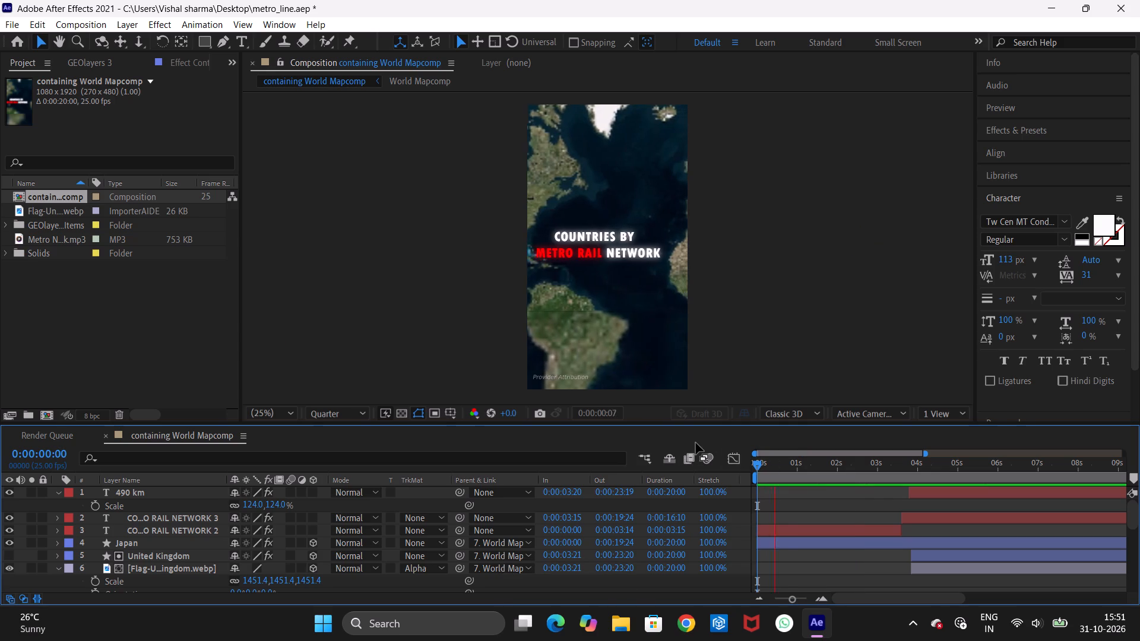
key("space")
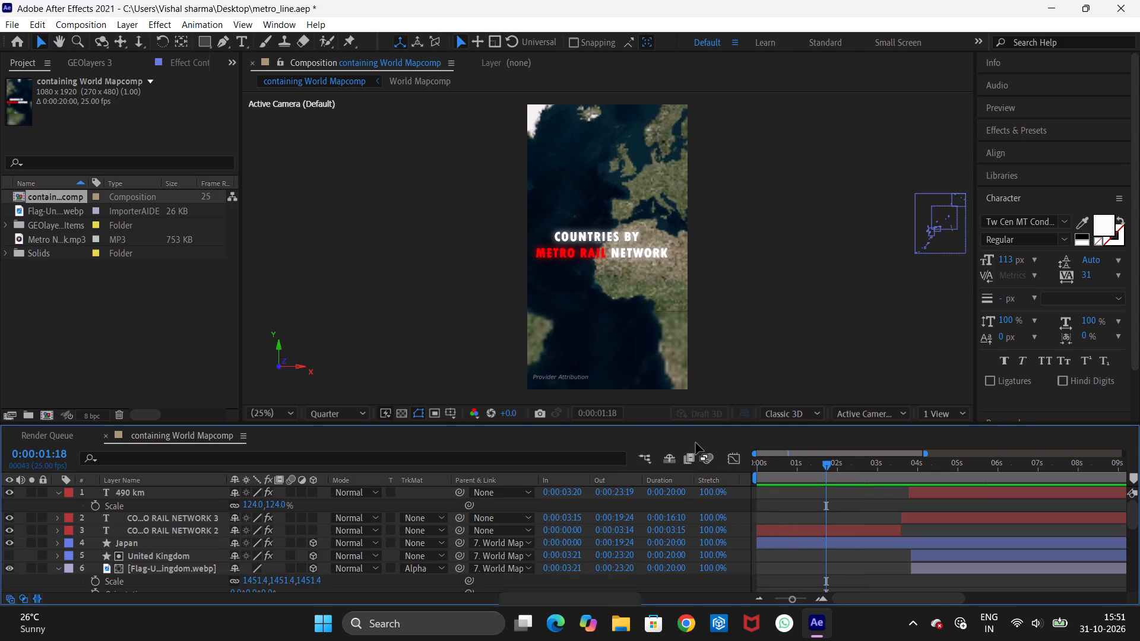
Play back the transition from the title text to the United Kingdom flag and the 490 km label.
key("space")
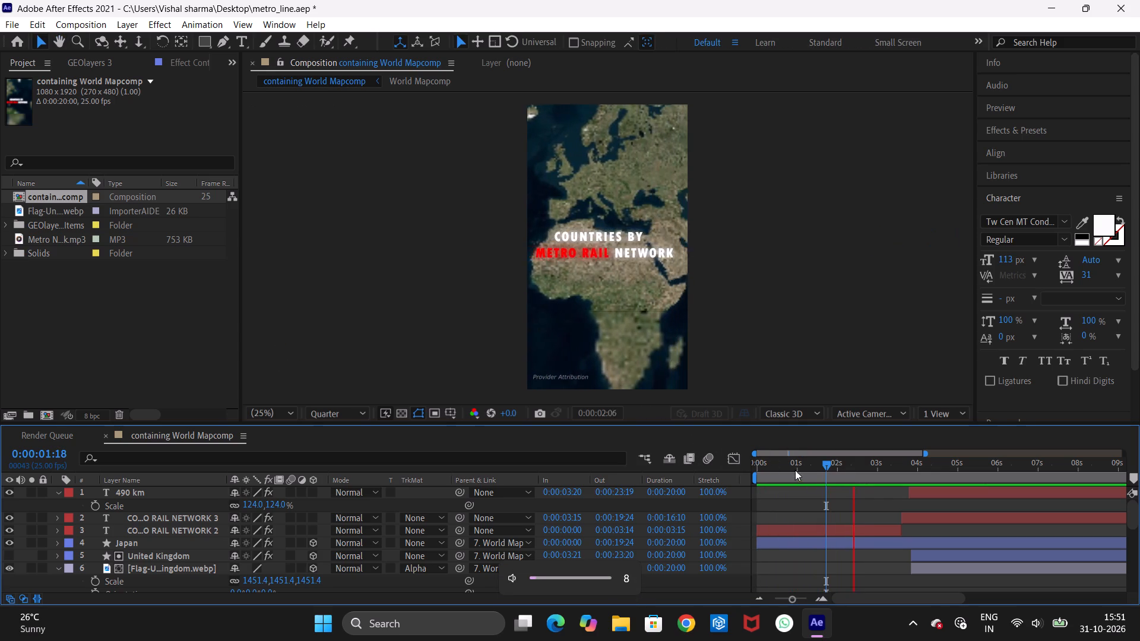
key("space")
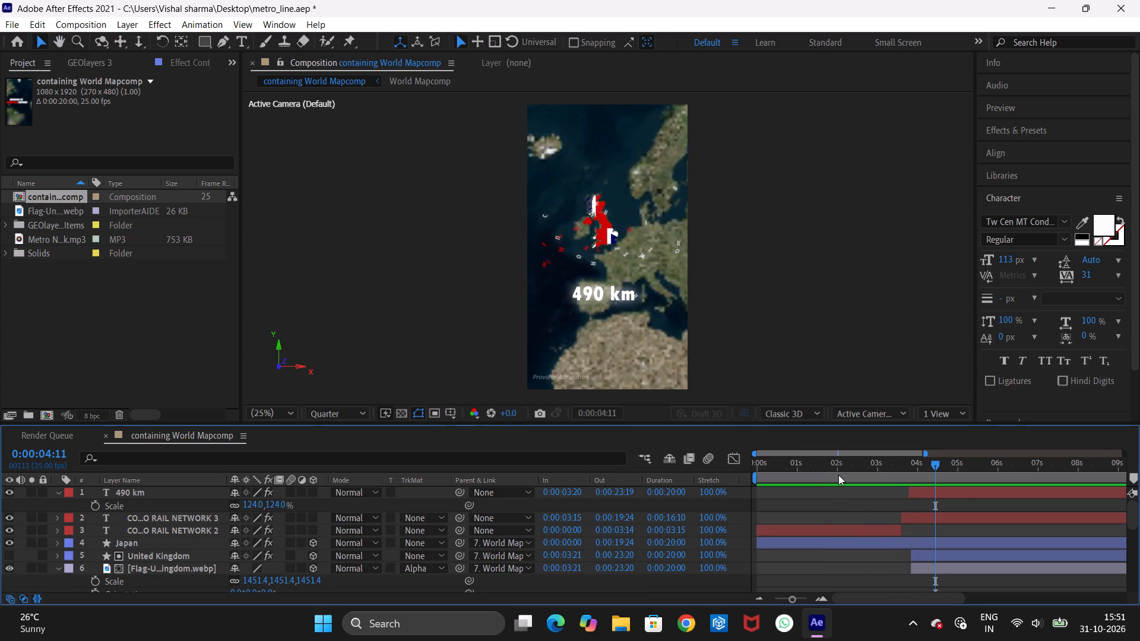
key("space")
key("space")
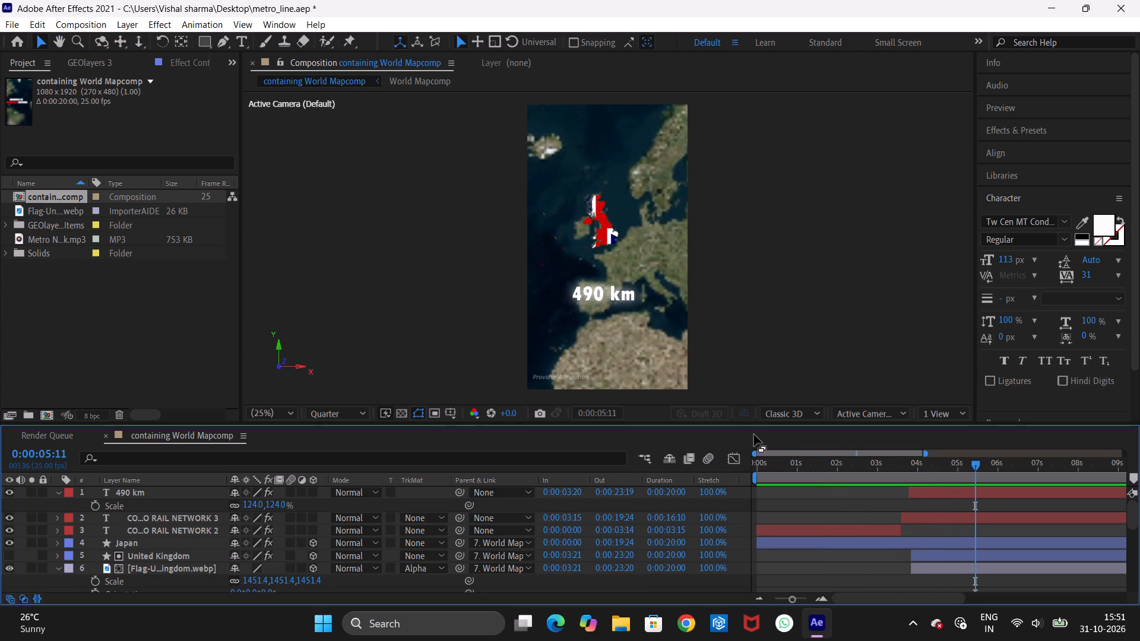
left_click_drag(879, 477, 868, 473)
key("space")
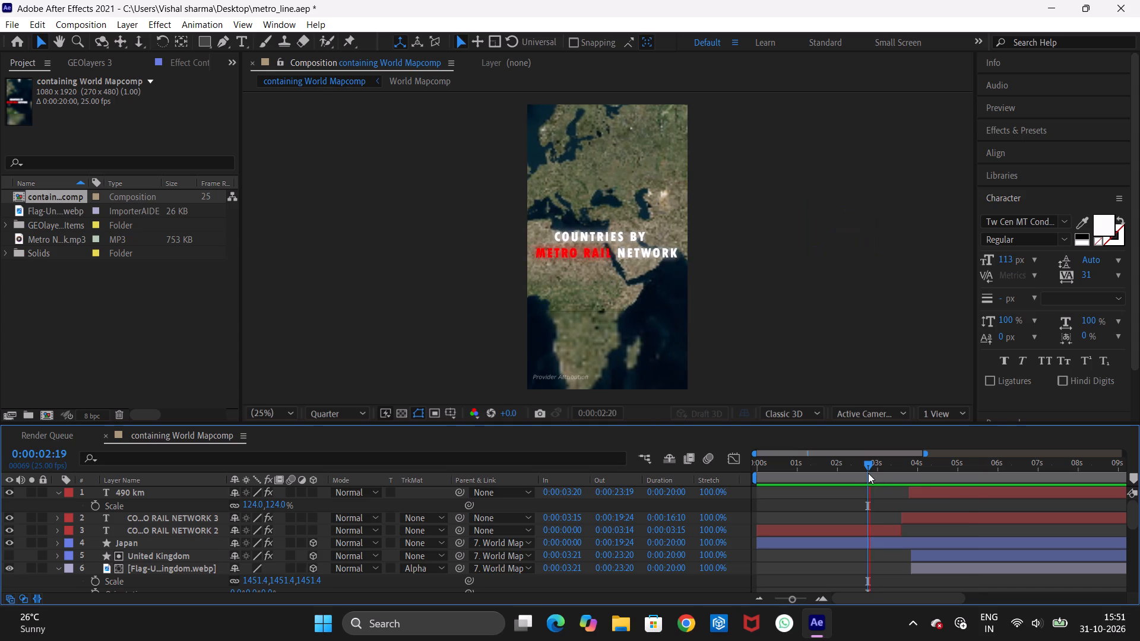
key("space")
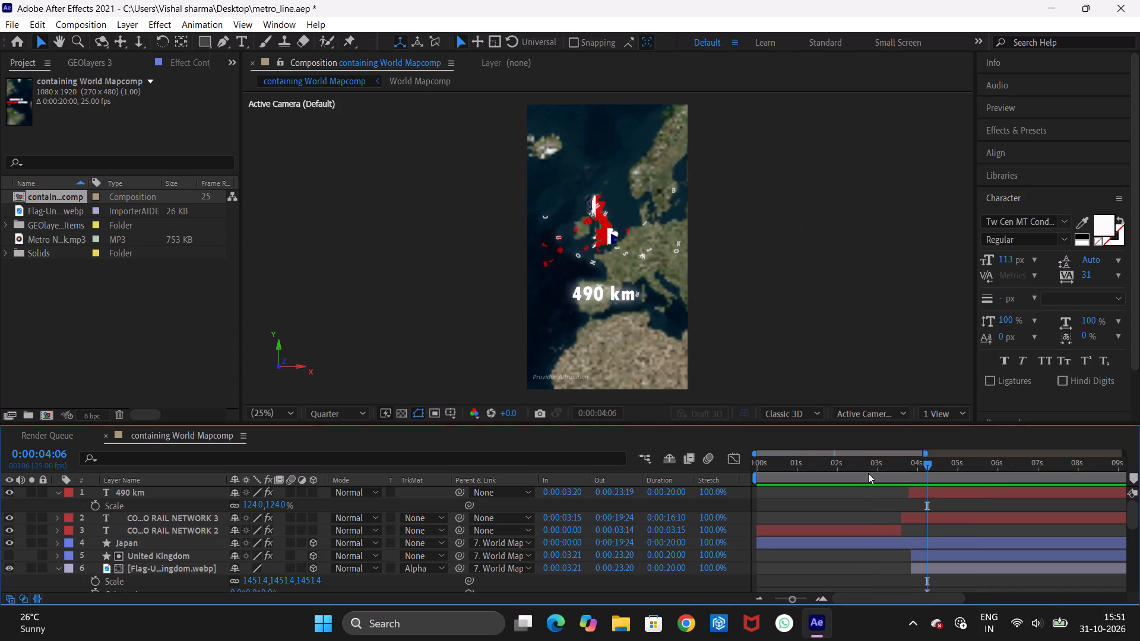
key("space")
key("space")
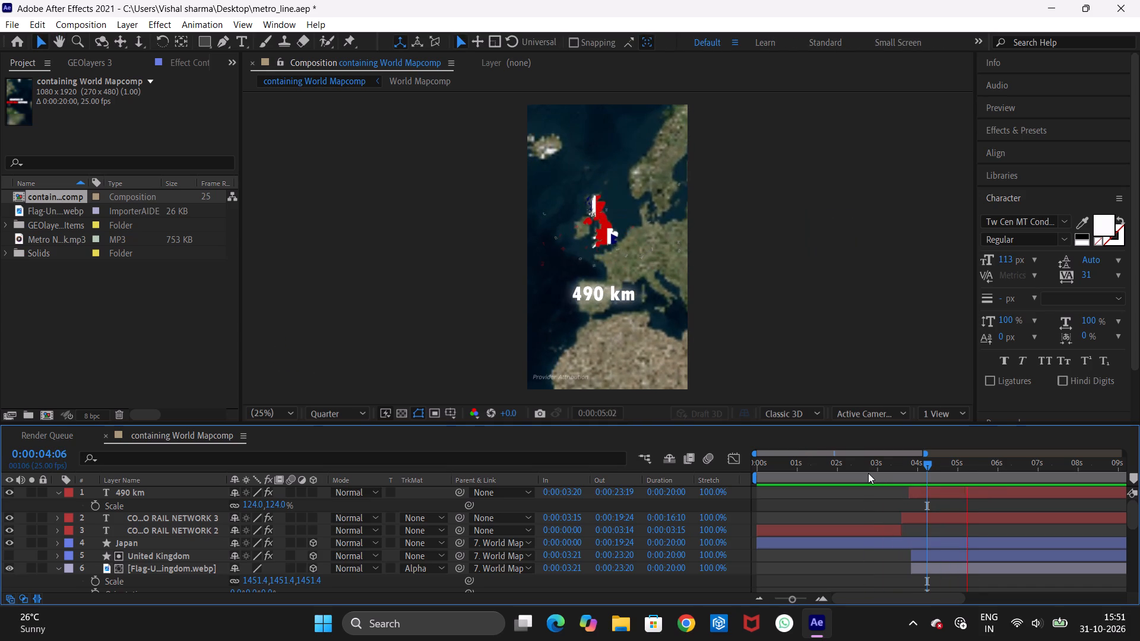
Retry the user authentication in the GEOlayers 3 extension.
left_click_drag(1133, 510, 1139, 640)
left_click(93, 59)
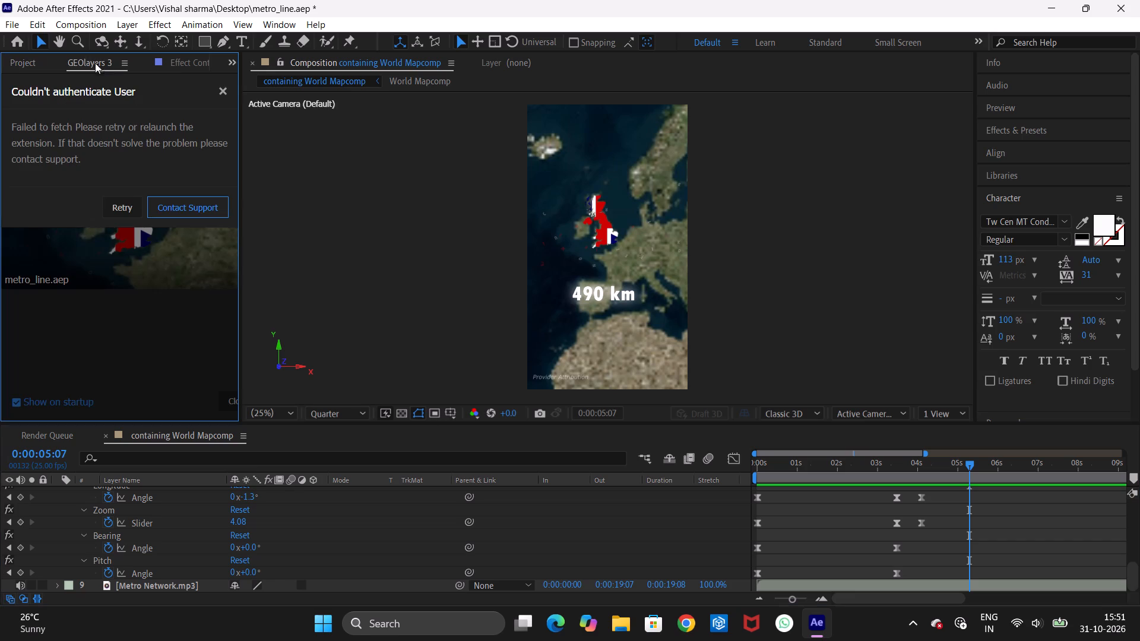
left_click(127, 199)
Reopen the recent metro_line.aep project through GEOlayers 3, saving the current changes first.
left_click(109, 263)
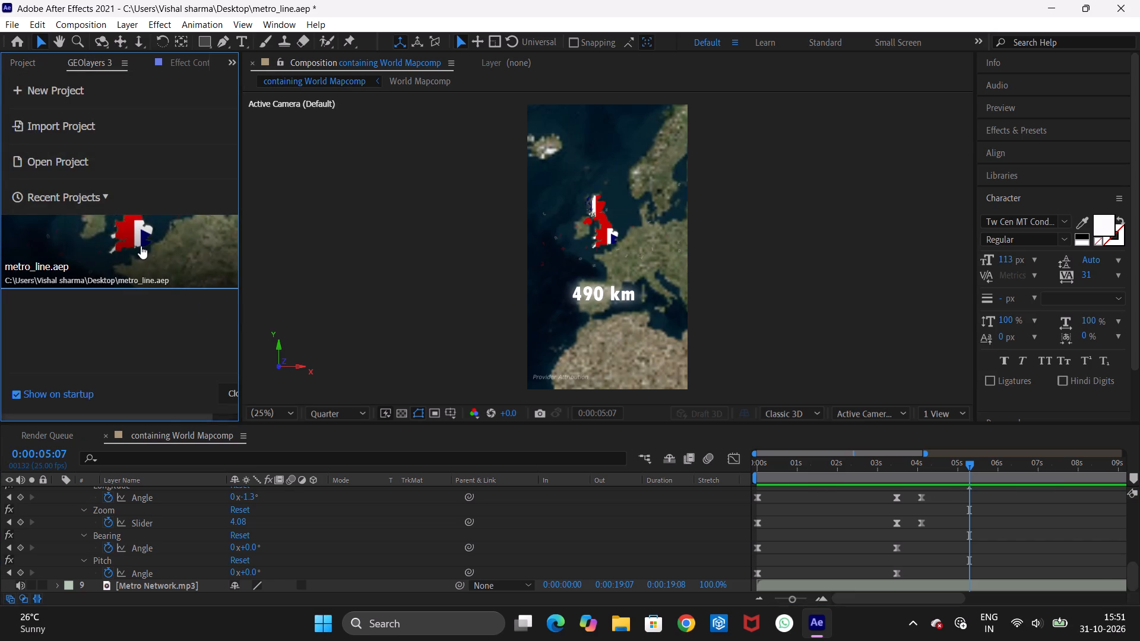
left_click(112, 245)
left_click(520, 321)
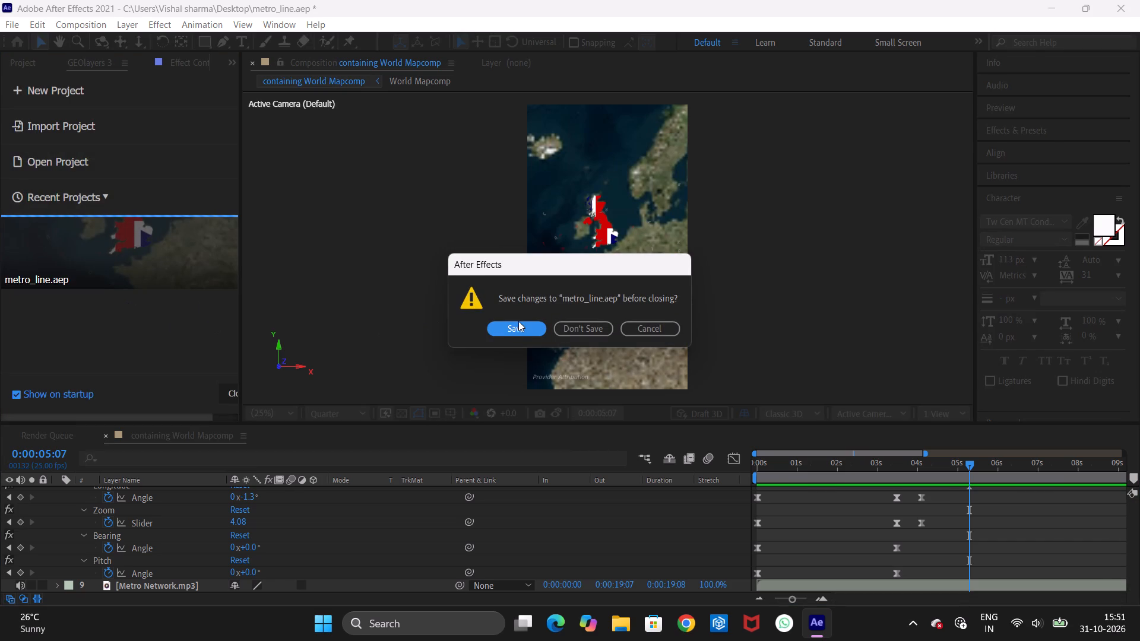
left_click(501, 326)
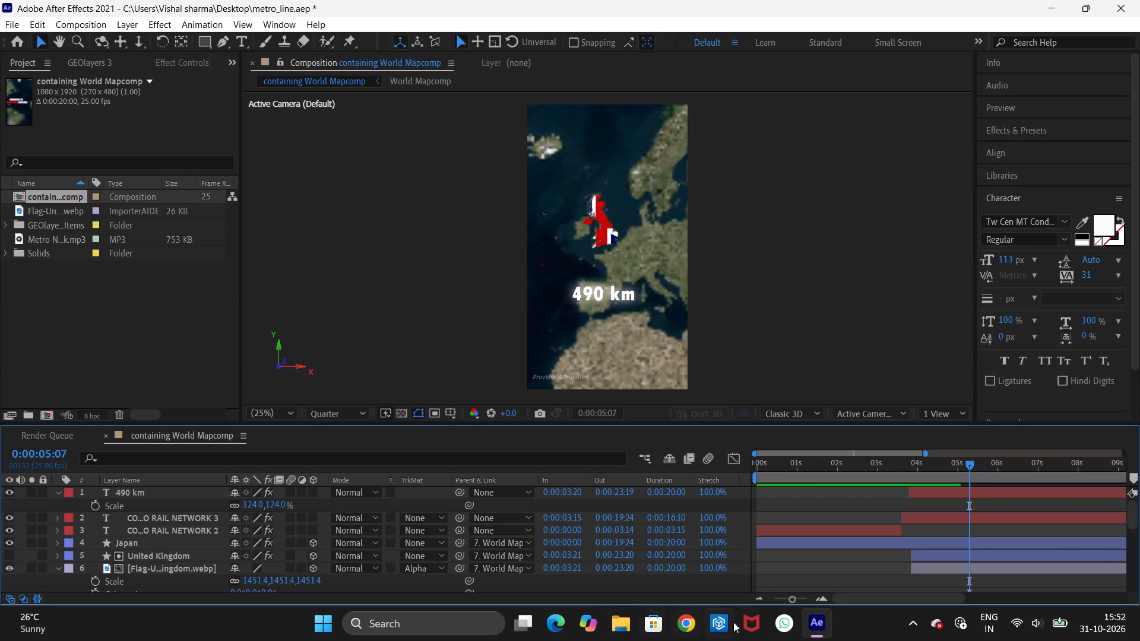
Switch to Chrome and search Google for "top 3 highest metro leingth country".
left_click(673, 623)
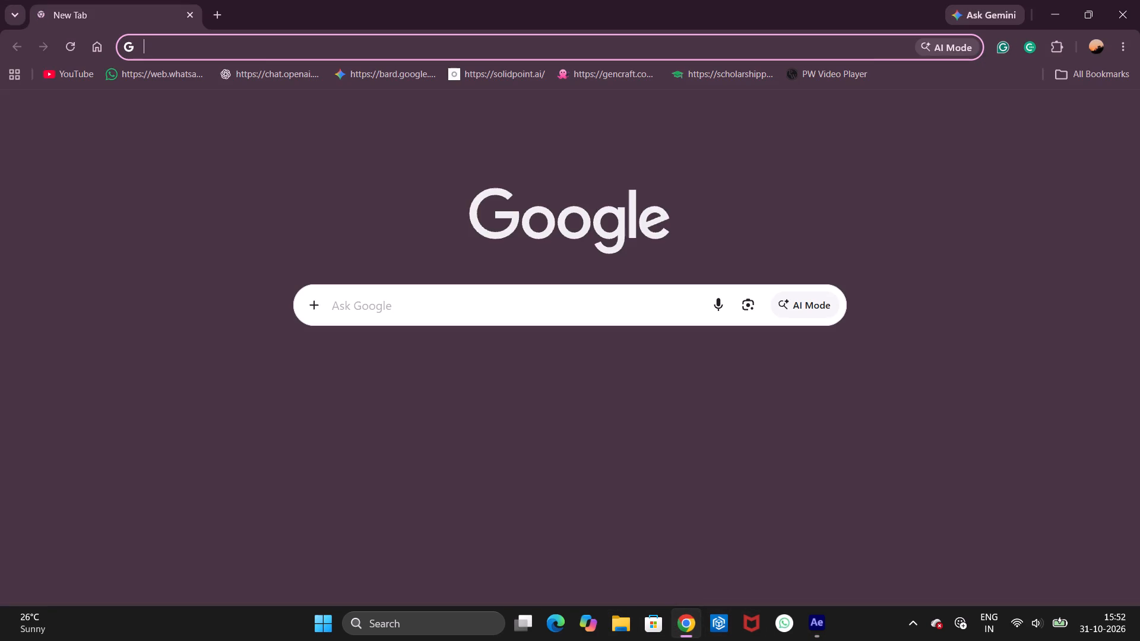
type("top")
key("space")
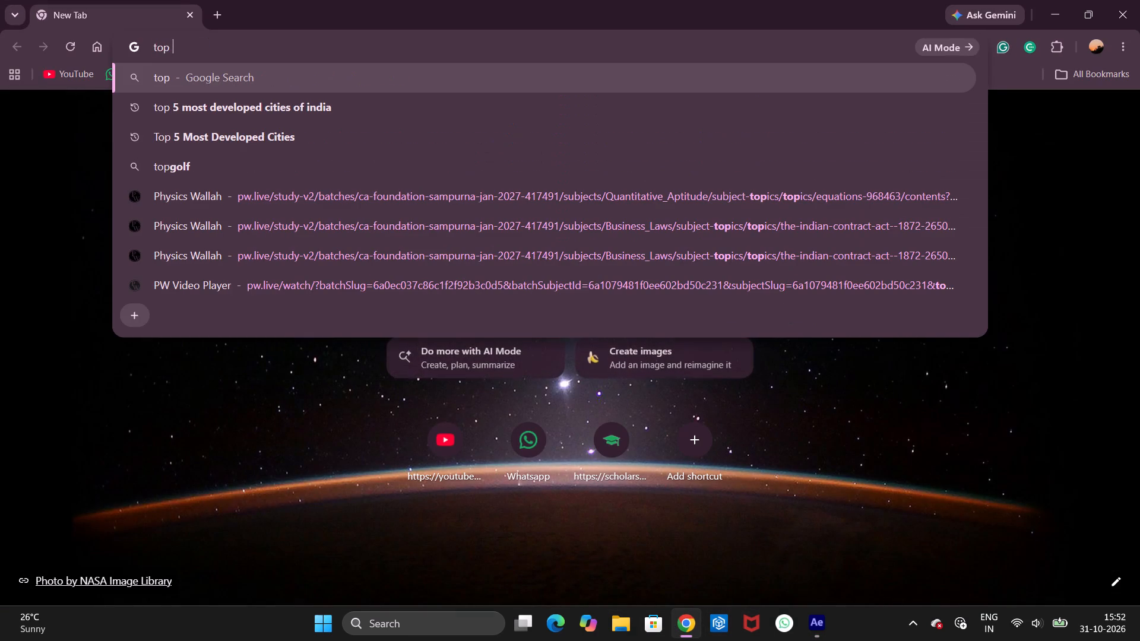
type("3 m")
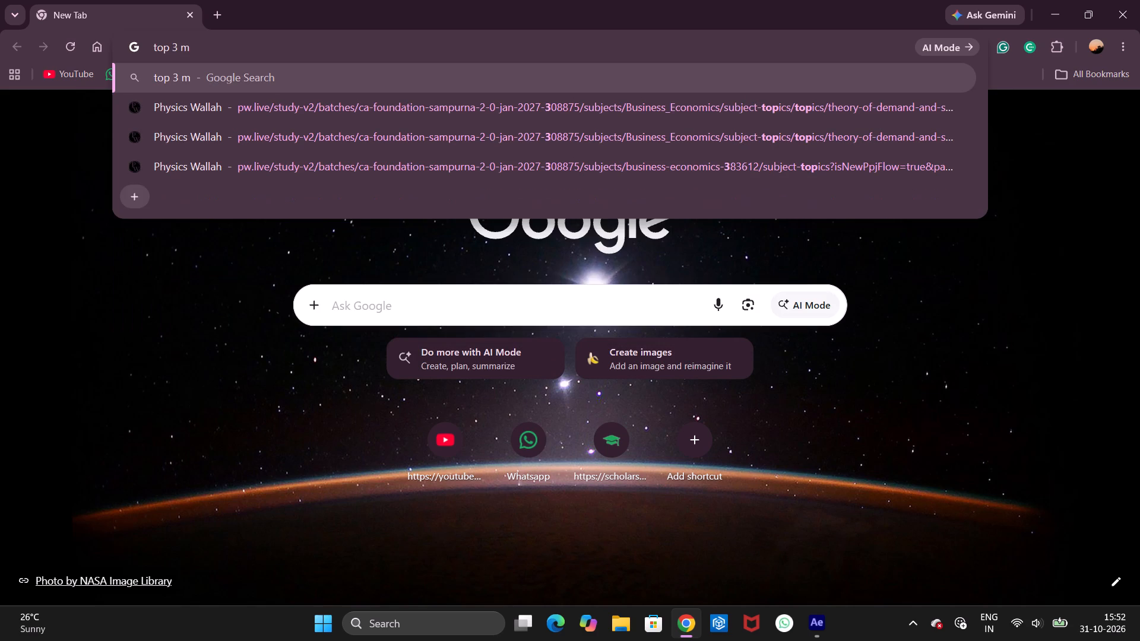
key("BackSpace")
type("highest")
key("space")
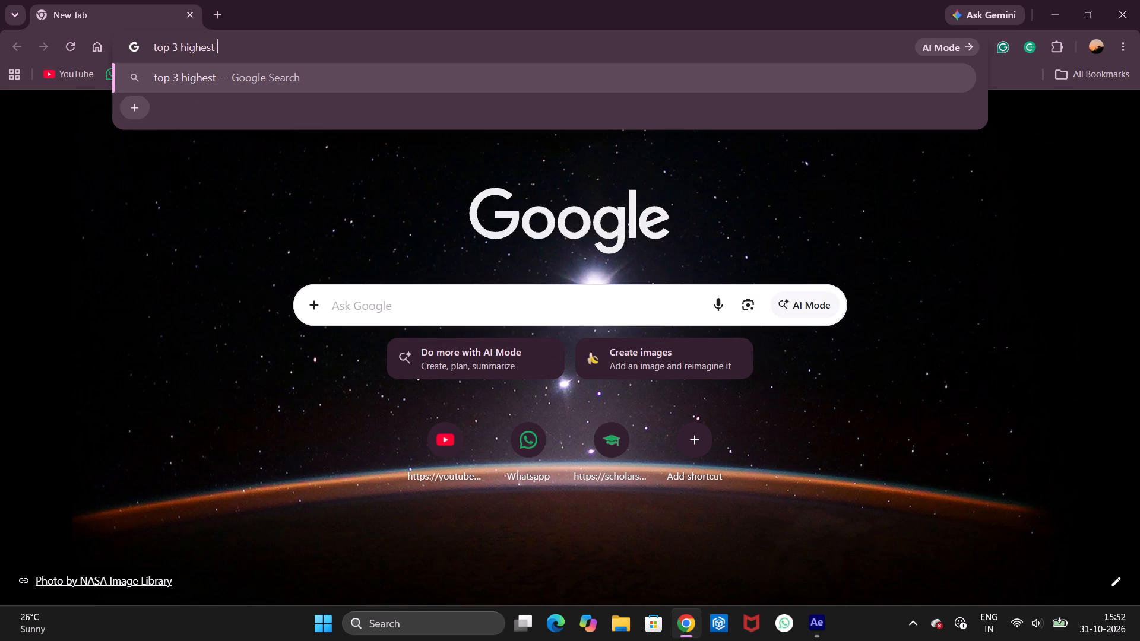
type("metro leingth c")
type("ou")
type("ntry")
key("Return")
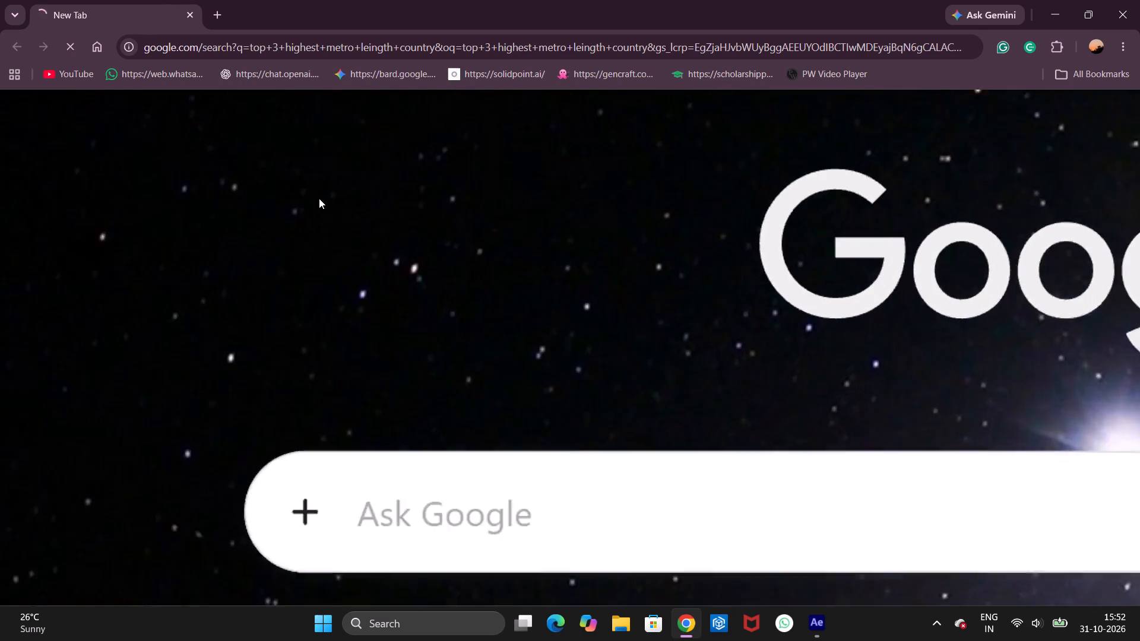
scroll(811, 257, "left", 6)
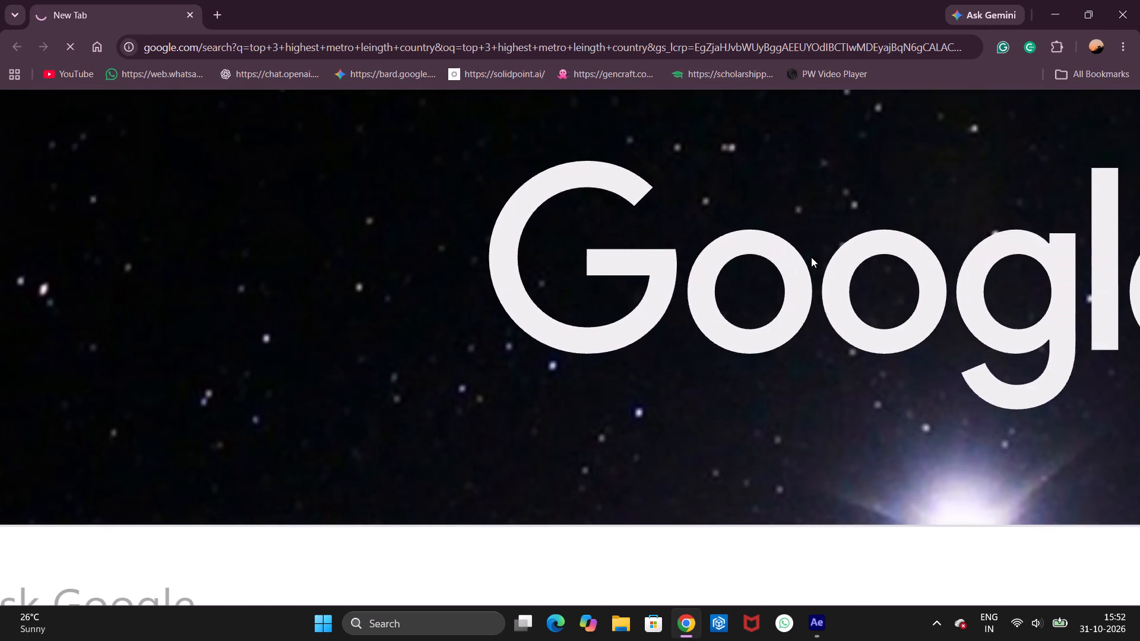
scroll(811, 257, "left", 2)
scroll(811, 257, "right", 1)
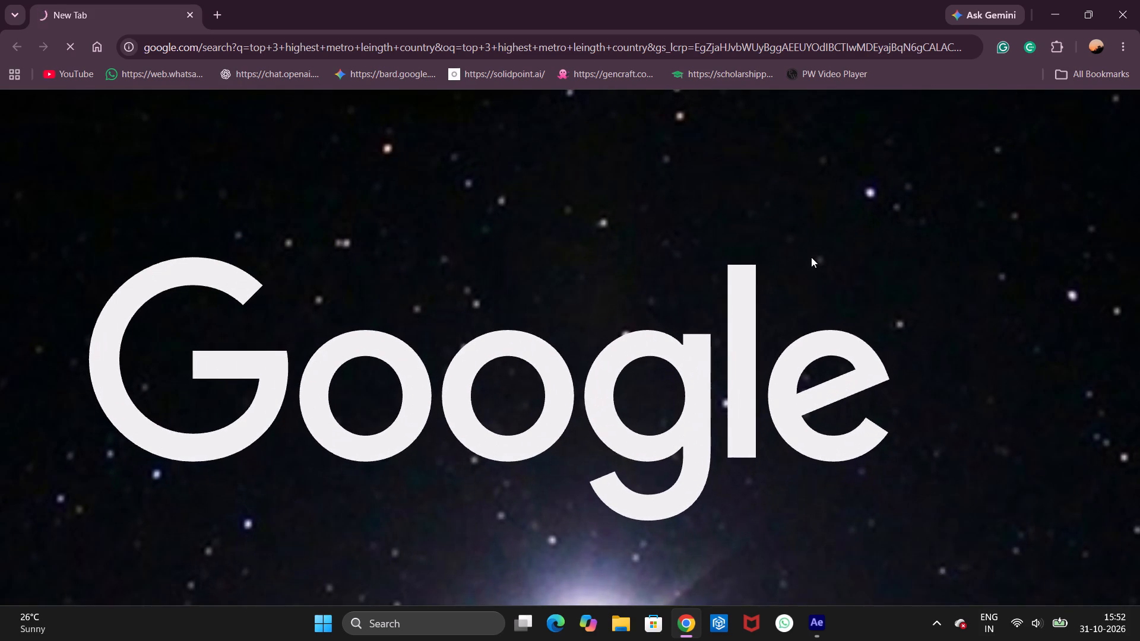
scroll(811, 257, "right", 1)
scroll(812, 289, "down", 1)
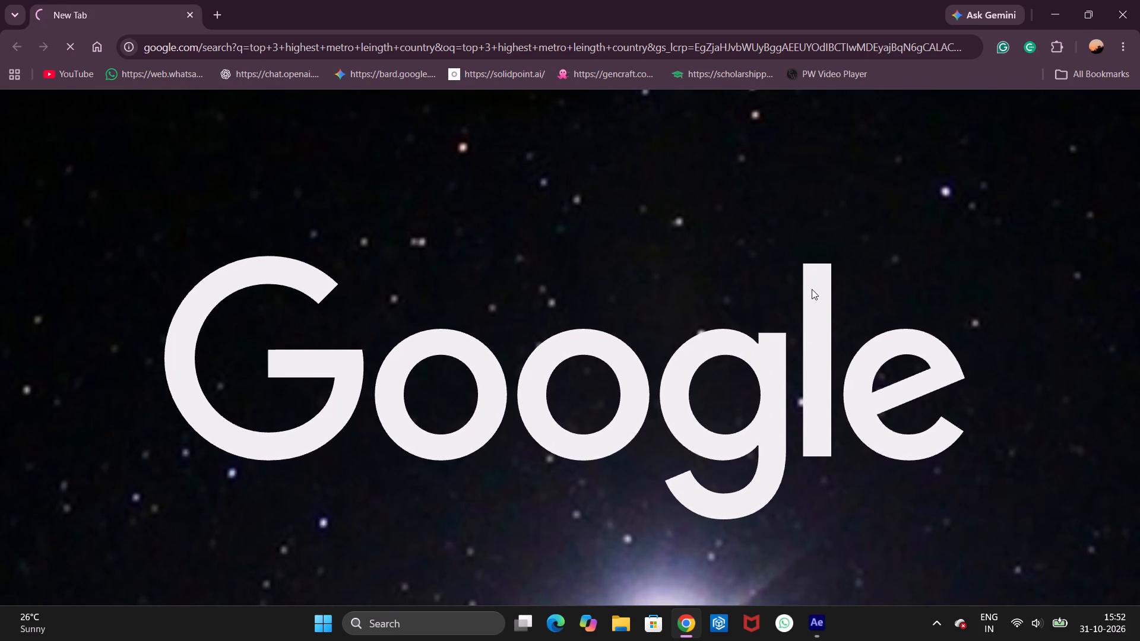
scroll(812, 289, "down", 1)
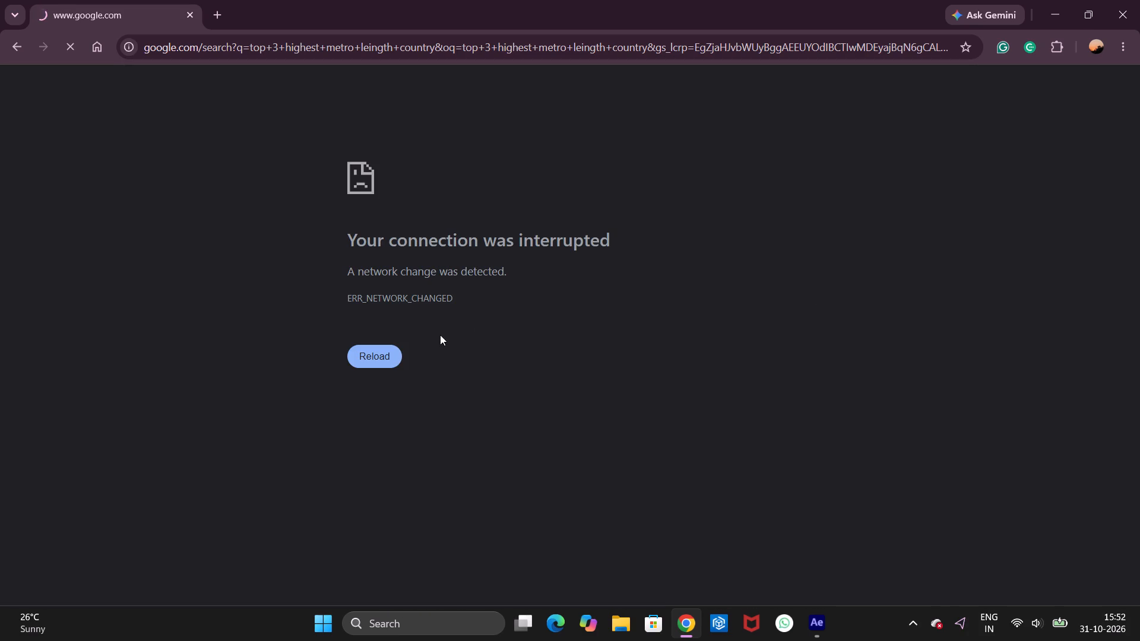
Try to reload the interrupted Google search page for the metro length query.
left_click(384, 359)
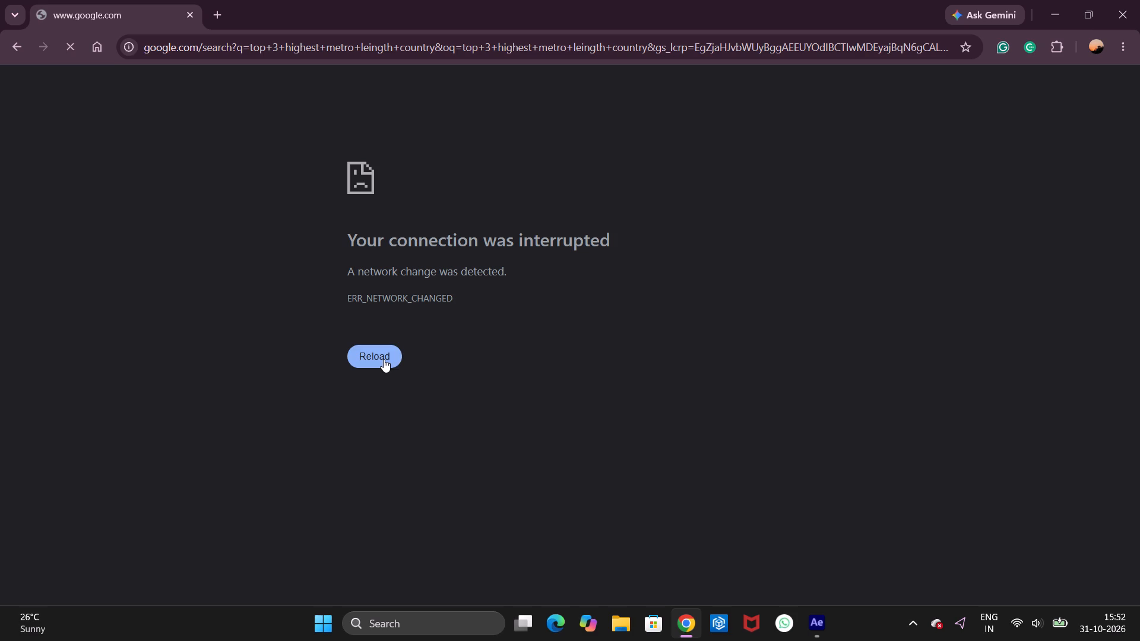
left_click(384, 359)
left_click(384, 359)
left_click(929, 615)
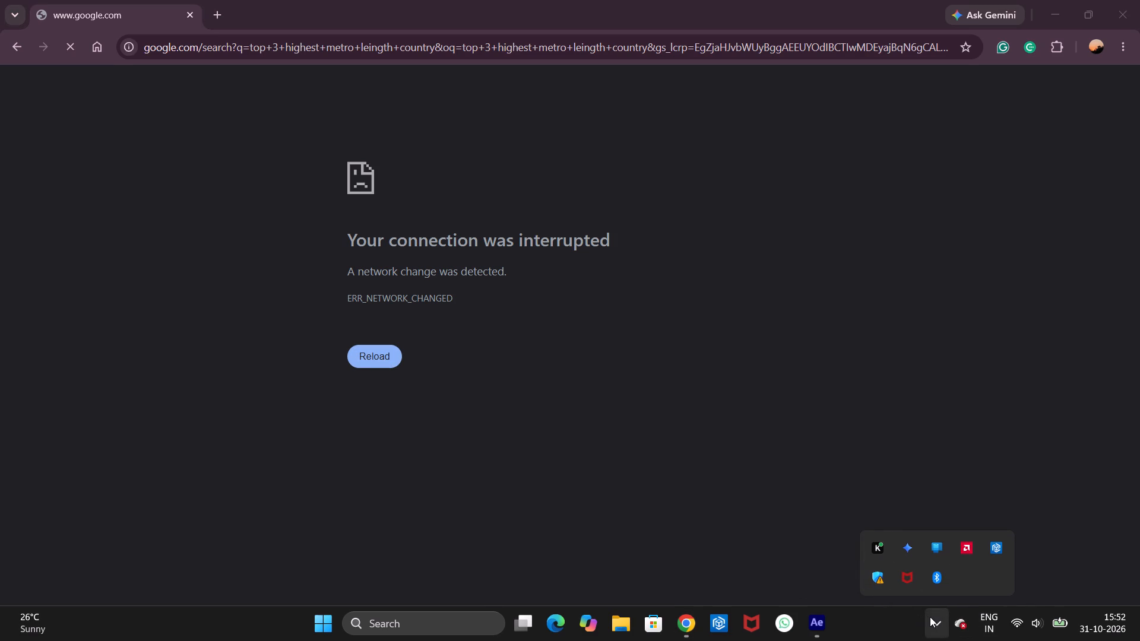
left_click(930, 617)
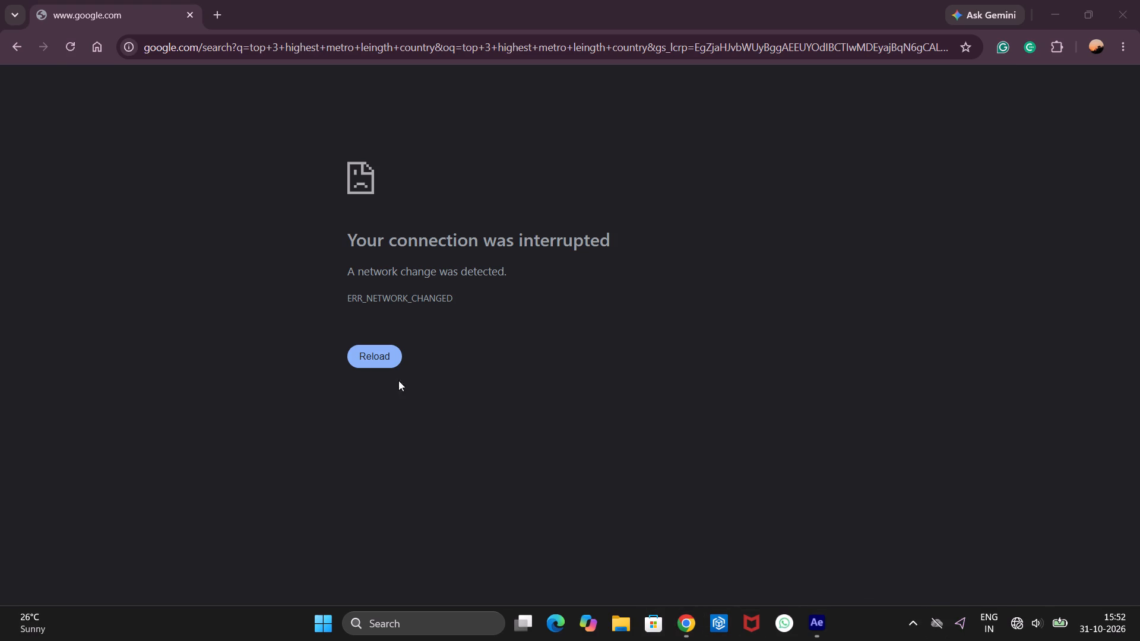
left_click(365, 358)
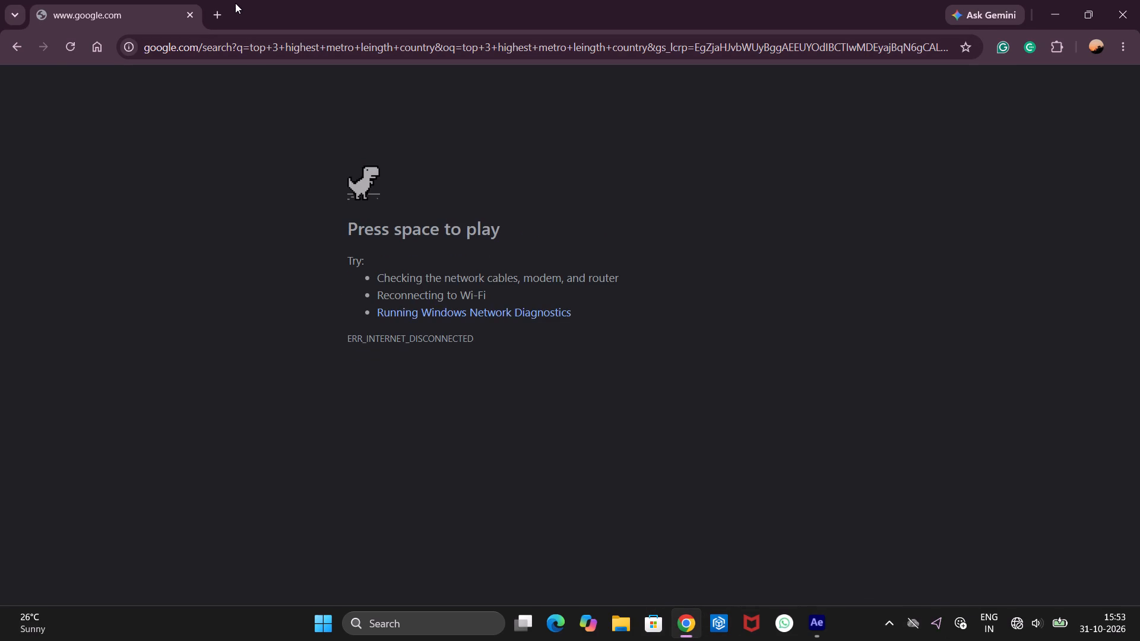
Stop loading the offline Google search page and return to the browser's new tab page.
left_click(369, 186)
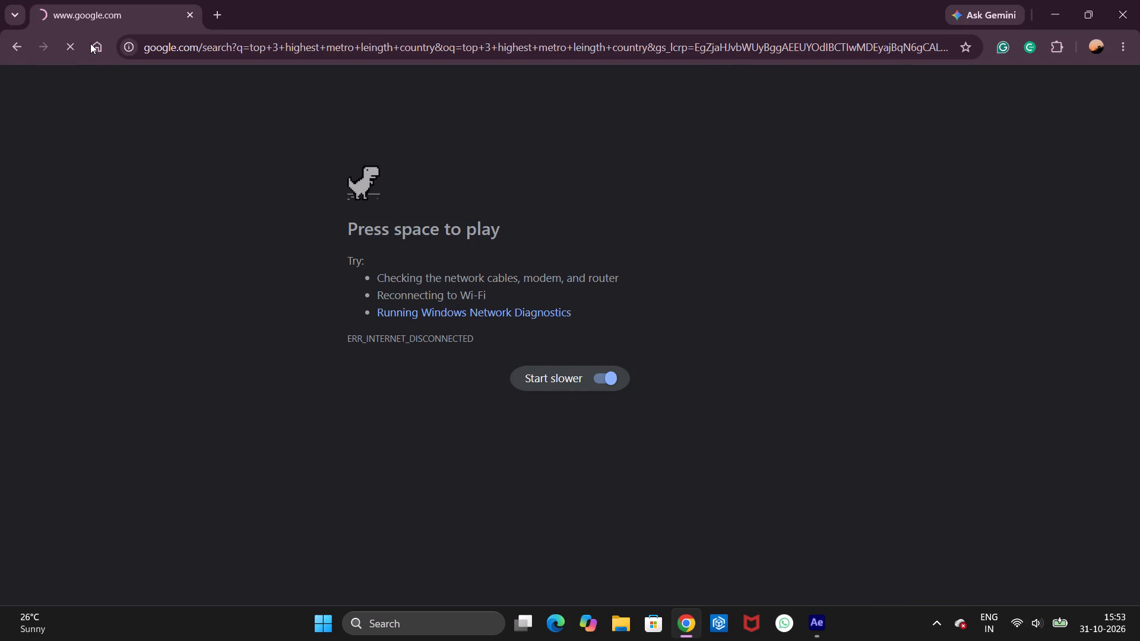
left_click(76, 45)
left_click(11, 53)
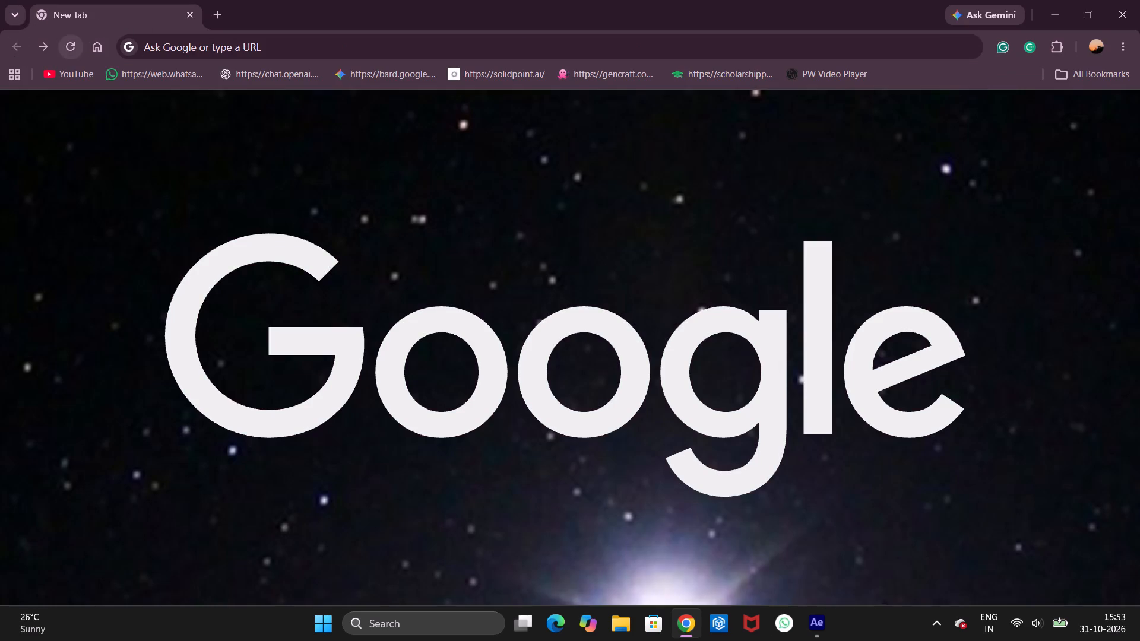
Reload the new tab page and reduce its page zoom to 25%.
left_click(208, 42)
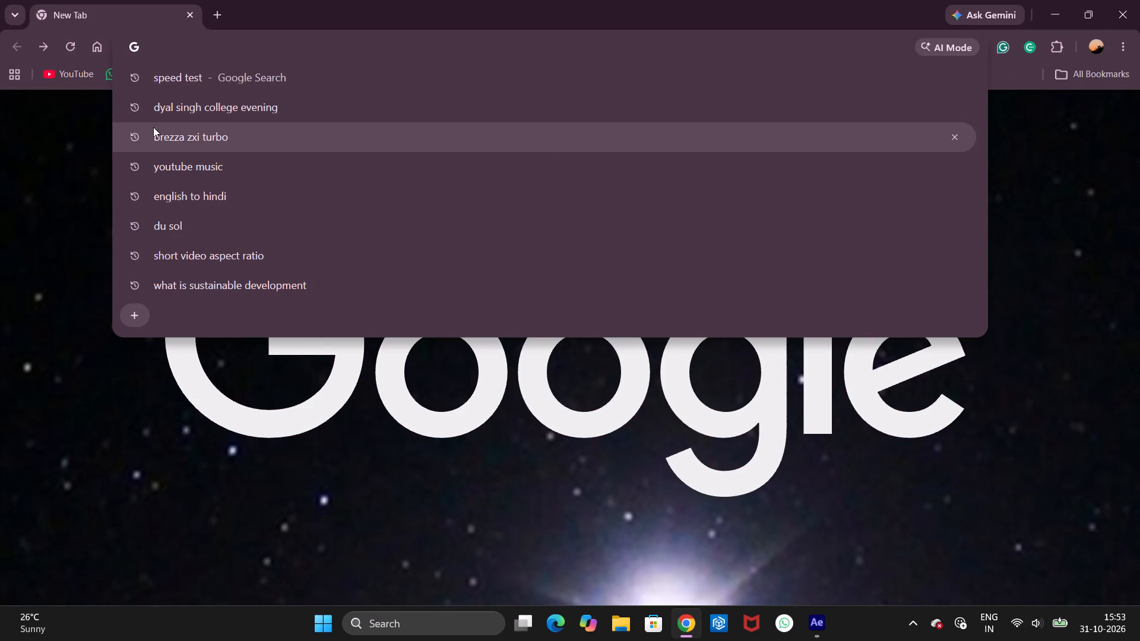
left_click(46, 121)
left_click(70, 37)
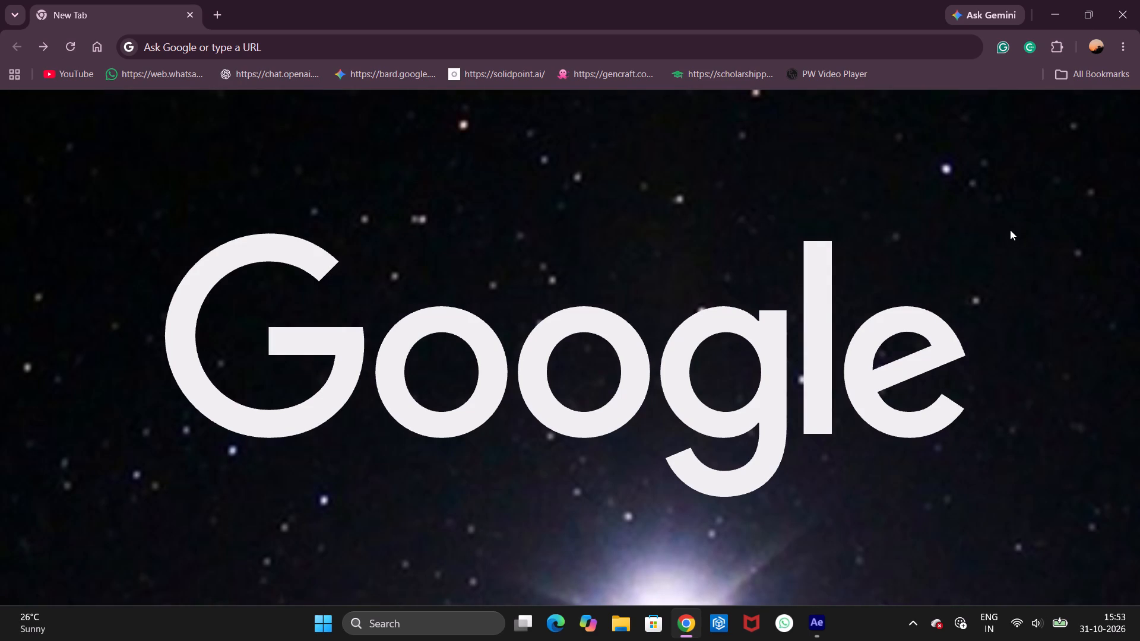
key("ctrl+minus")
key("ctrl+minus")
key("ctrl+minus")
key("ctrl+minus")
key("ctrl+minus")
key("ctrl+minus")
key("ctrl+minus")
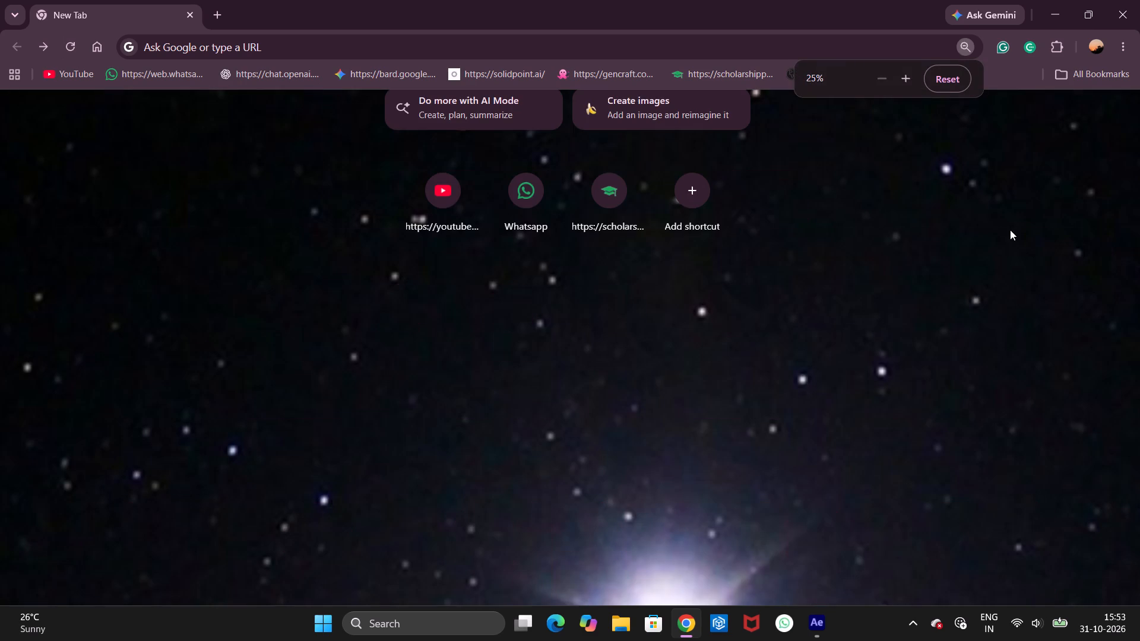
Reload the new tab page, then close Chrome and reopen it.
key("ctrl+minus")
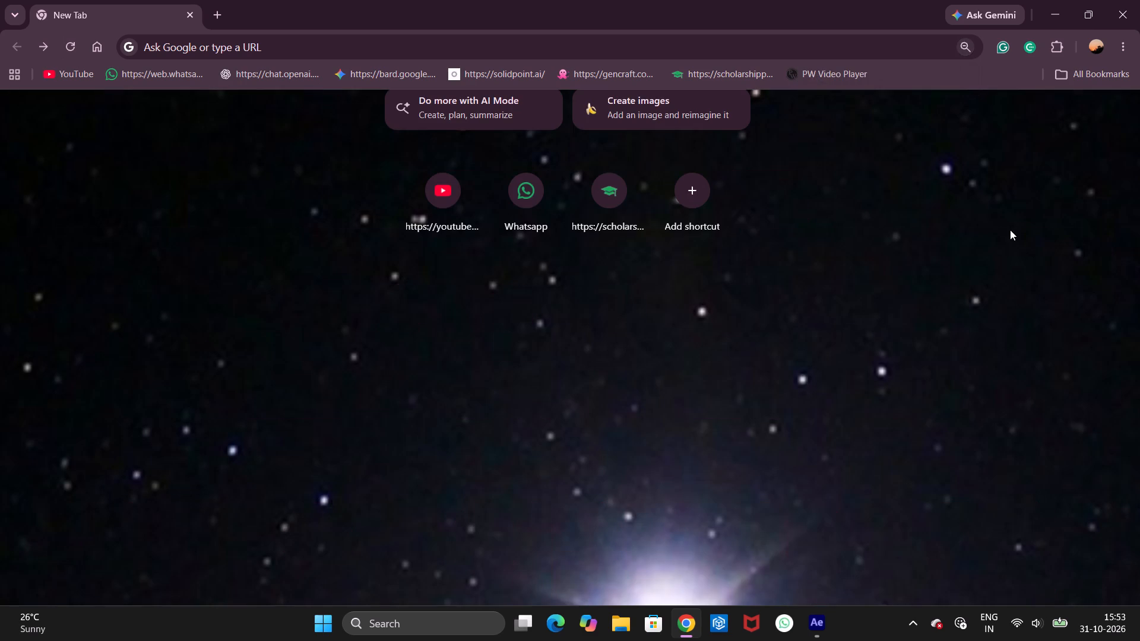
left_click(1110, 339)
left_click(72, 42)
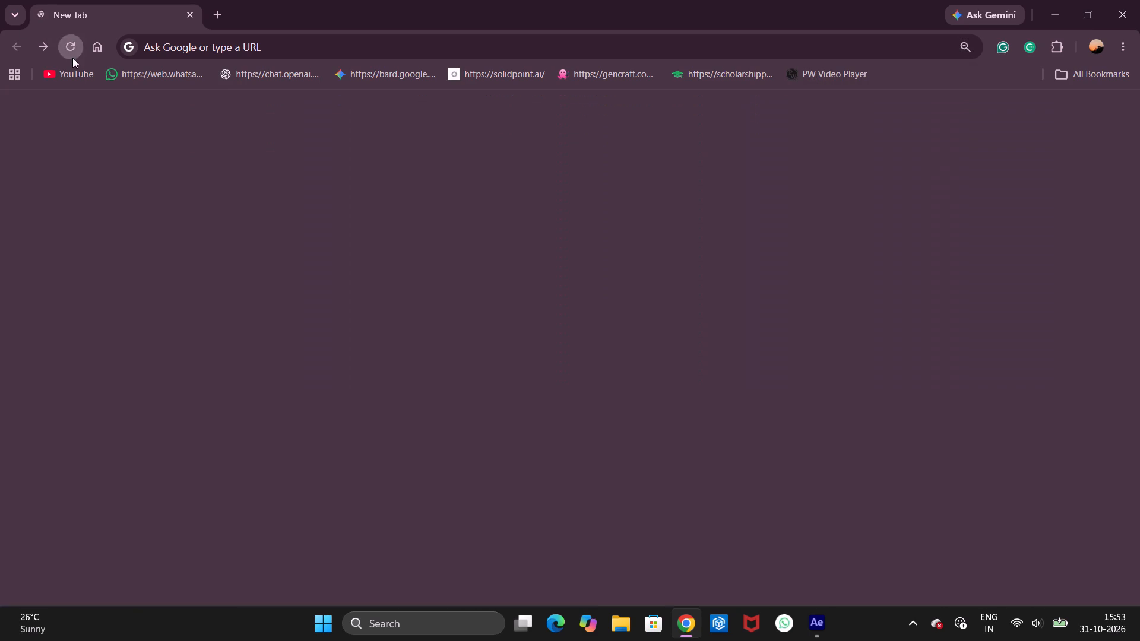
left_click(1139, 0)
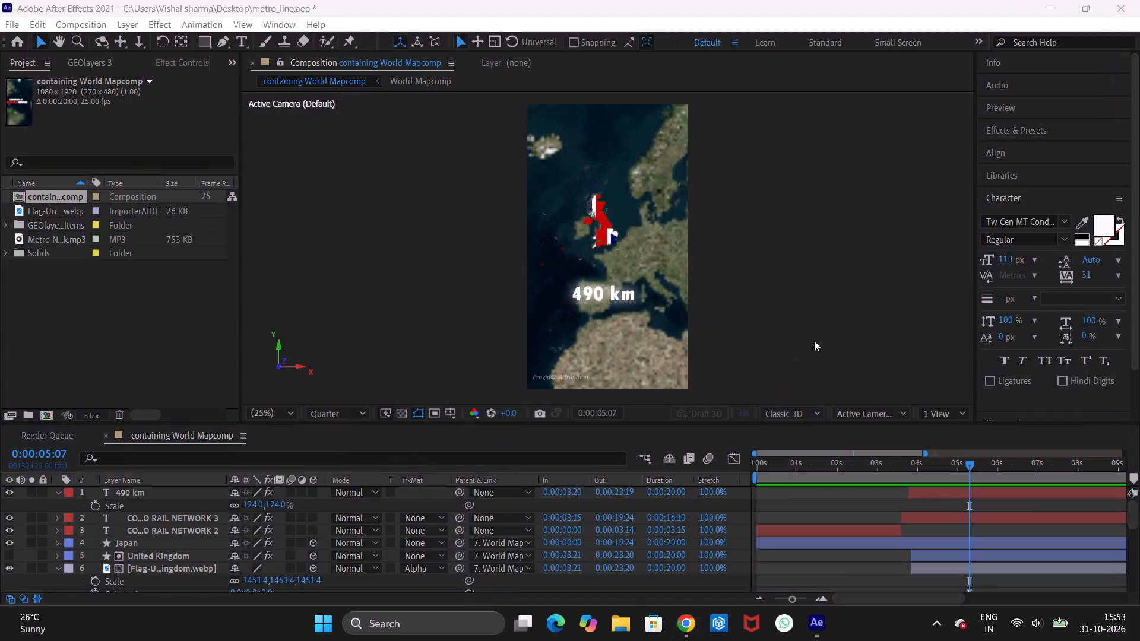
left_click(688, 620)
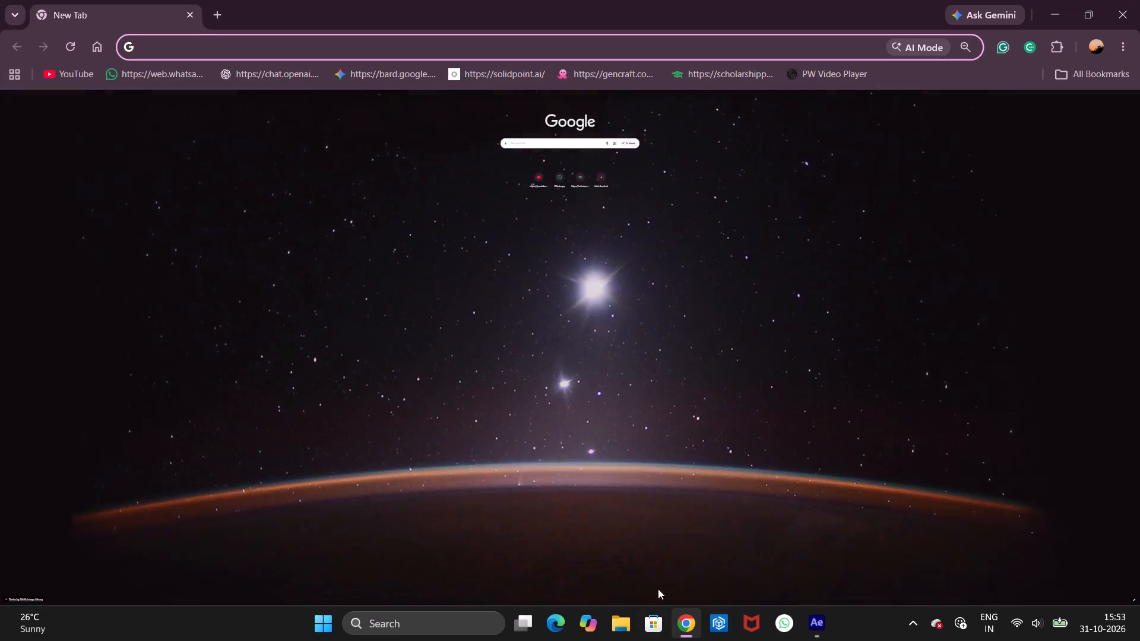
Increase the new tab page zoom to 80%.
key("ctrl+plus")
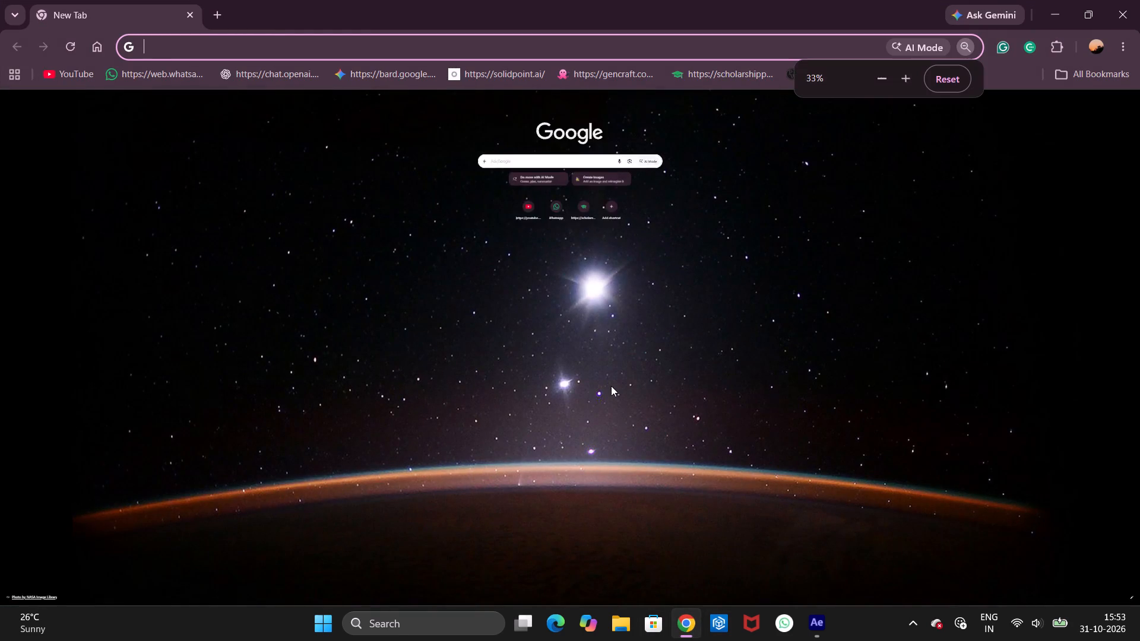
key("ctrl+plus")
key("ctrl+plus")
key("ctrl+plus")
key("ctrl+plus")
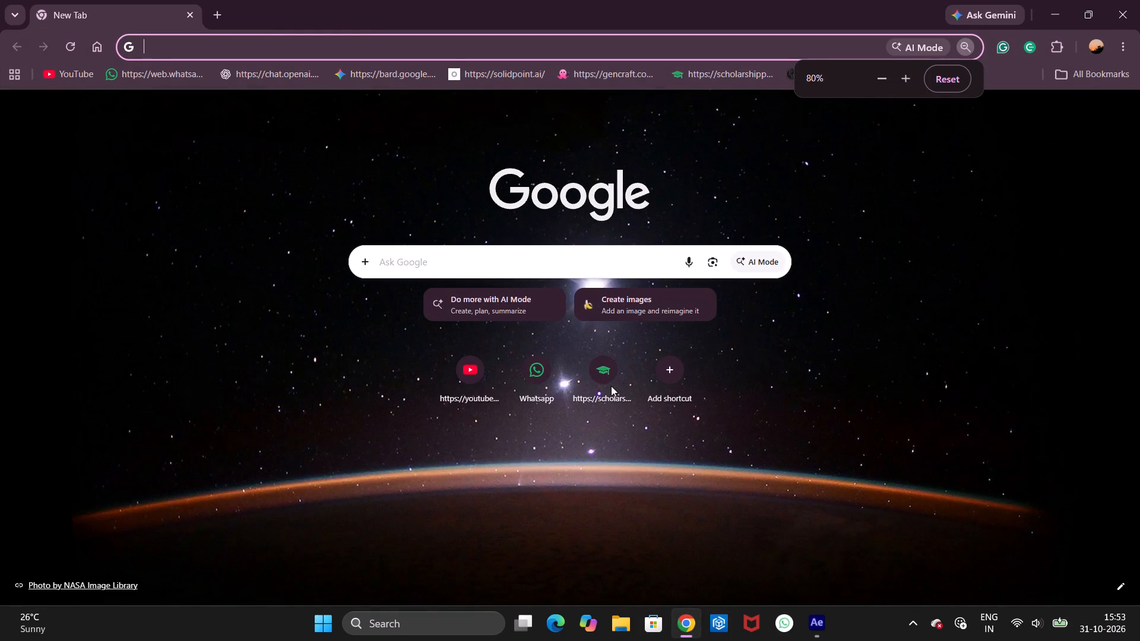
Restart Chrome and run the recent Google search "brezza zxi turbo".
left_click(1139, 0)
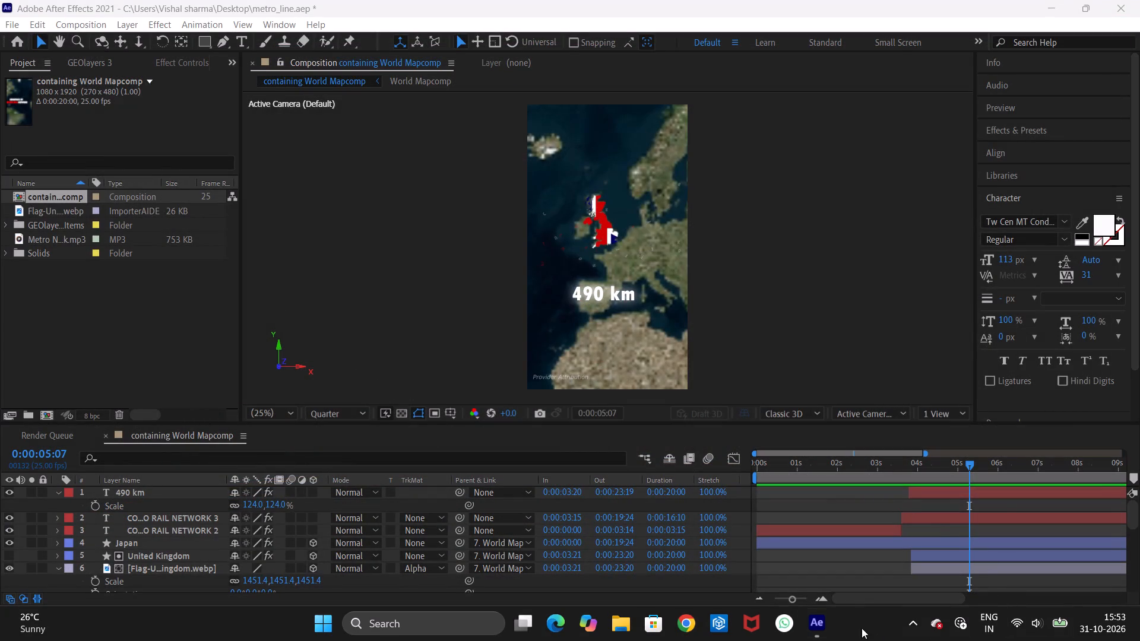
left_click(685, 616)
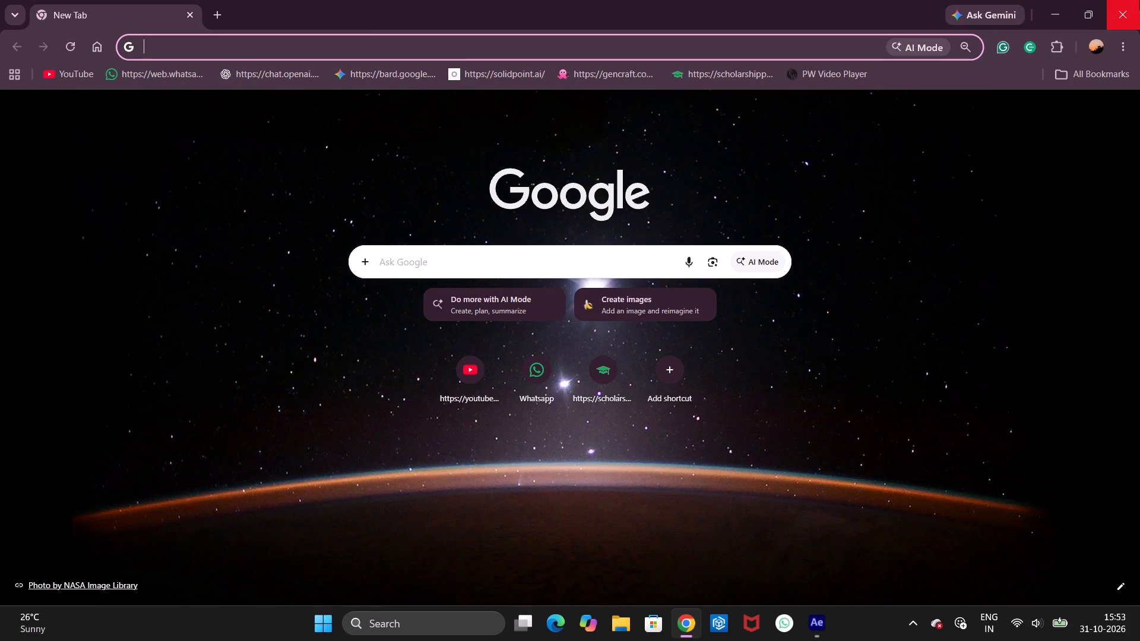
left_click(291, 52)
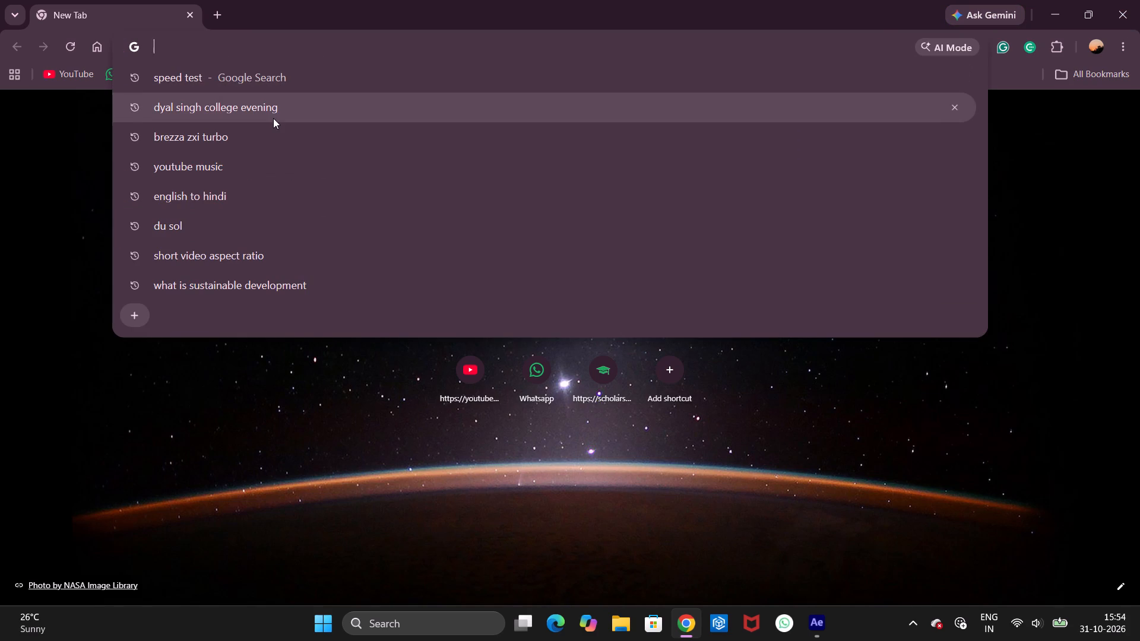
left_click(278, 143)
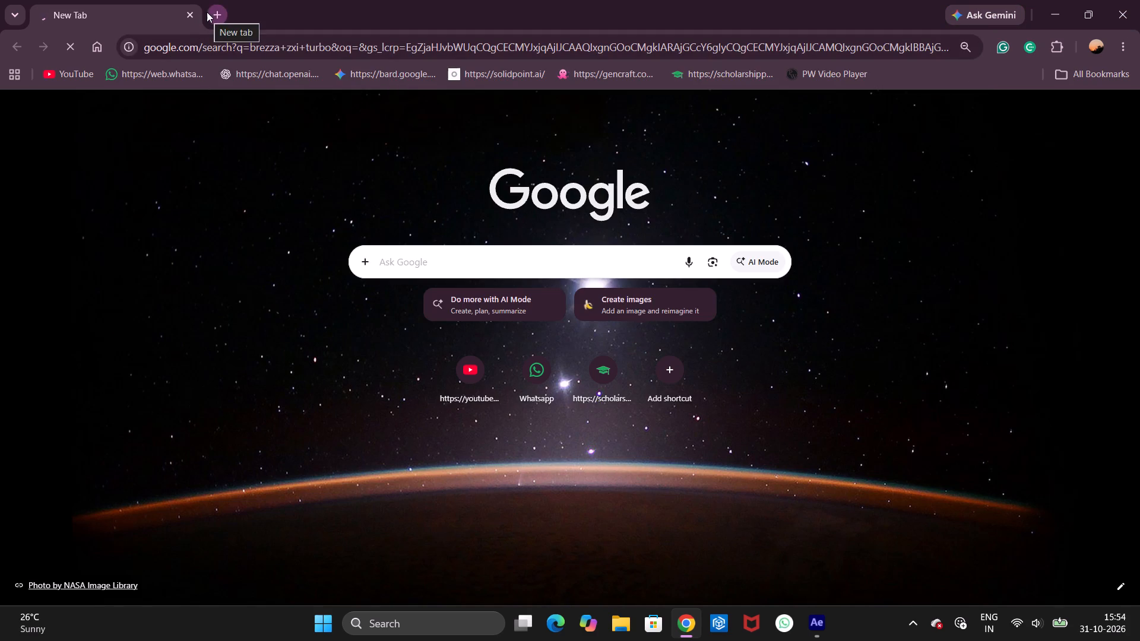
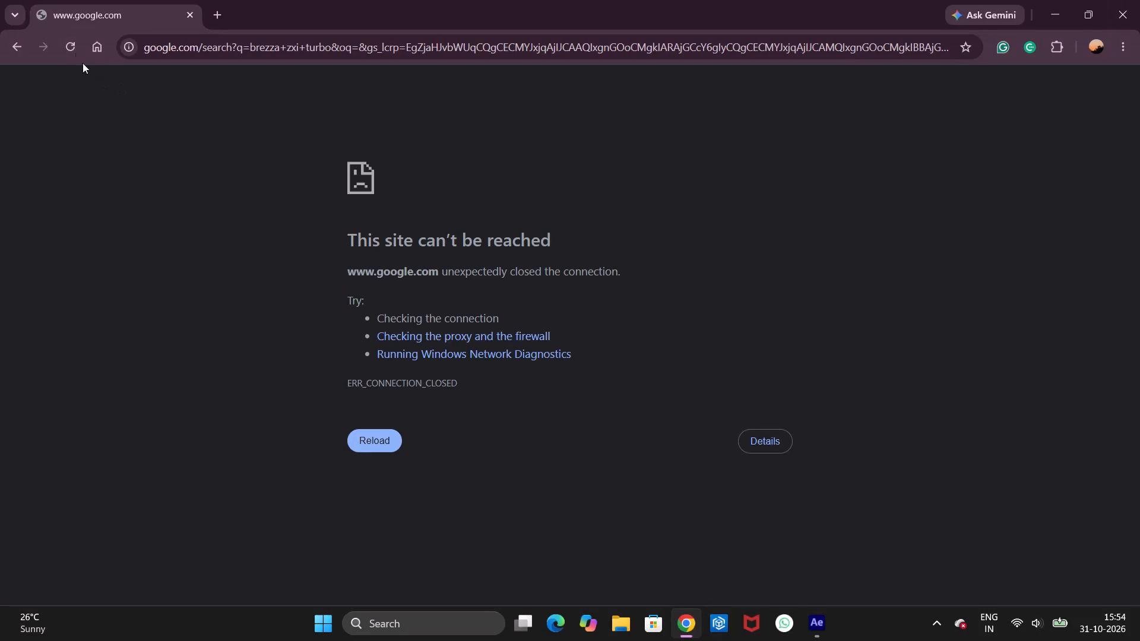
Reload the failed Google results page for "brezza zxi turbo".
left_click(75, 52)
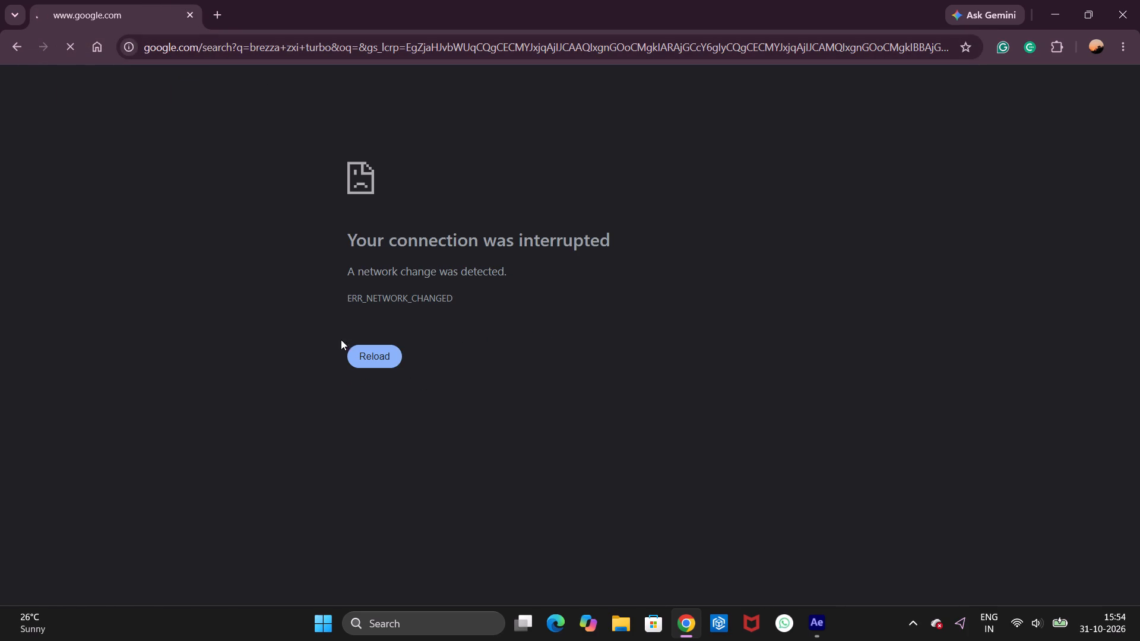
left_click(360, 364)
triple_click(360, 364)
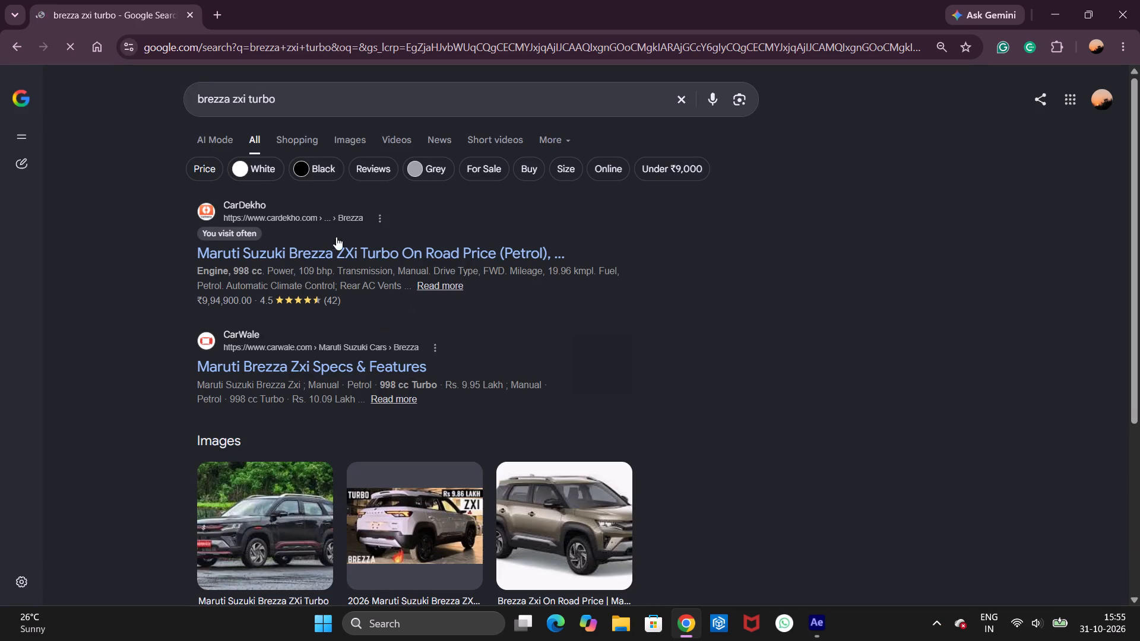
Replace the open tab with a new one, rerun the search "top 3 highest metro length country" and read the expanded AI Overview ranking.
left_click(220, 5)
left_click(193, 14)
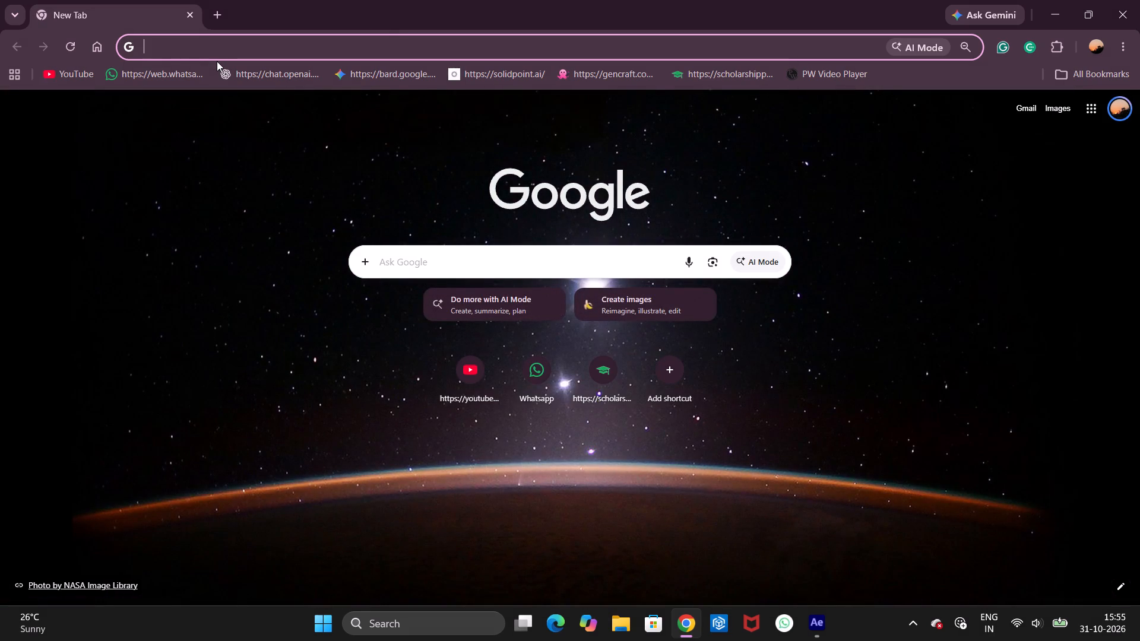
left_click(232, 50)
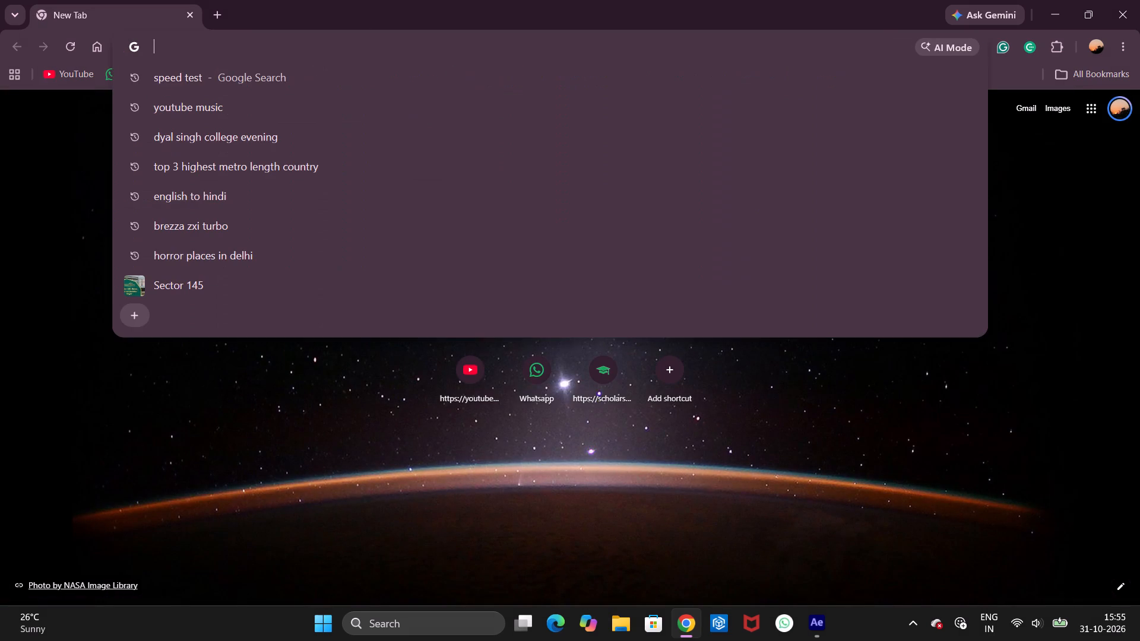
left_click(217, 167)
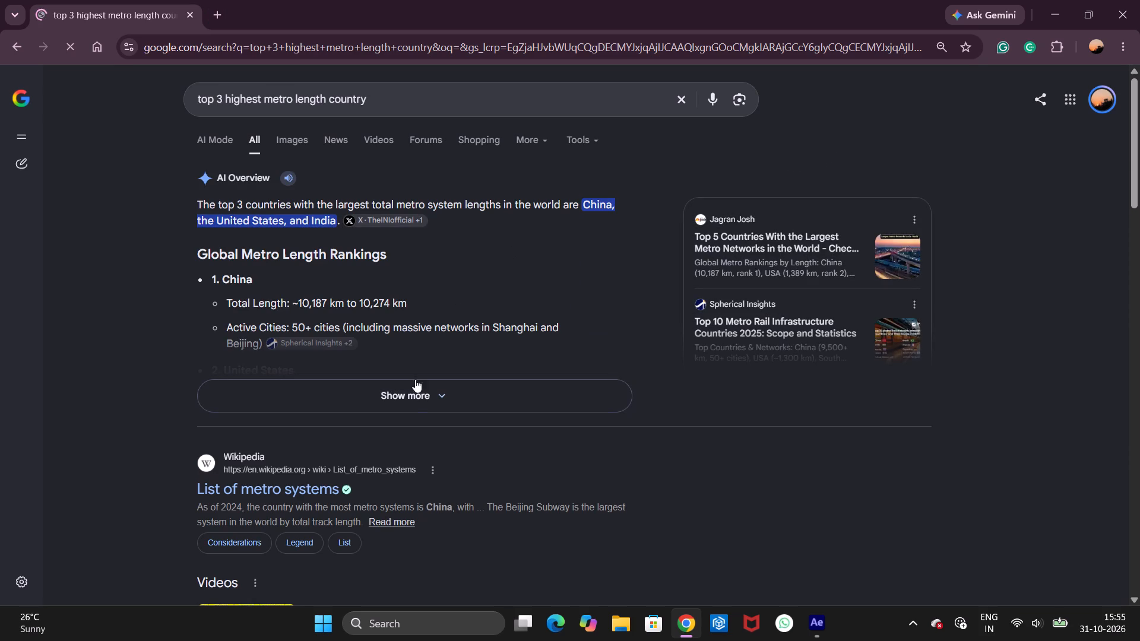
left_click(411, 399)
left_click_drag(1139, 142, 1139, 154)
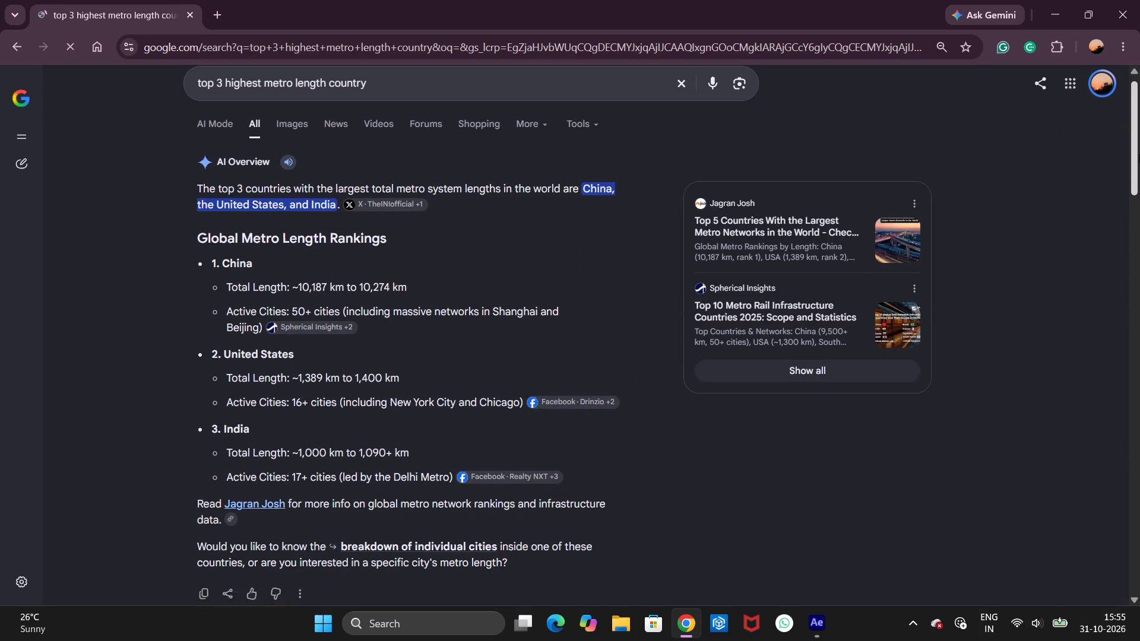
left_click_drag(1139, 154, 1139, 165)
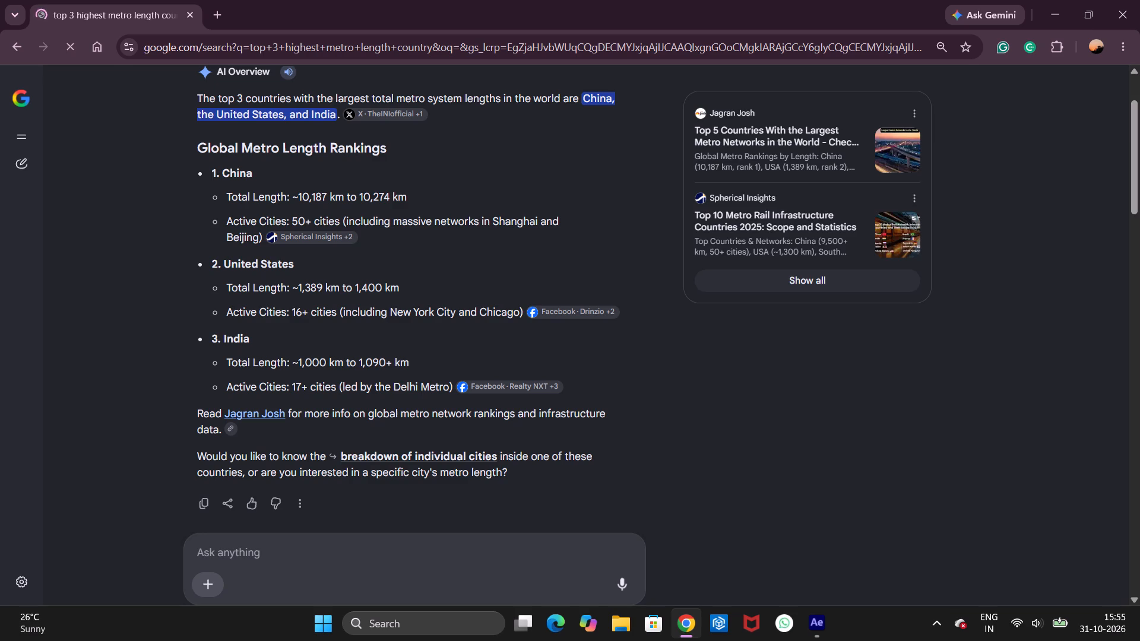
Switch to After Effects and open World Mapcomp in GEOlayers 3.
left_click(1052, 4)
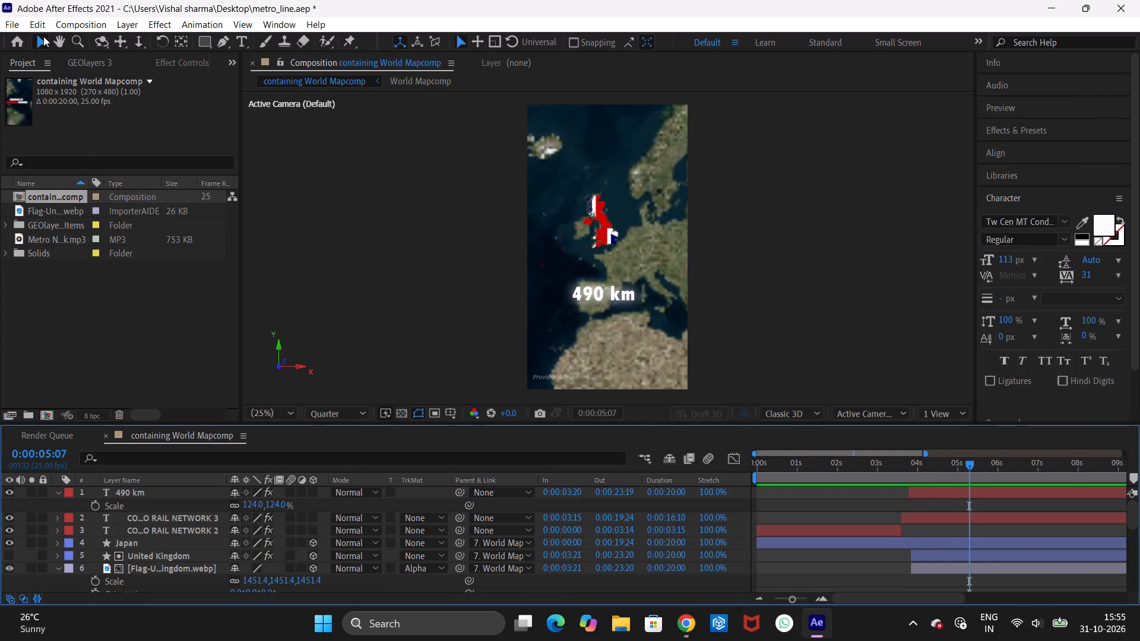
left_click(95, 60)
left_click(118, 208)
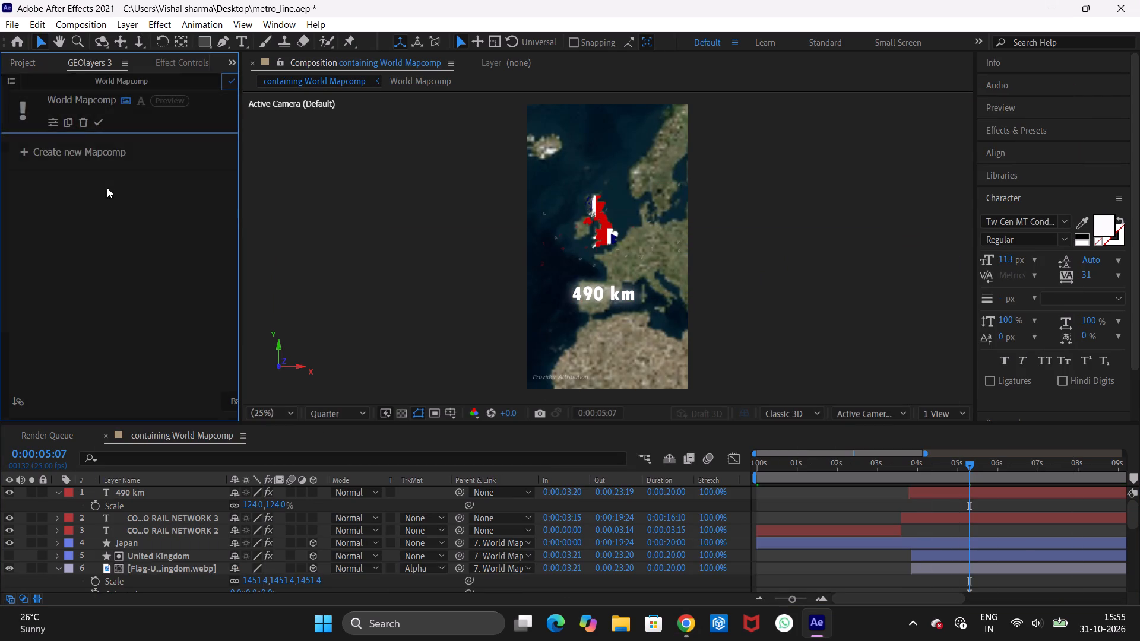
left_click(92, 96)
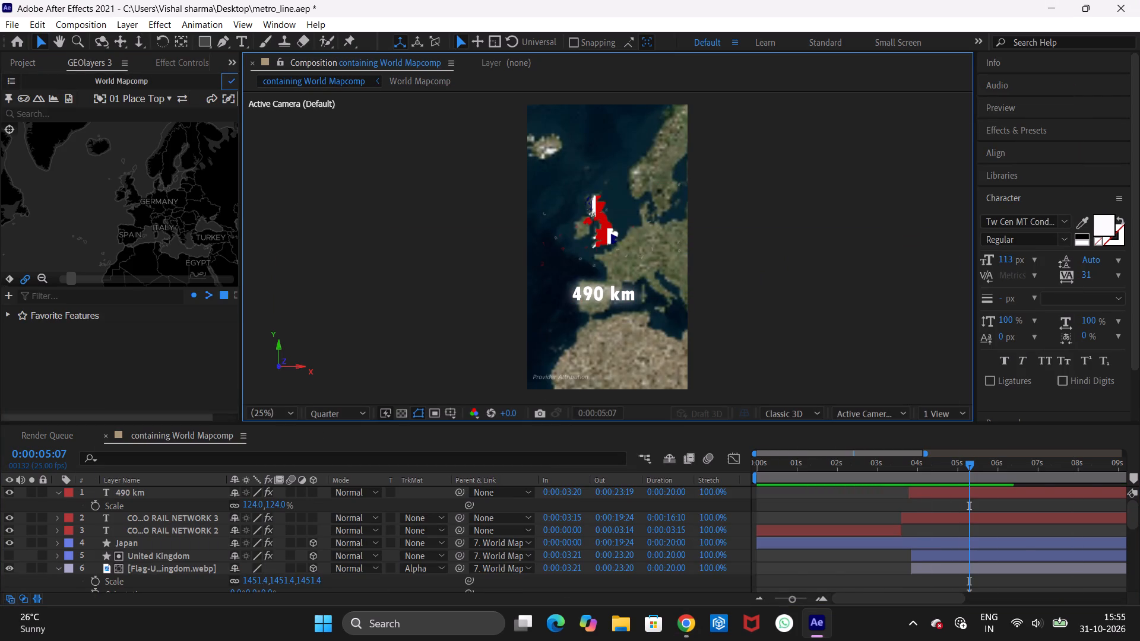
left_click(12, 75)
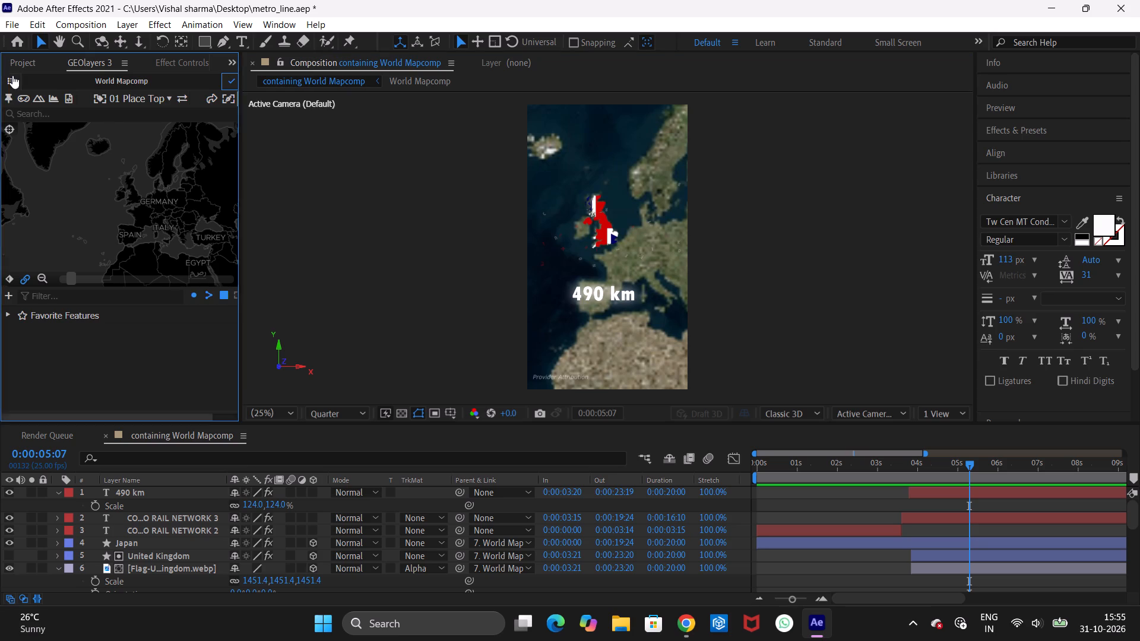
left_click(20, 103)
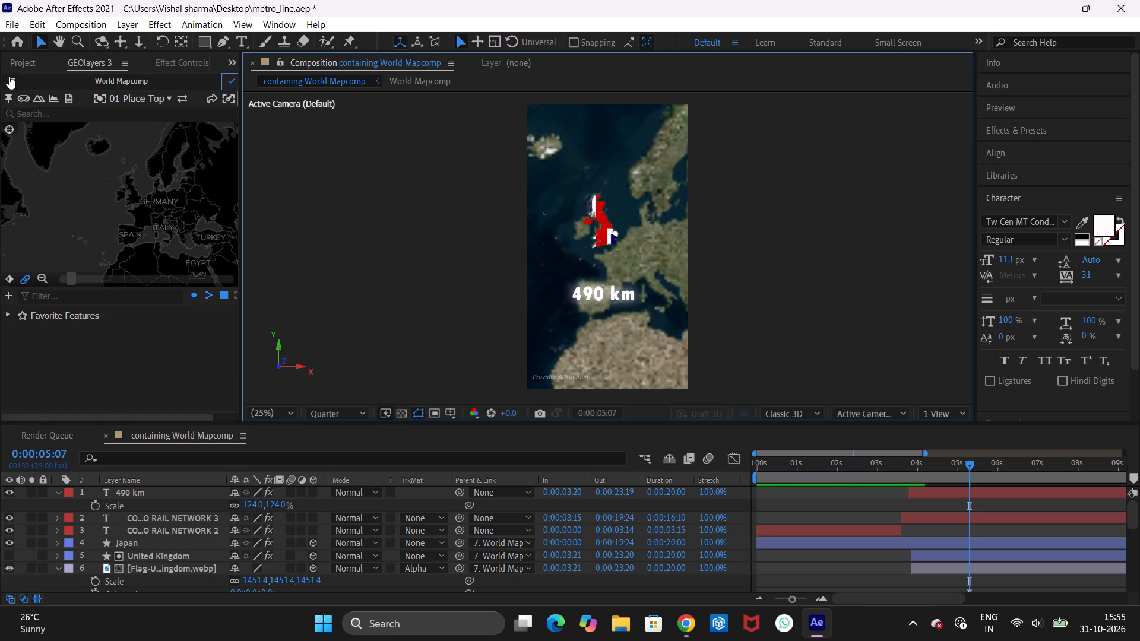
left_click(8, 72)
left_click(85, 64)
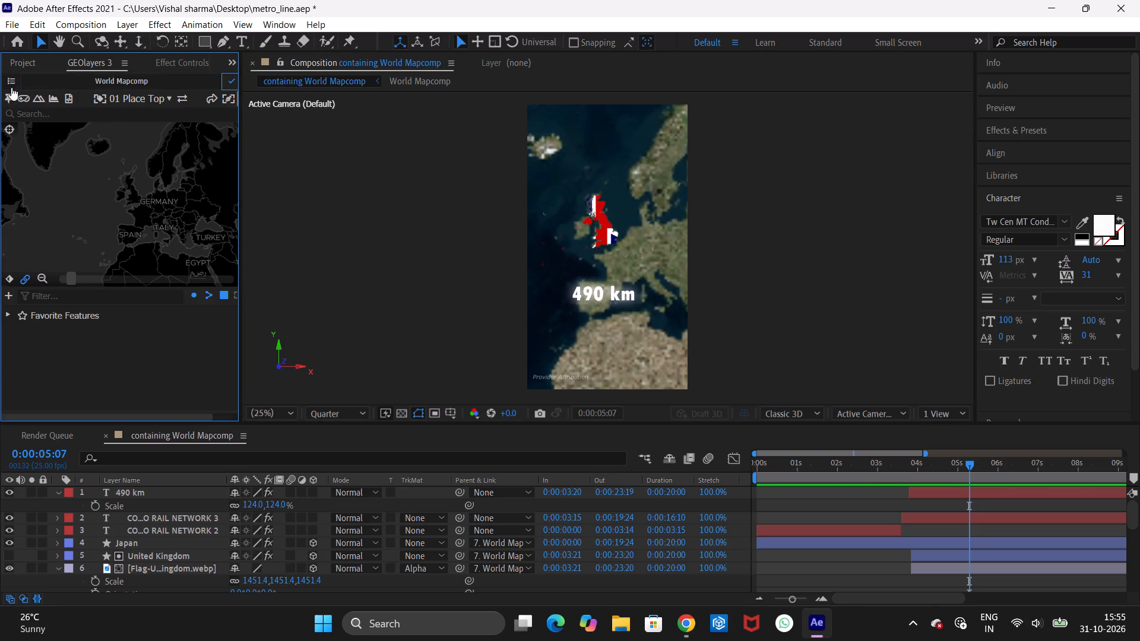
left_click(77, 111)
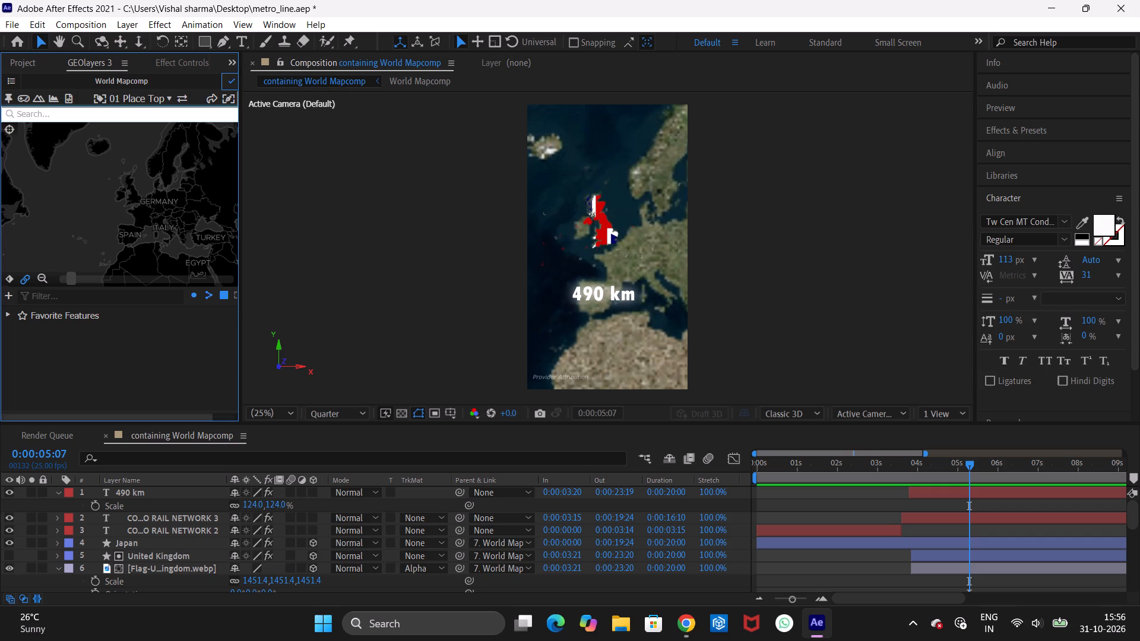
Import the geospatial file india.geojson from Downloads into World Mapcomp's features.
left_click(4, 296)
left_click(65, 323)
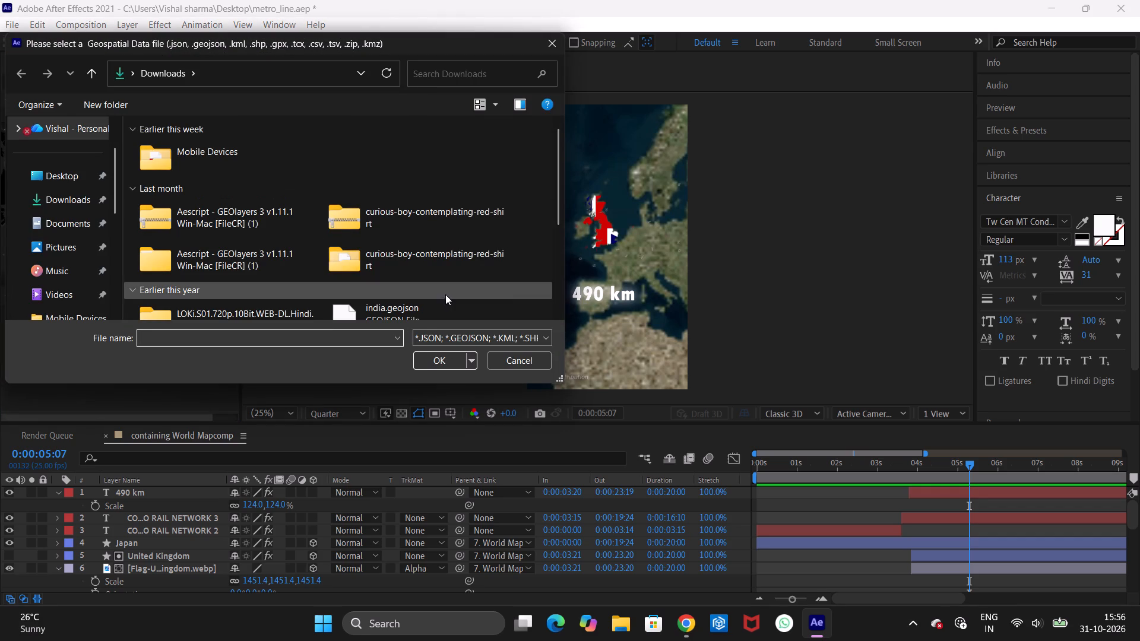
left_click(442, 297)
left_click(405, 318)
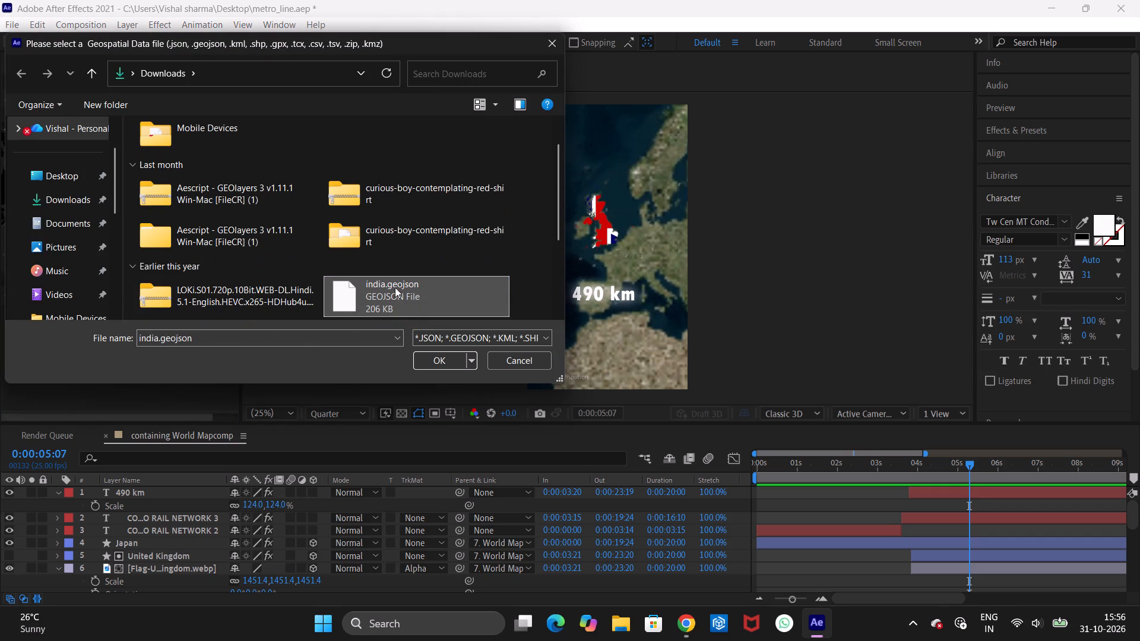
double_click(394, 285)
Draw the imported India features into the composition as one merged shape layer.
left_click(56, 399)
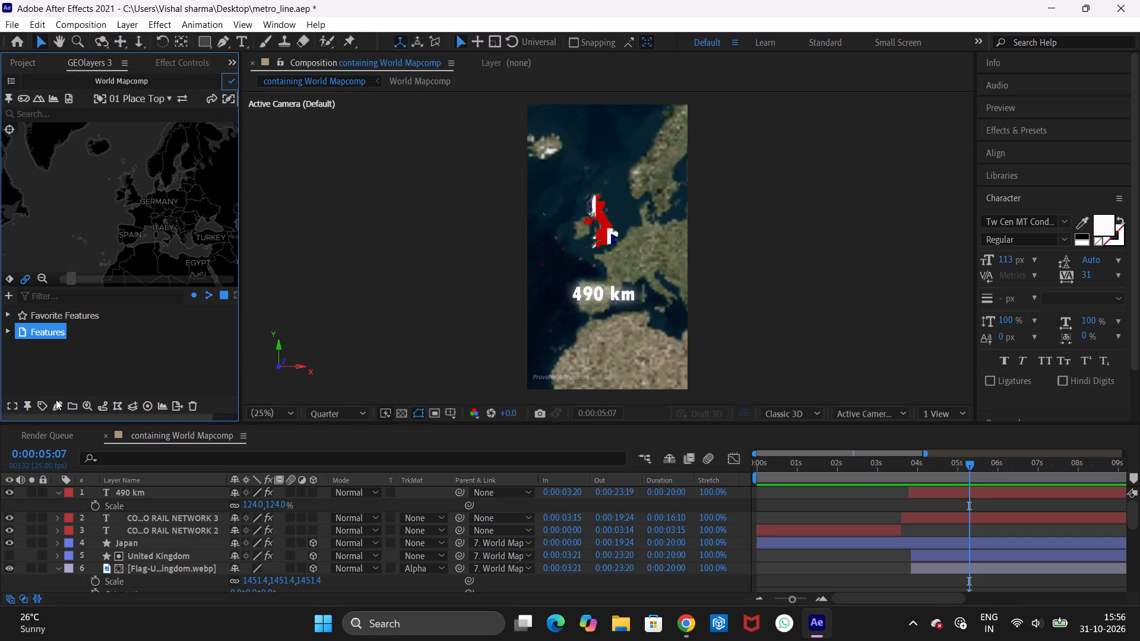
left_click(56, 403)
left_click(99, 367)
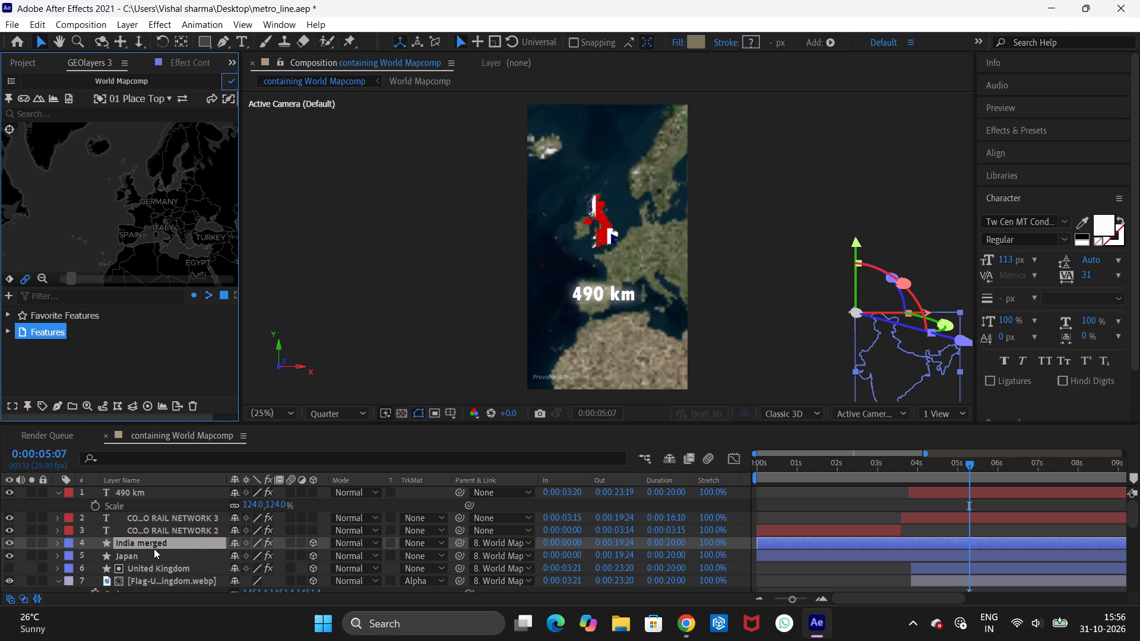
Switch to Chrome, search Google for "india map" and show the image results.
left_click(692, 626)
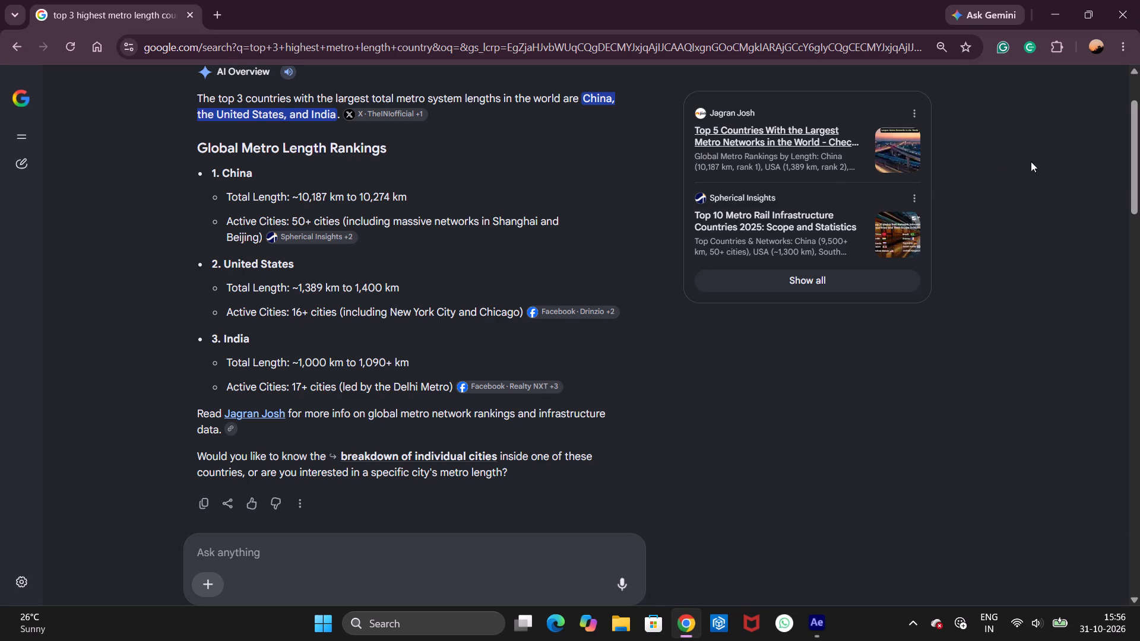
left_click_drag(1139, 156, 1139, 107)
left_click(682, 97)
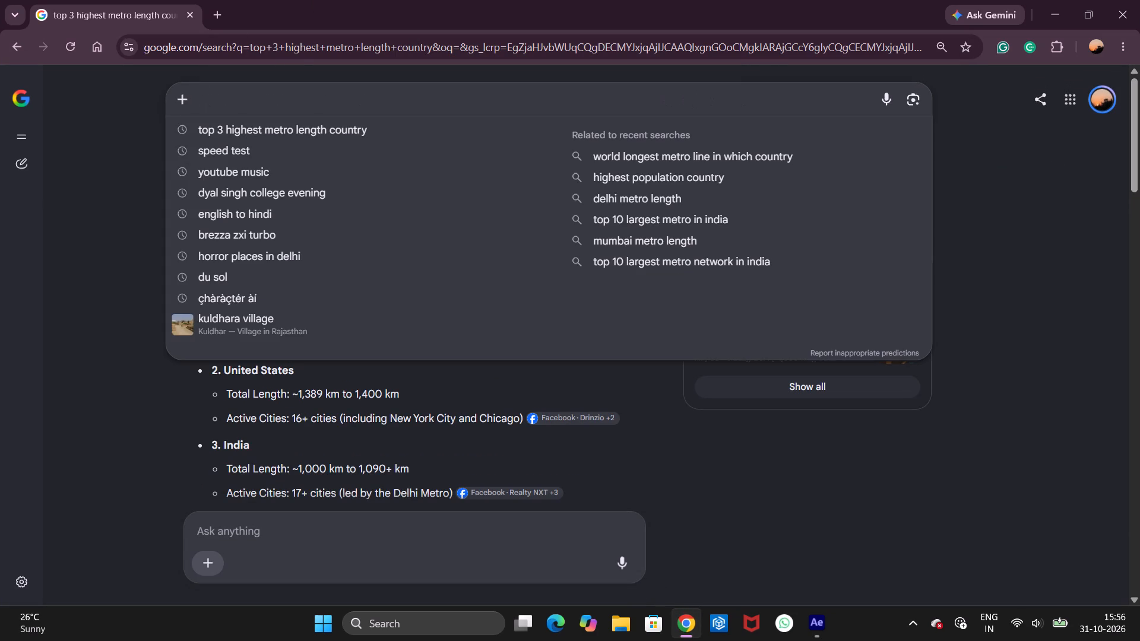
type("india map")
key("Return")
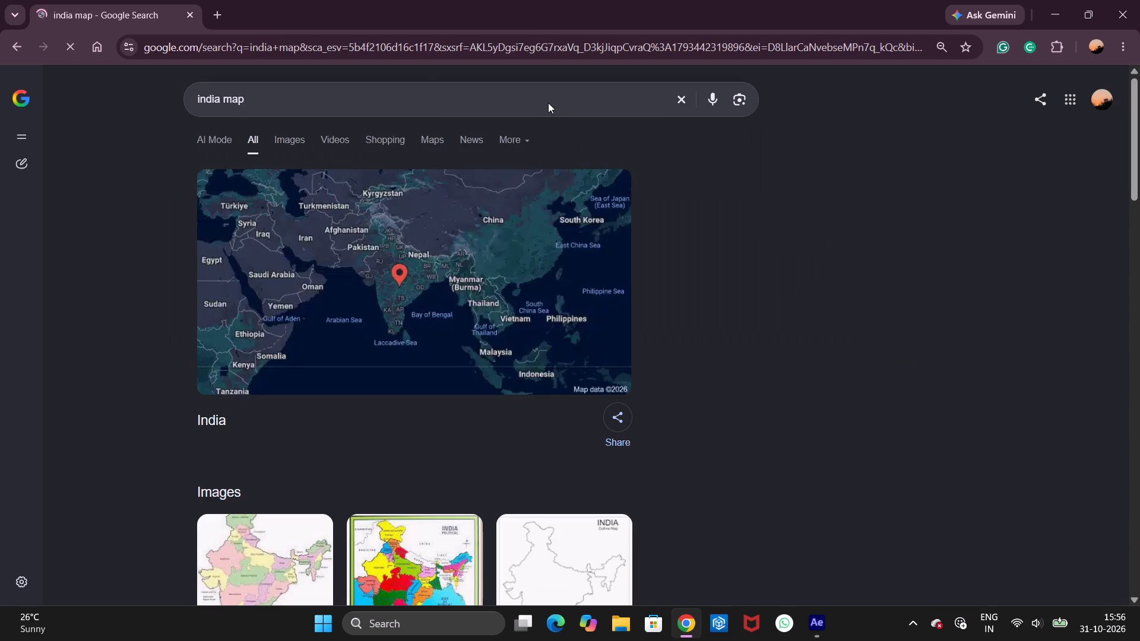
left_click(304, 141)
left_click(304, 89)
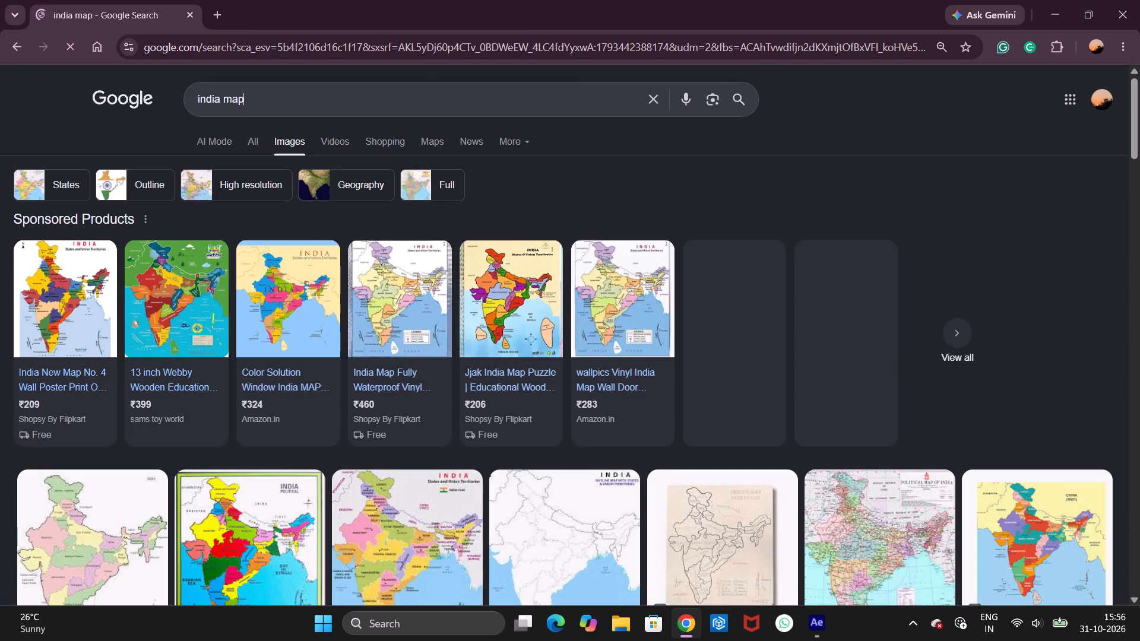
Change the image search to "india flag" and browse the results for a usable flag picture.
left_click_drag(271, 99, 224, 90)
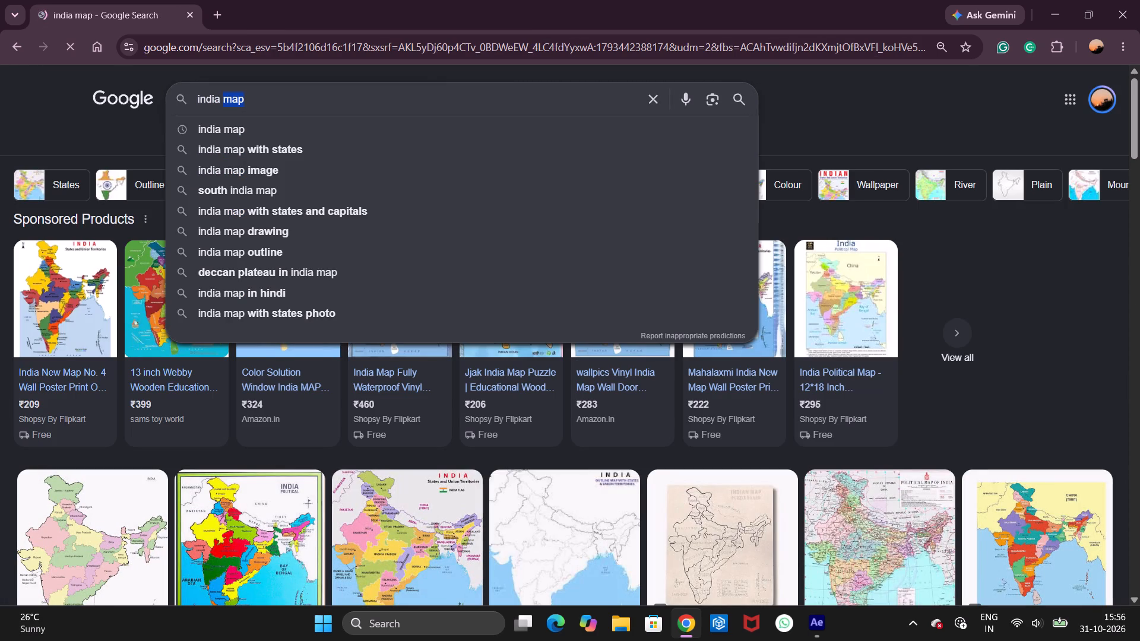
type("flag")
key("Return")
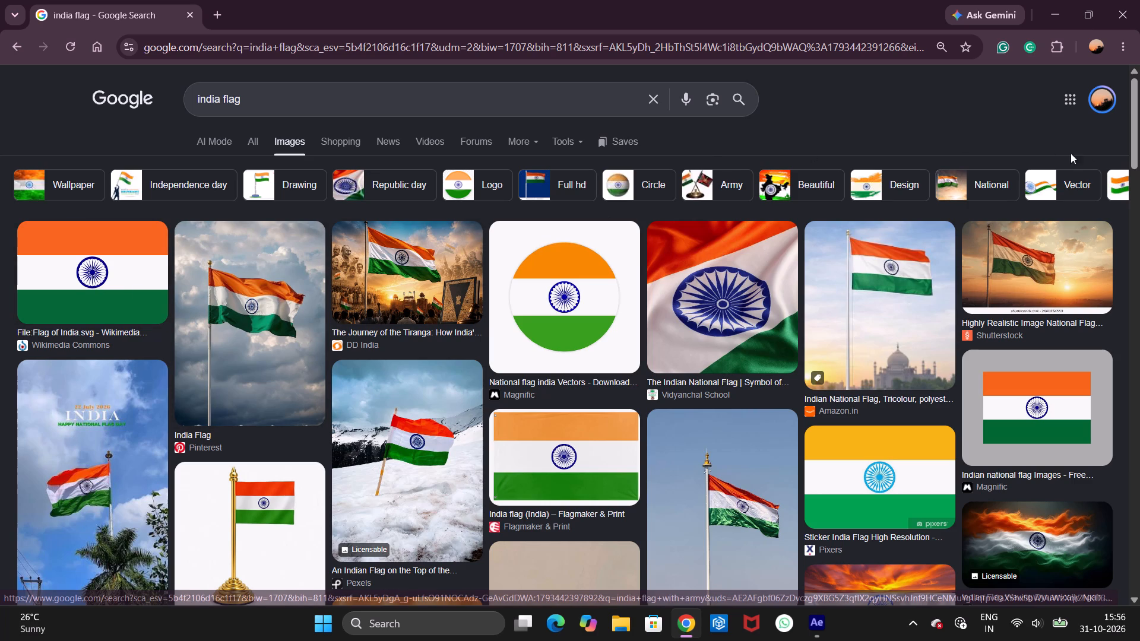
left_click_drag(1139, 140, 1139, 233)
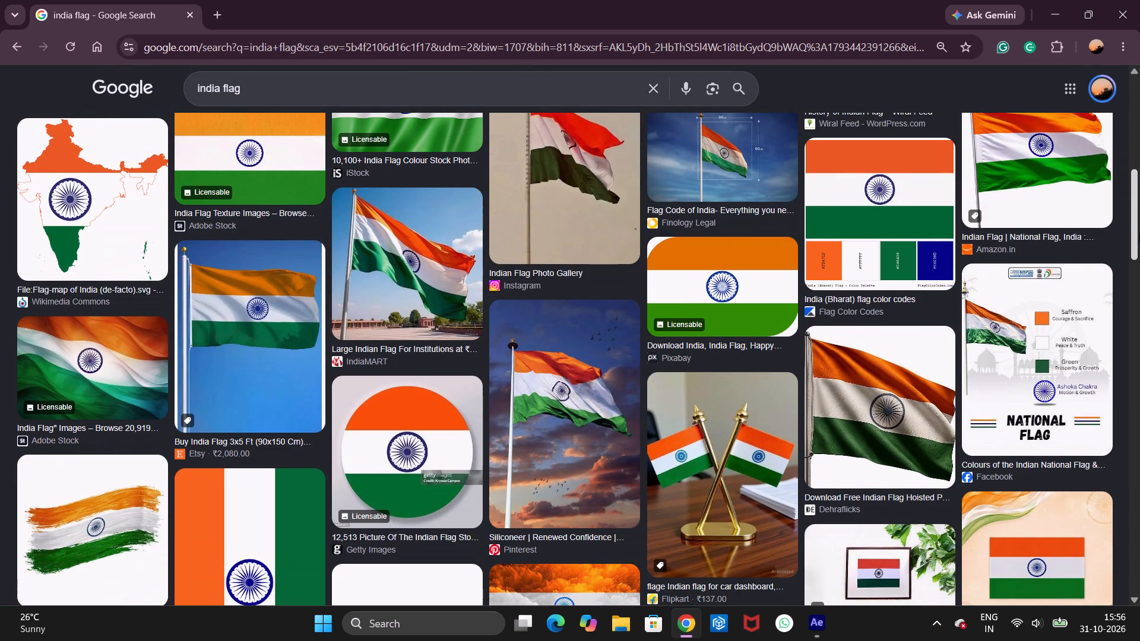
left_click_drag(1139, 233, 1139, 142)
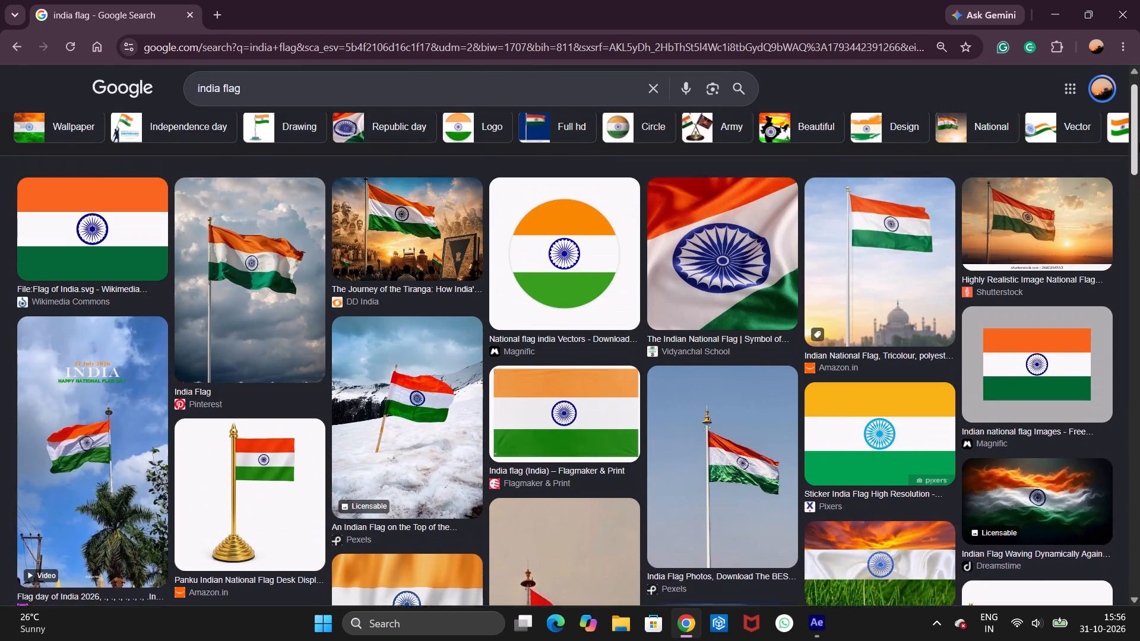
left_click_drag(1139, 142, 1139, 141)
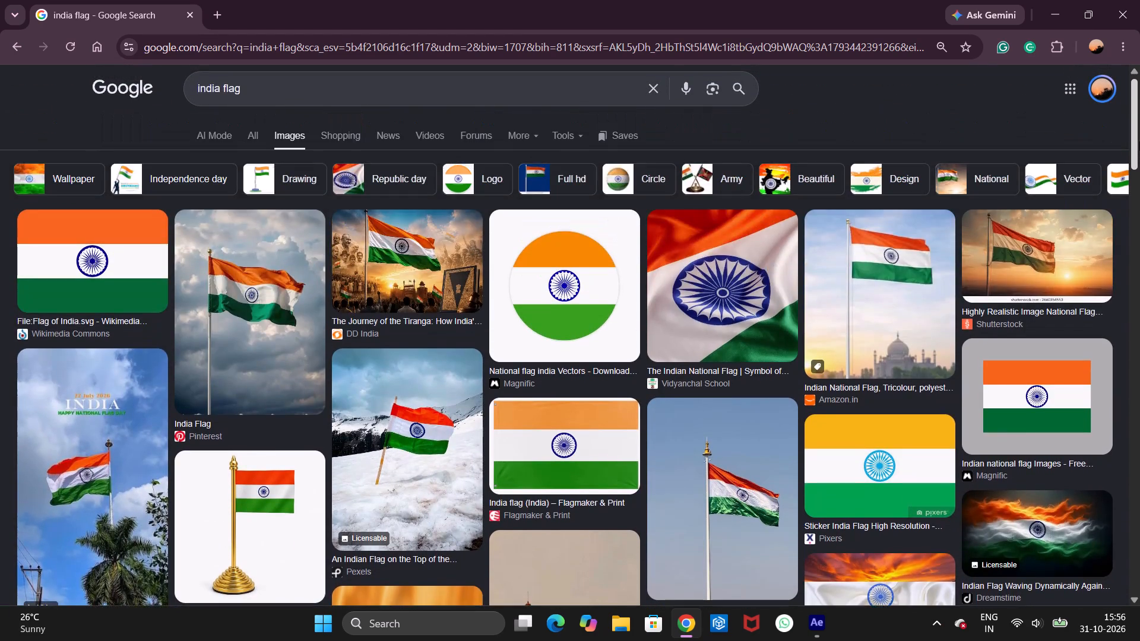
left_click_drag(1139, 141, 1139, 193)
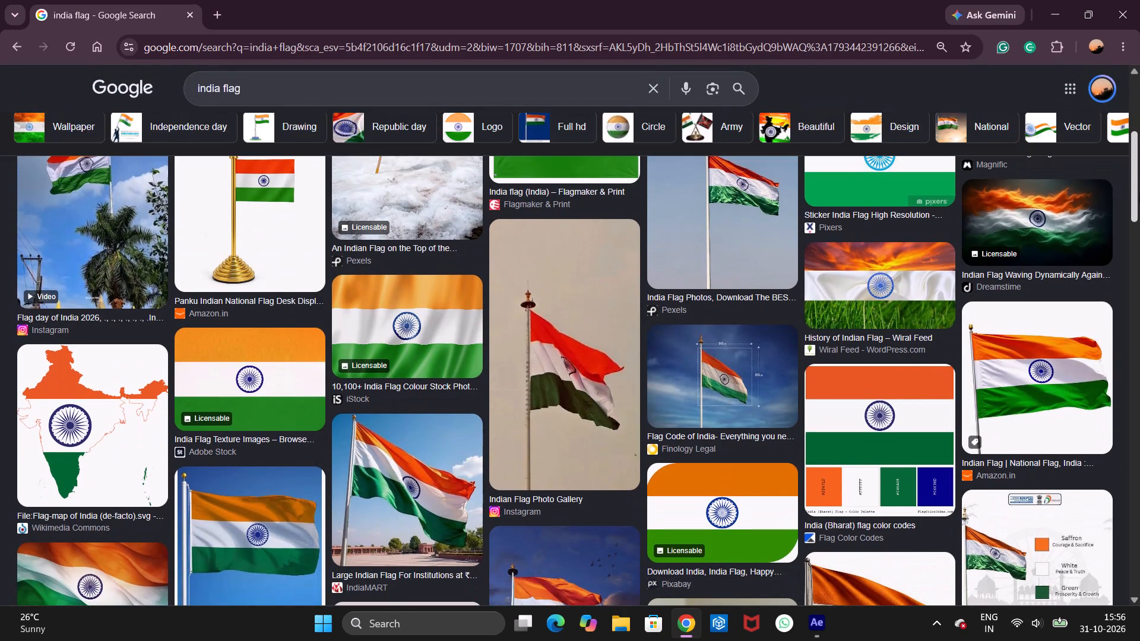
left_click_drag(1139, 193, 1134, 137)
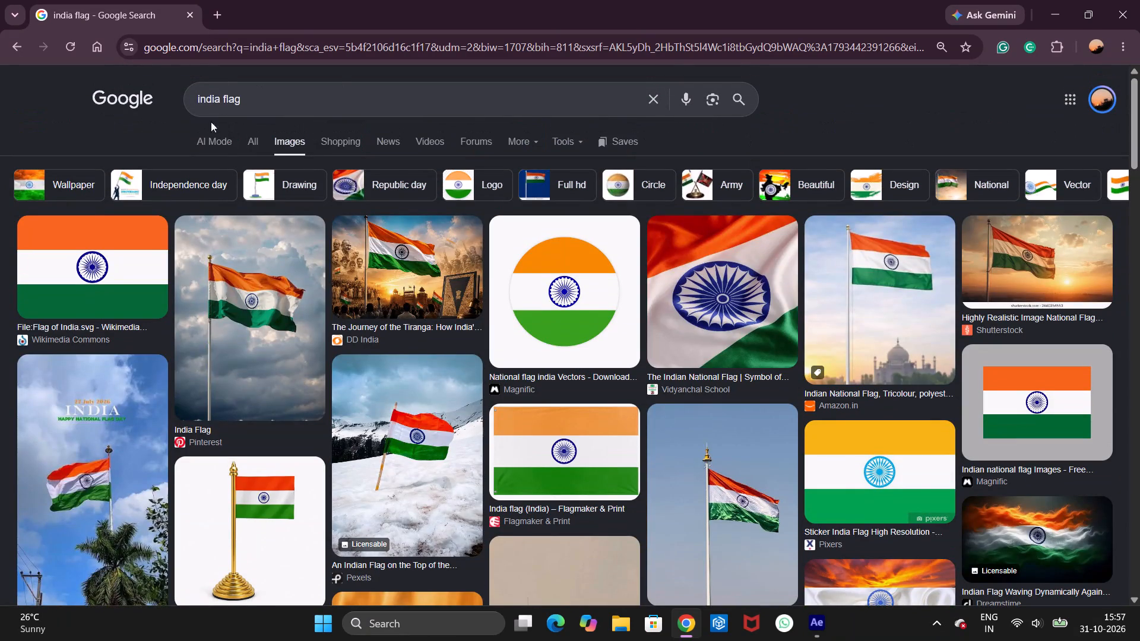
Go back to all results for "india flag" and open Wikipedia's "Flag of India" article in a new browser tab.
left_click(246, 138)
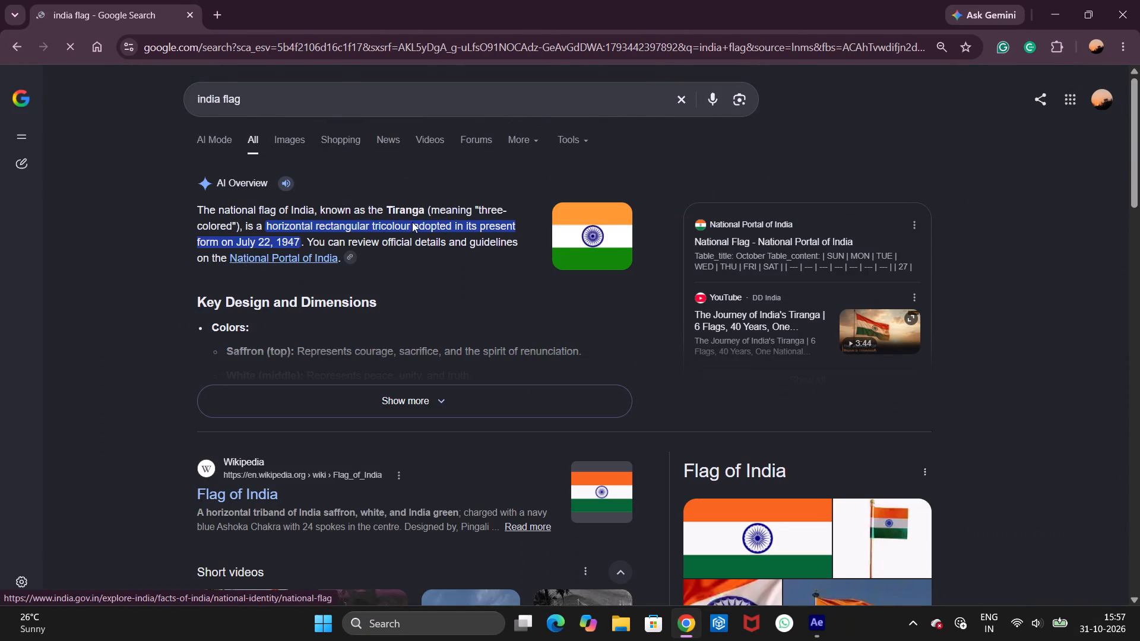
left_click(617, 237)
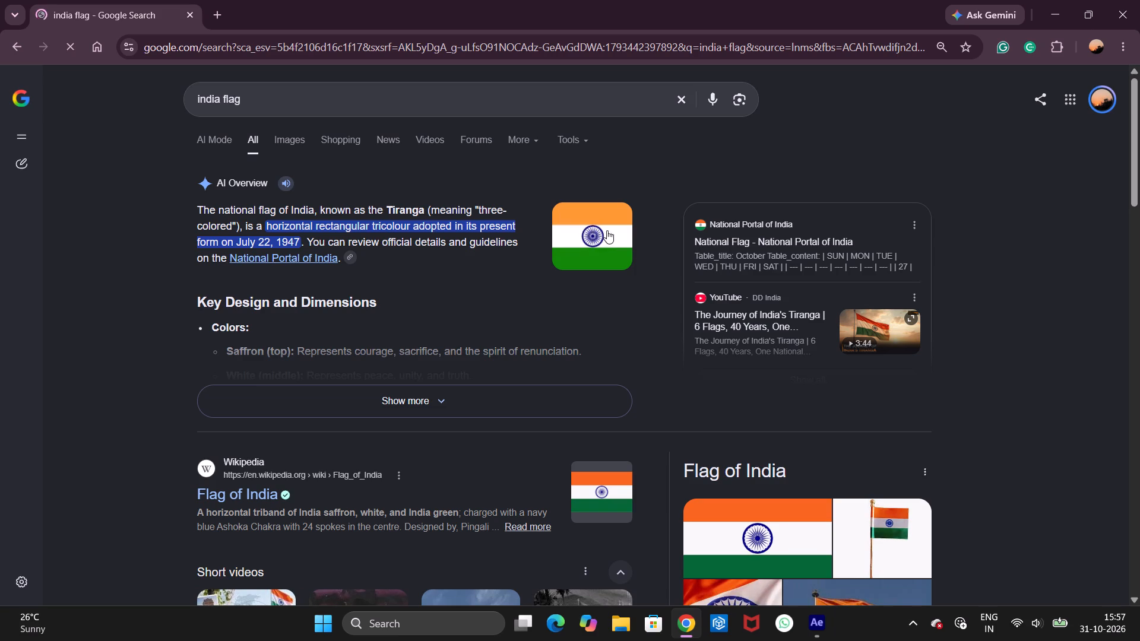
left_click(251, 472, "ctrl")
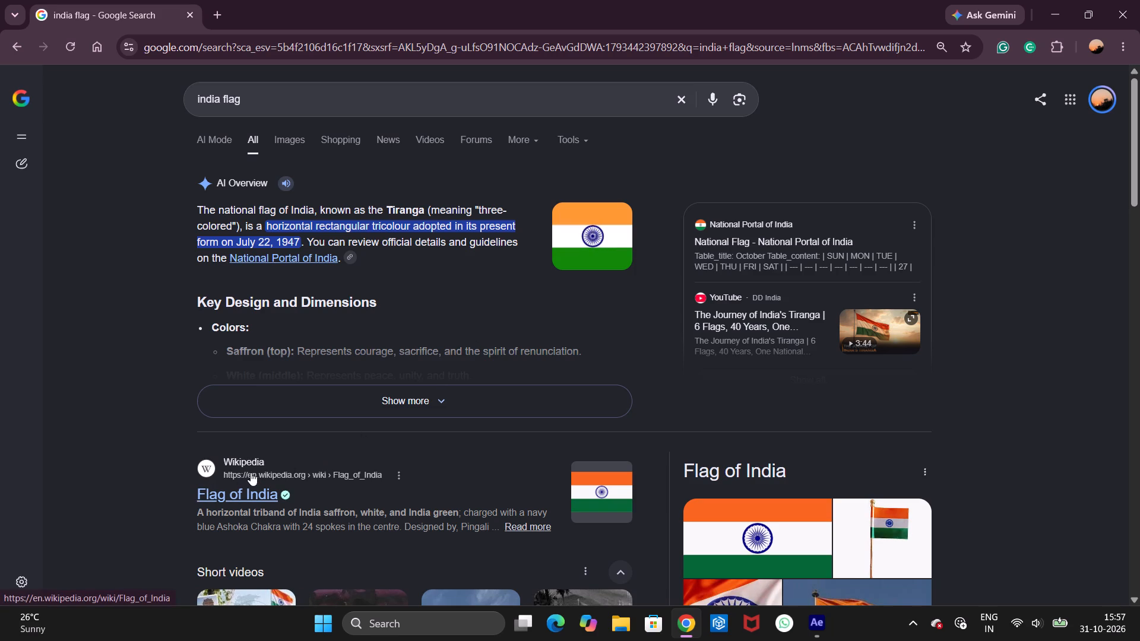
left_click(300, 0)
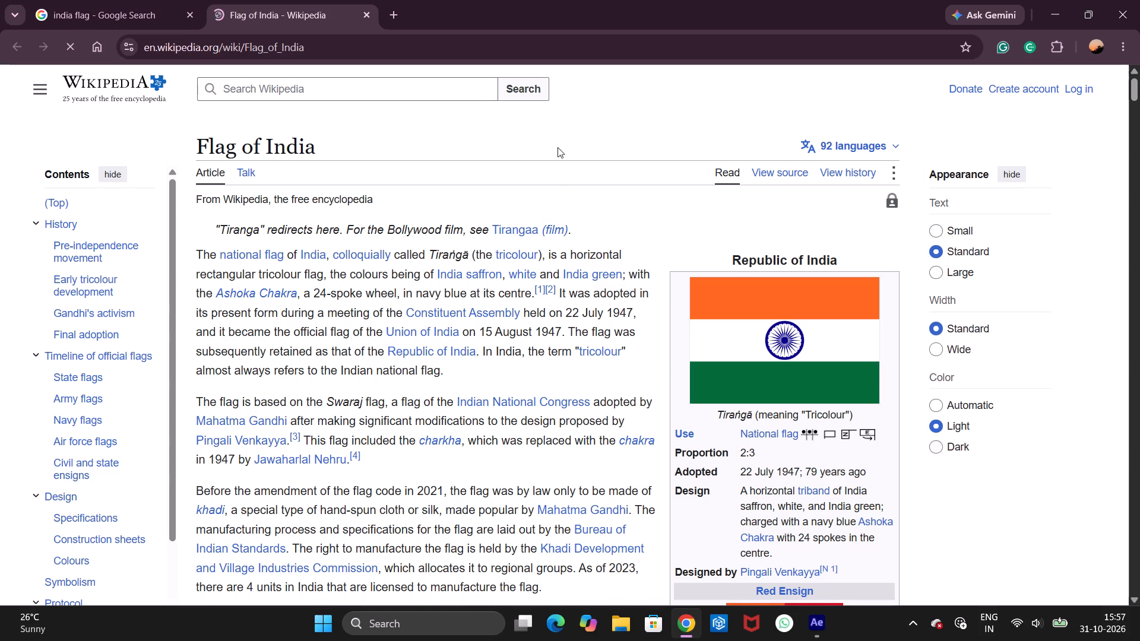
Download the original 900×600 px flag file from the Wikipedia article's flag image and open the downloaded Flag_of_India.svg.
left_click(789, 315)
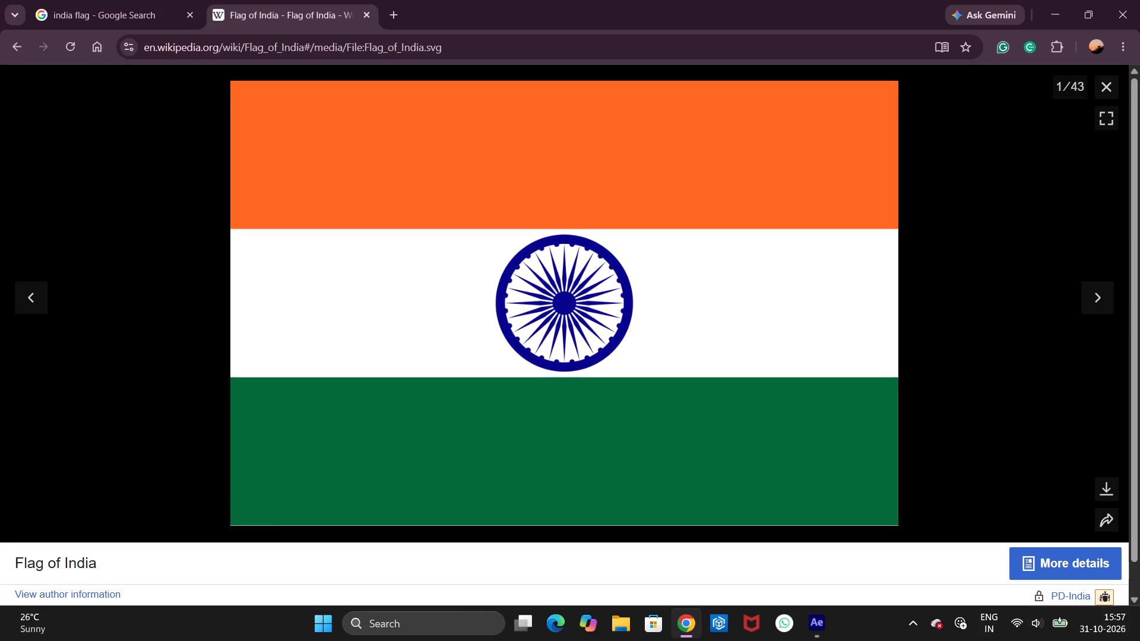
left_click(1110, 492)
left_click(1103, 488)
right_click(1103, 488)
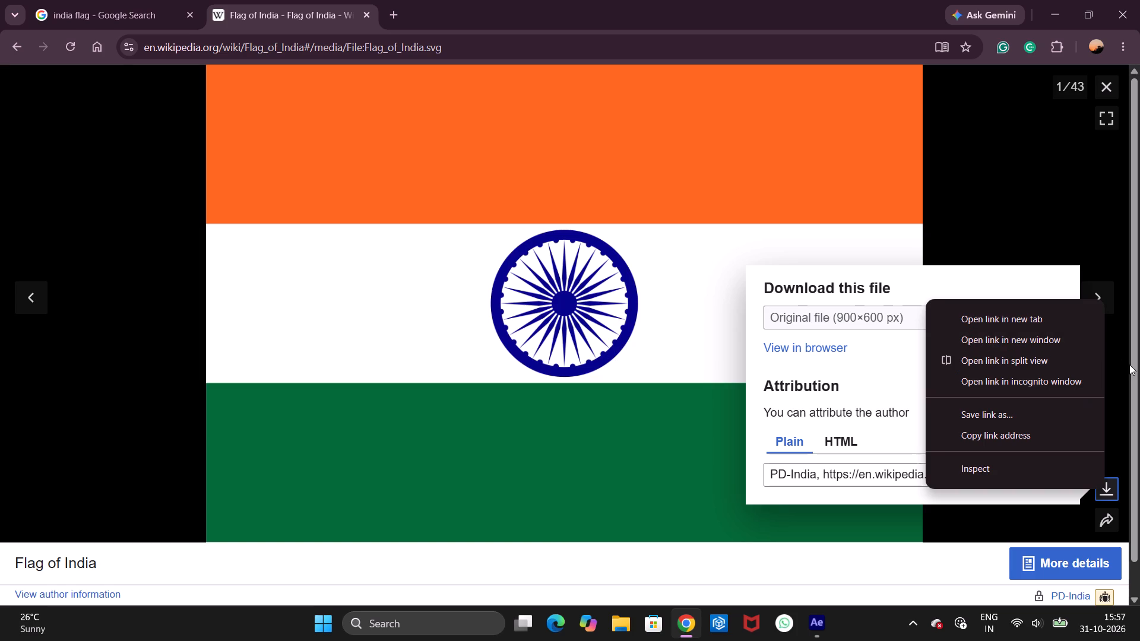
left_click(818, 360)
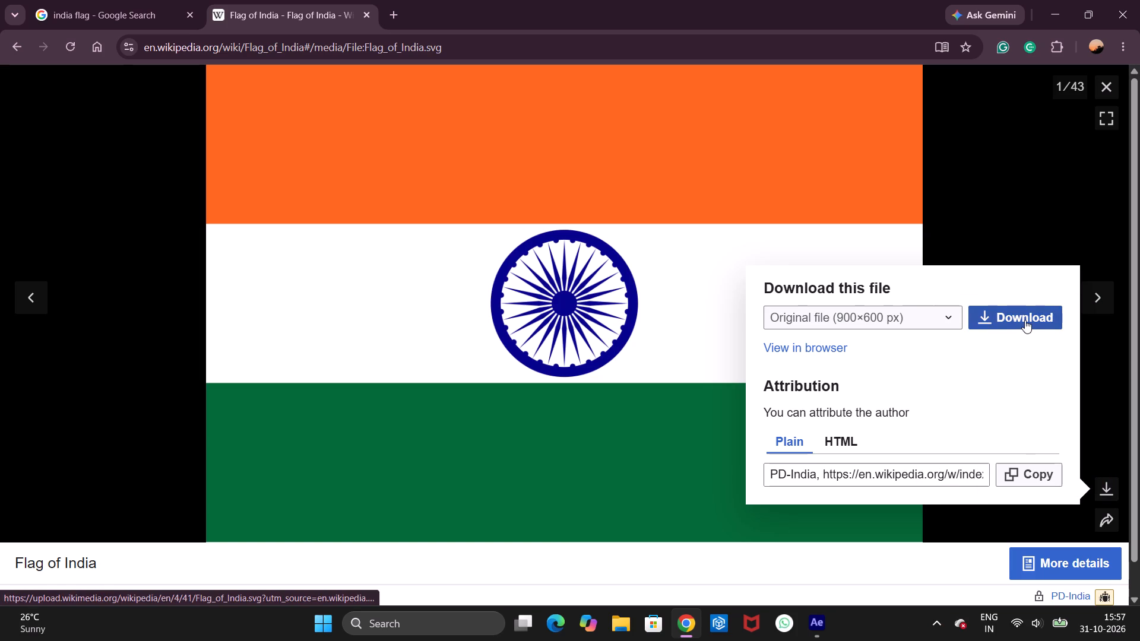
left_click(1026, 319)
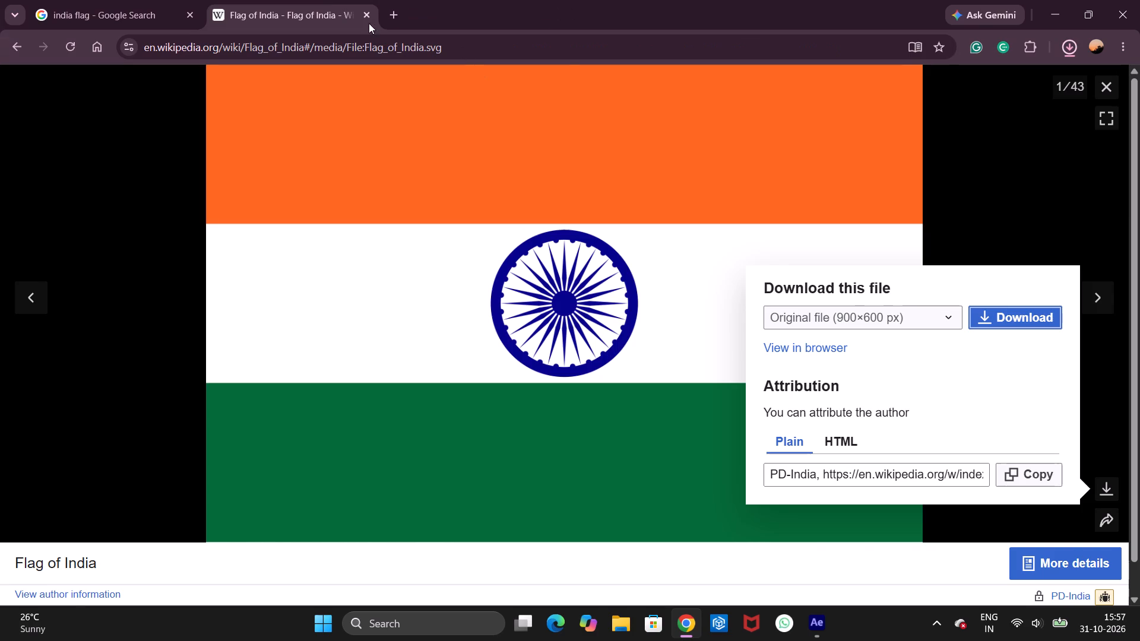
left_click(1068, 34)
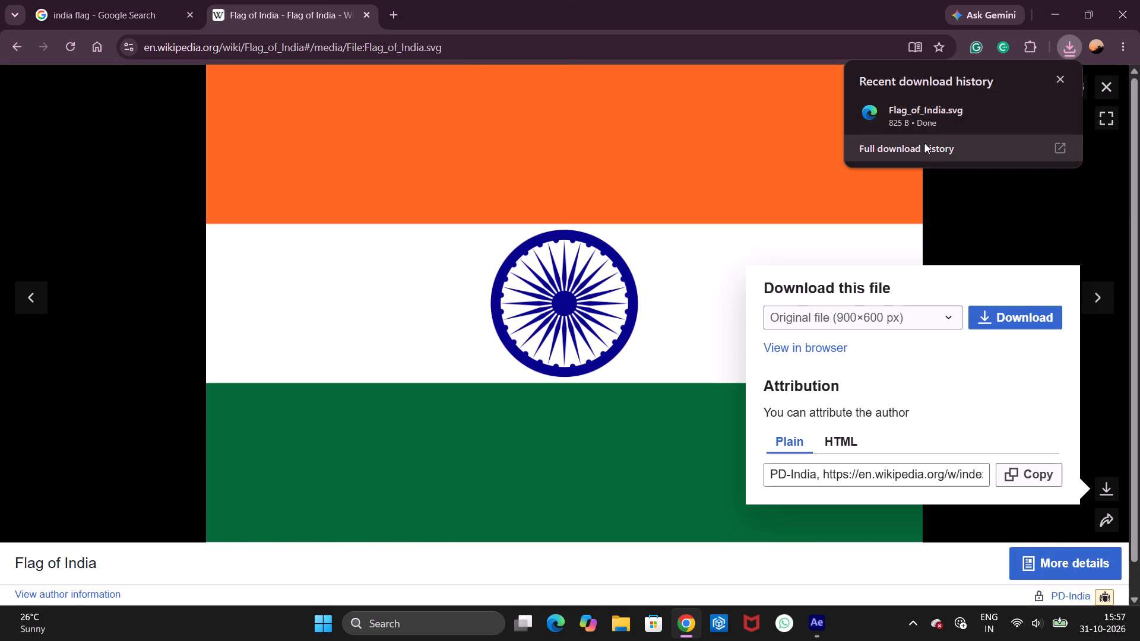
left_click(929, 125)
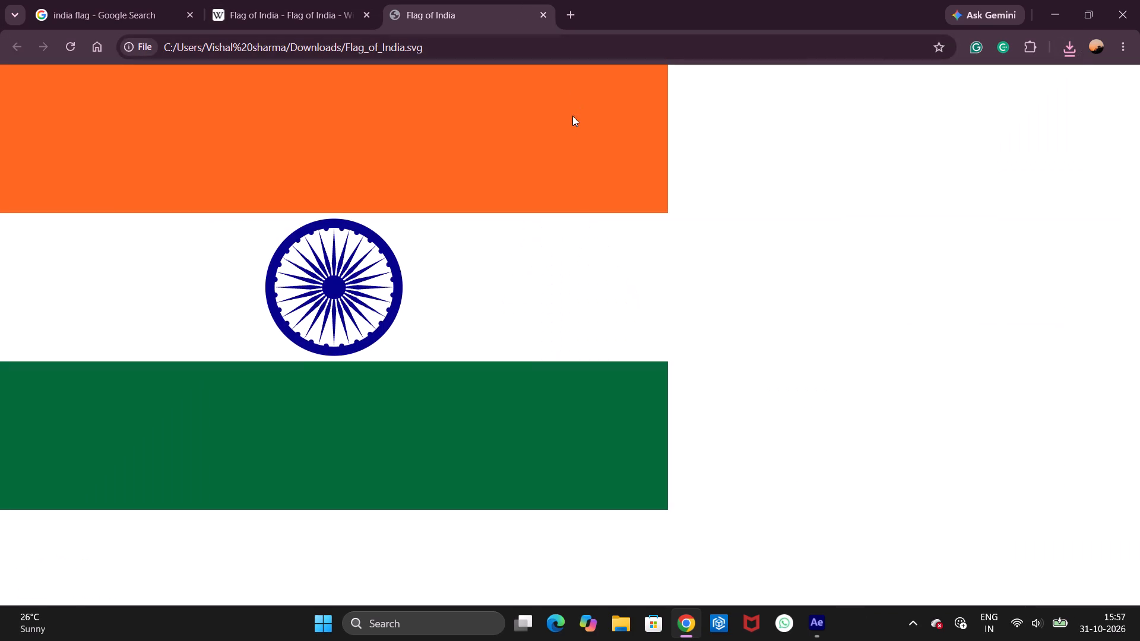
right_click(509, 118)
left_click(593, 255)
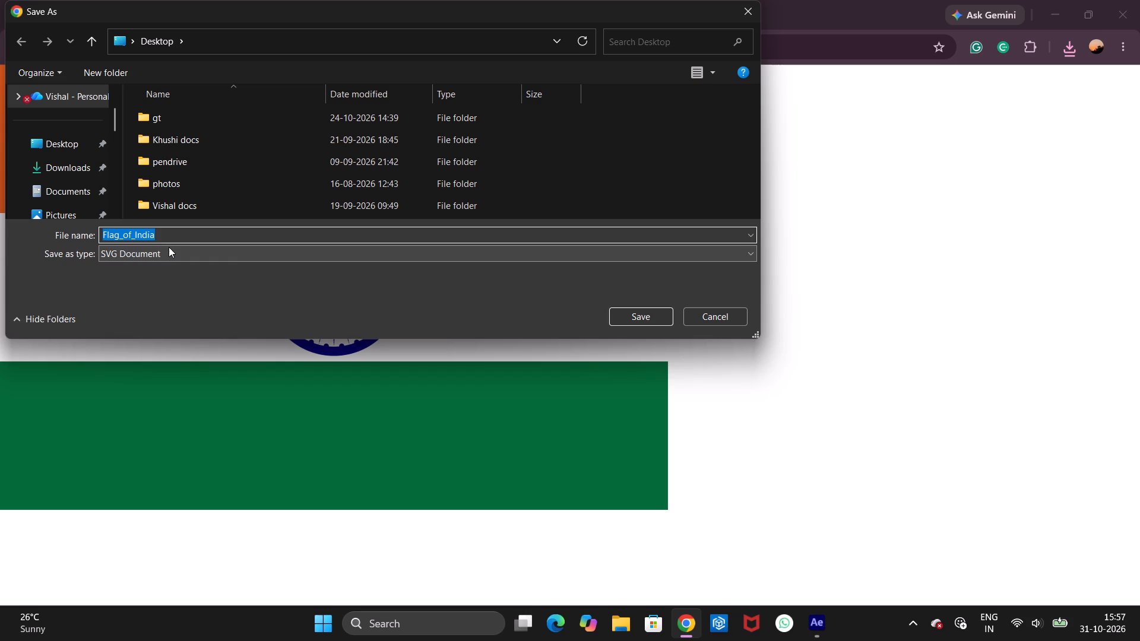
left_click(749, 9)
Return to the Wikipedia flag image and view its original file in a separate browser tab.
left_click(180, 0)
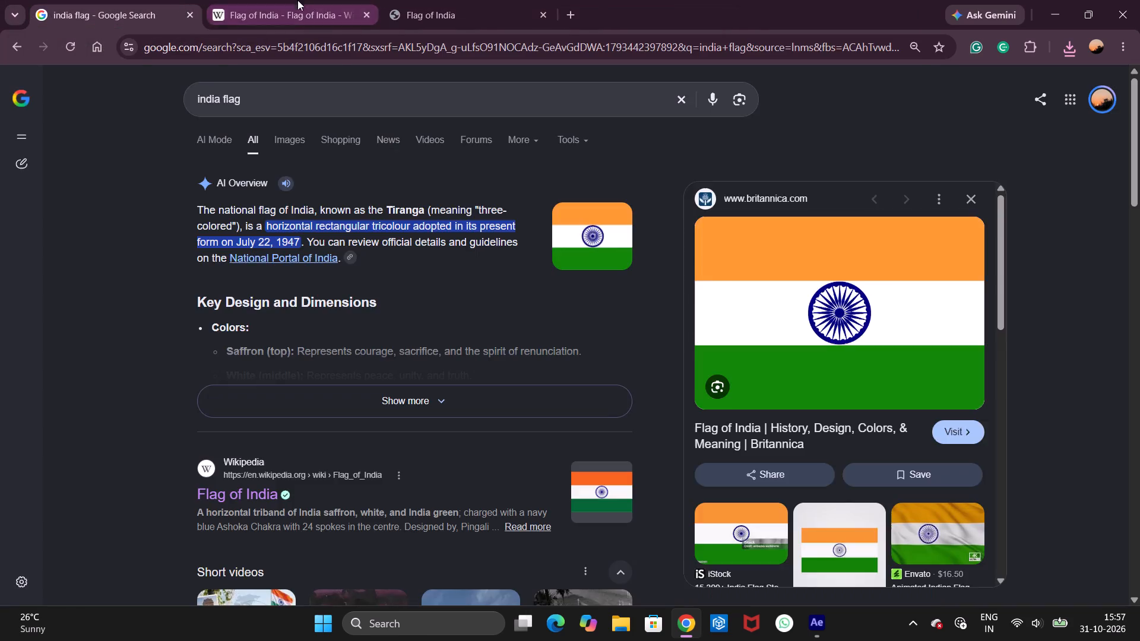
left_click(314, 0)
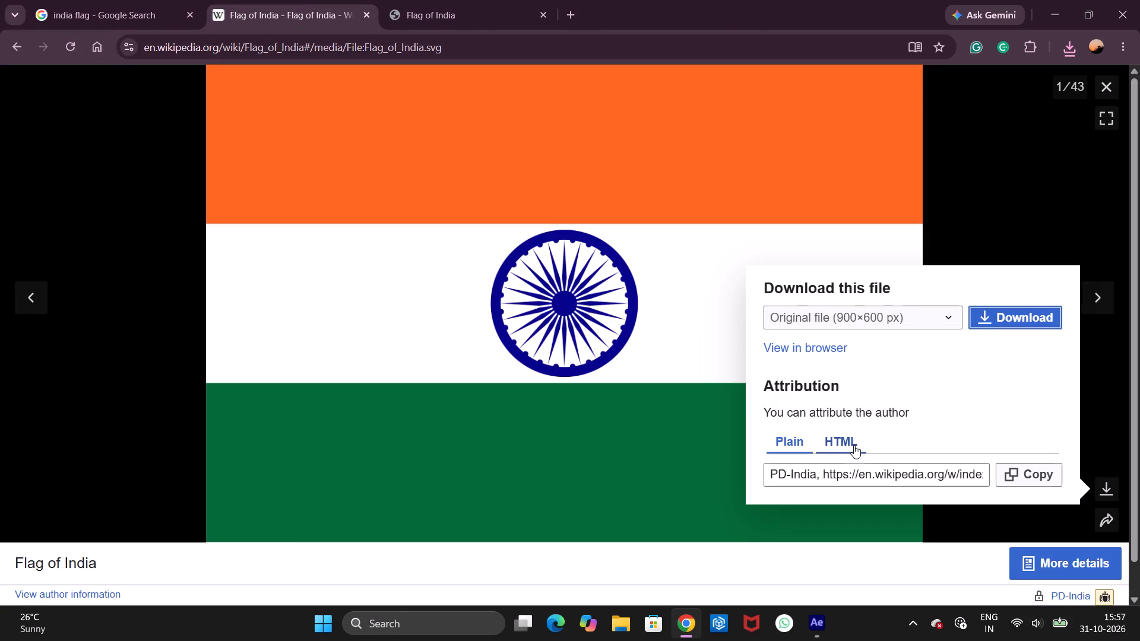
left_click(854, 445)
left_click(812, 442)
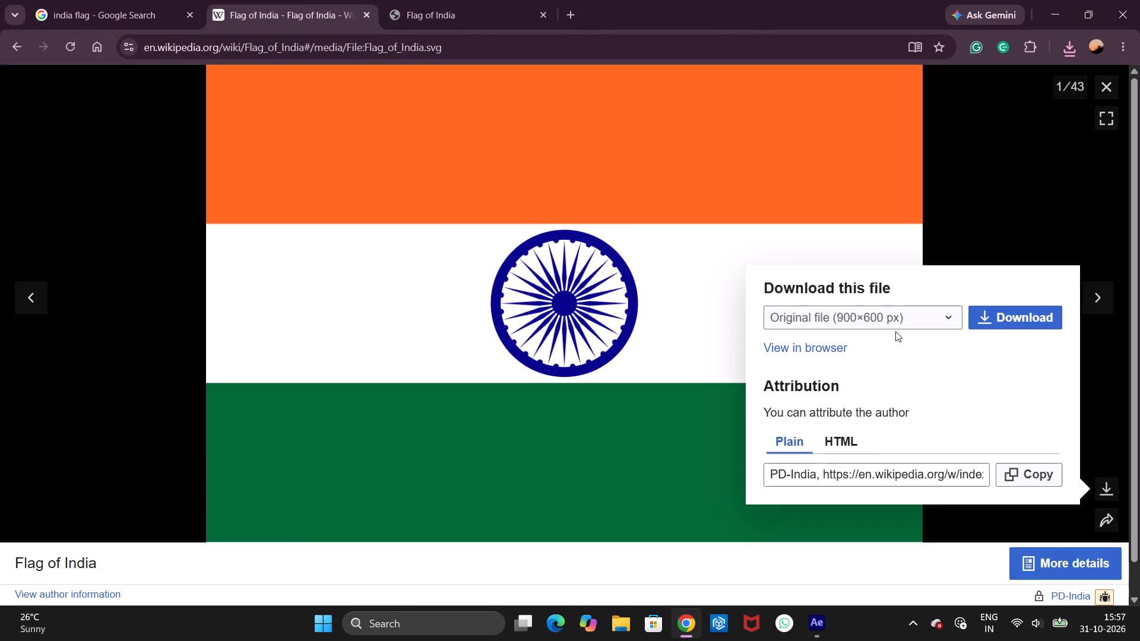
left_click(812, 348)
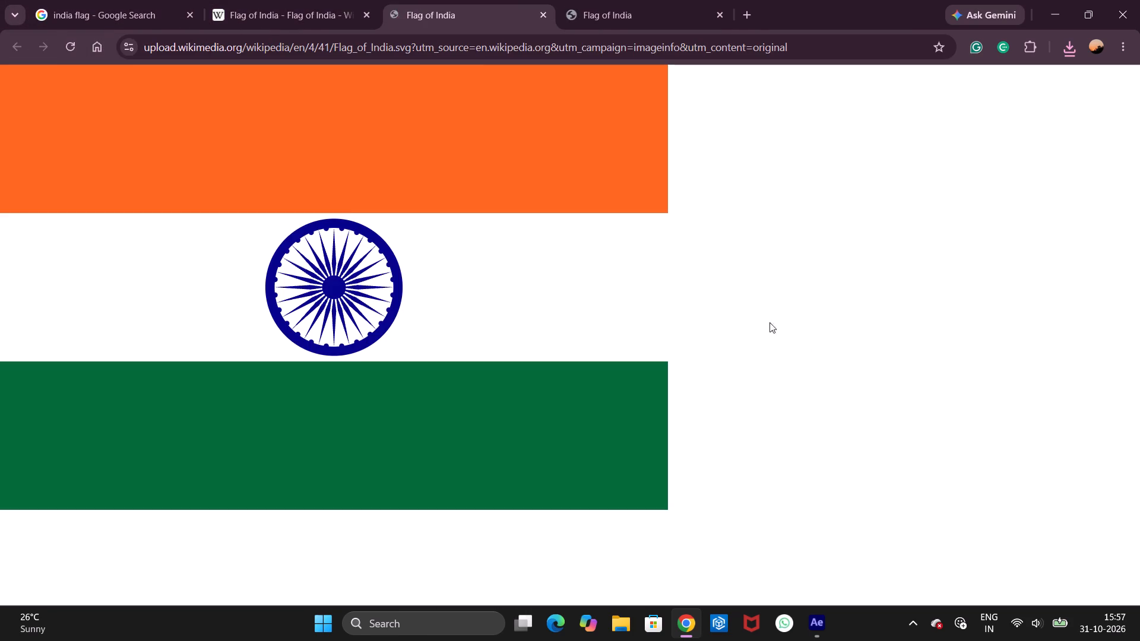
Return to the Google results for "india flag" and close the Wikipedia and flag file tabs.
left_click(180, 0)
left_click(368, 13)
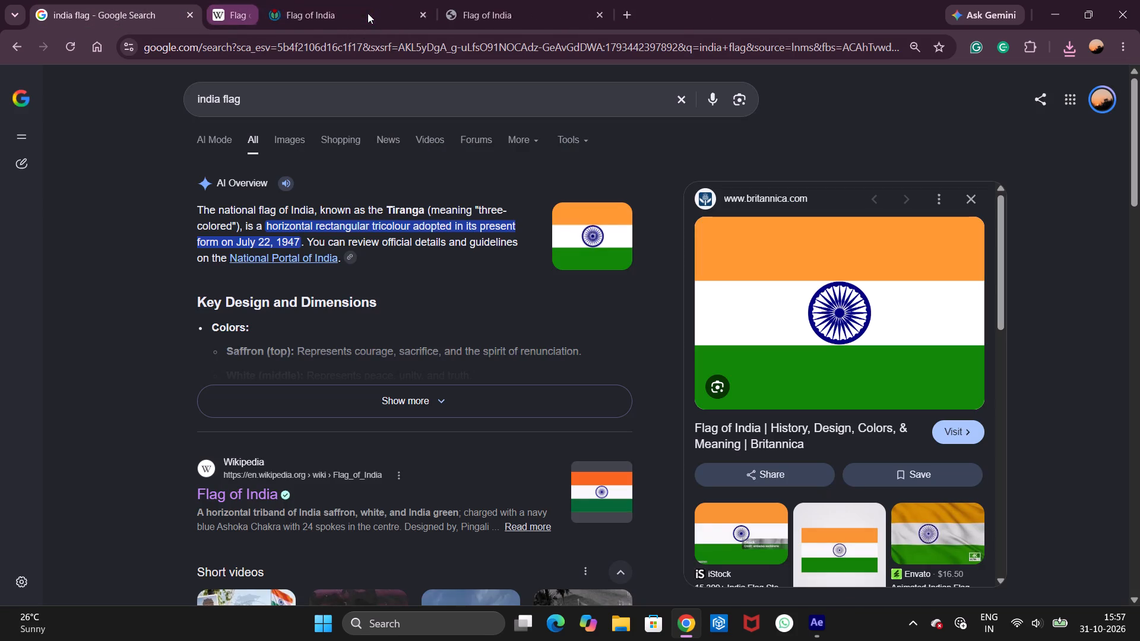
left_click(368, 13)
left_click(368, 13)
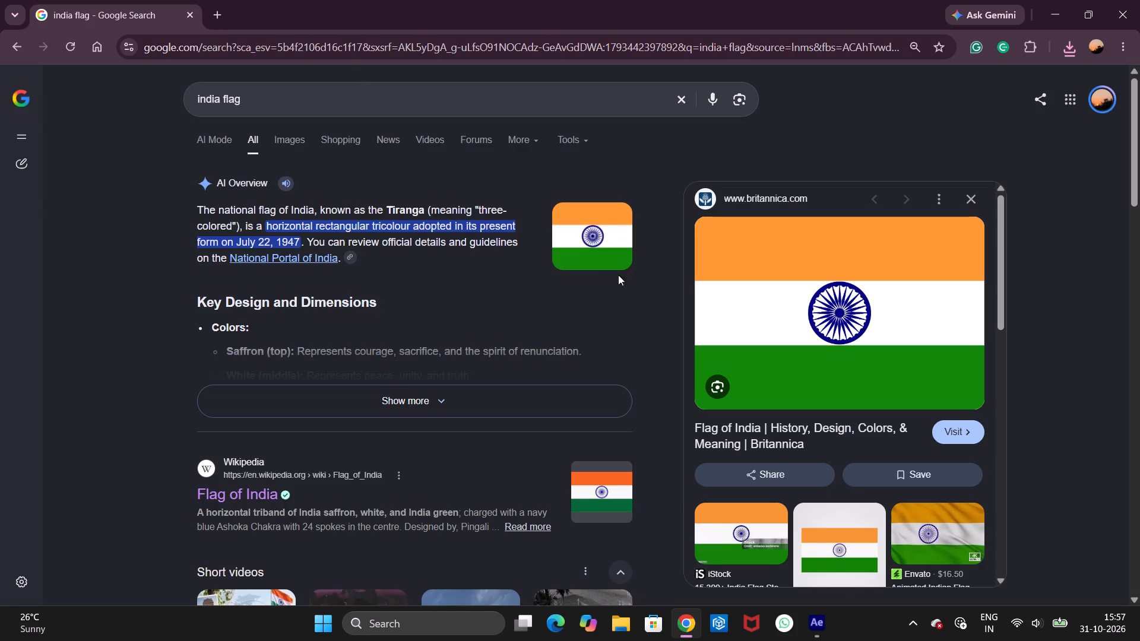
Save the Britannica India flag image from the Google results to the Downloads folder as Flag-India in WEBP format.
right_click(800, 314)
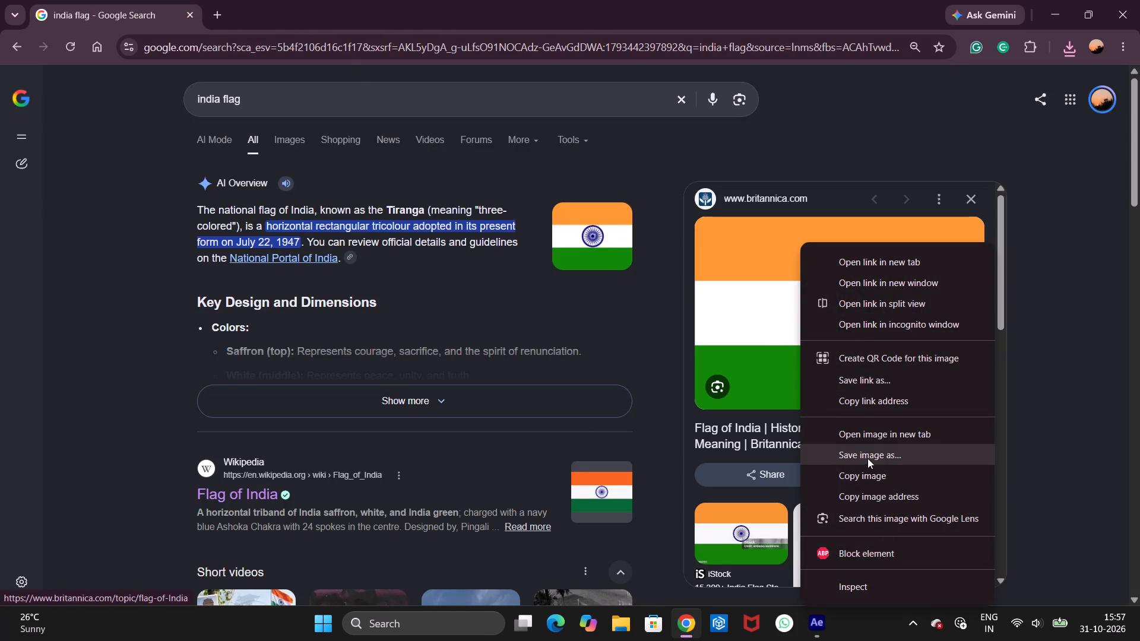
left_click(867, 459)
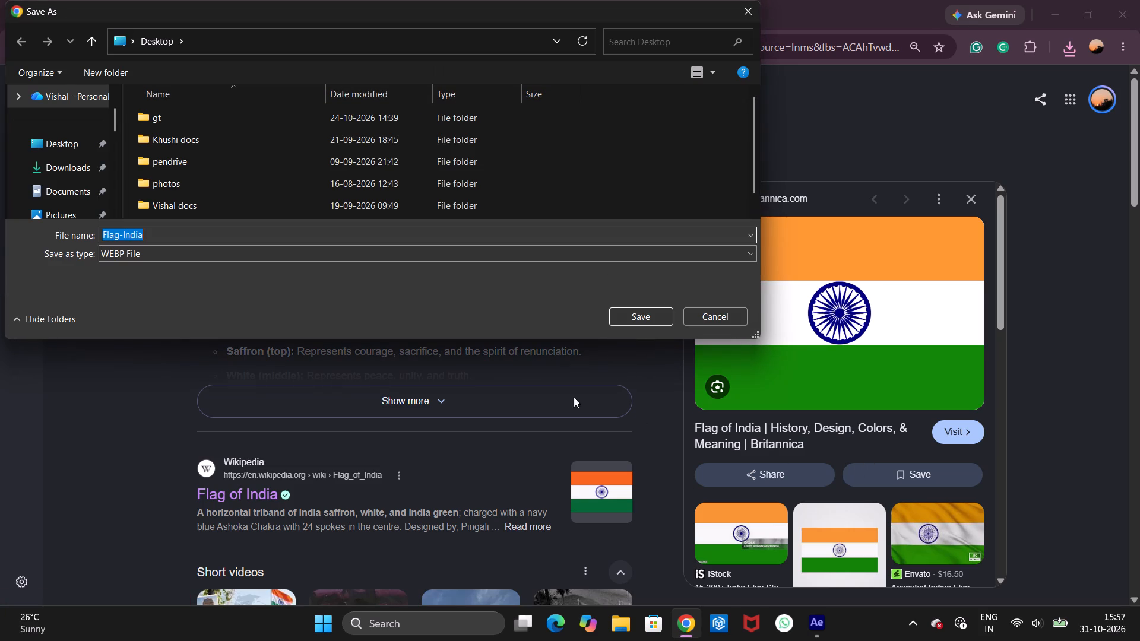
left_click(90, 167)
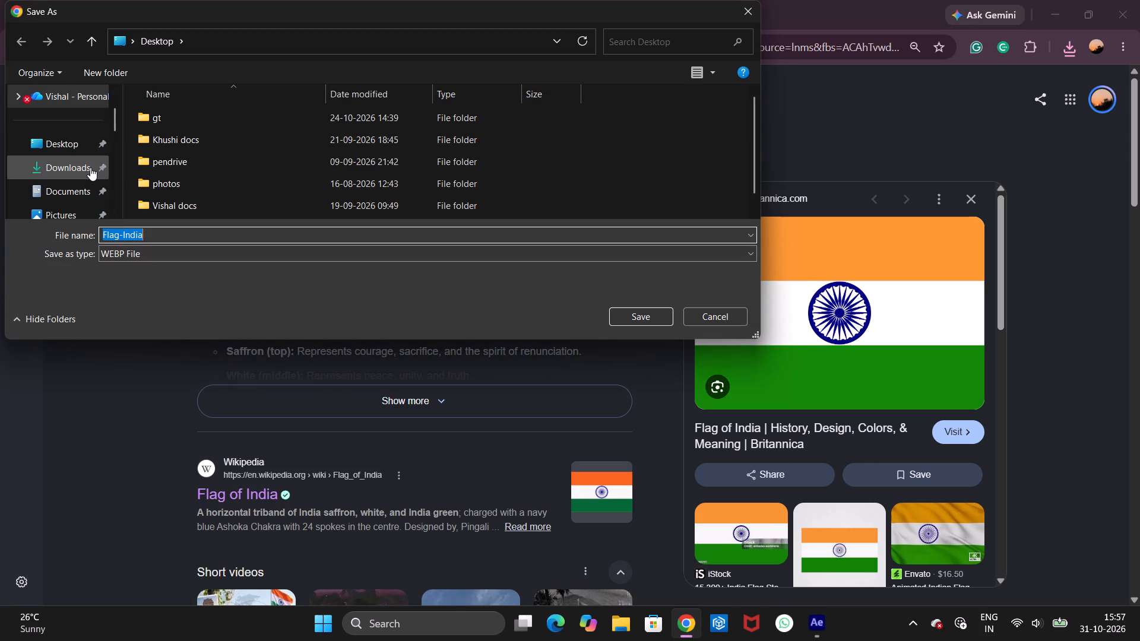
left_click(74, 137)
left_click(67, 160)
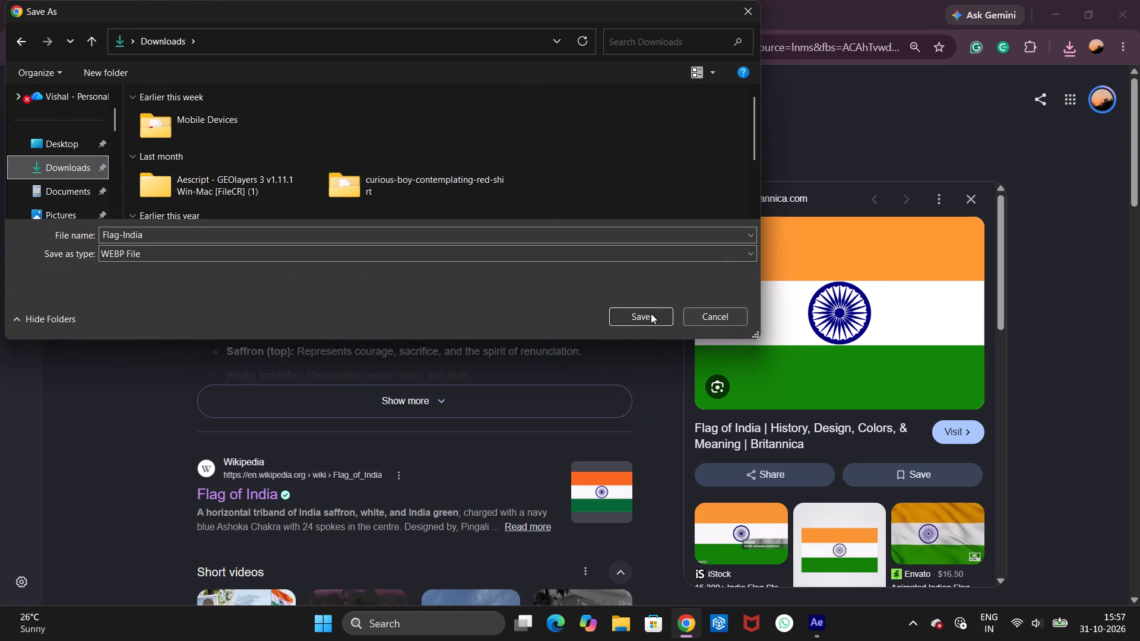
left_click(636, 319)
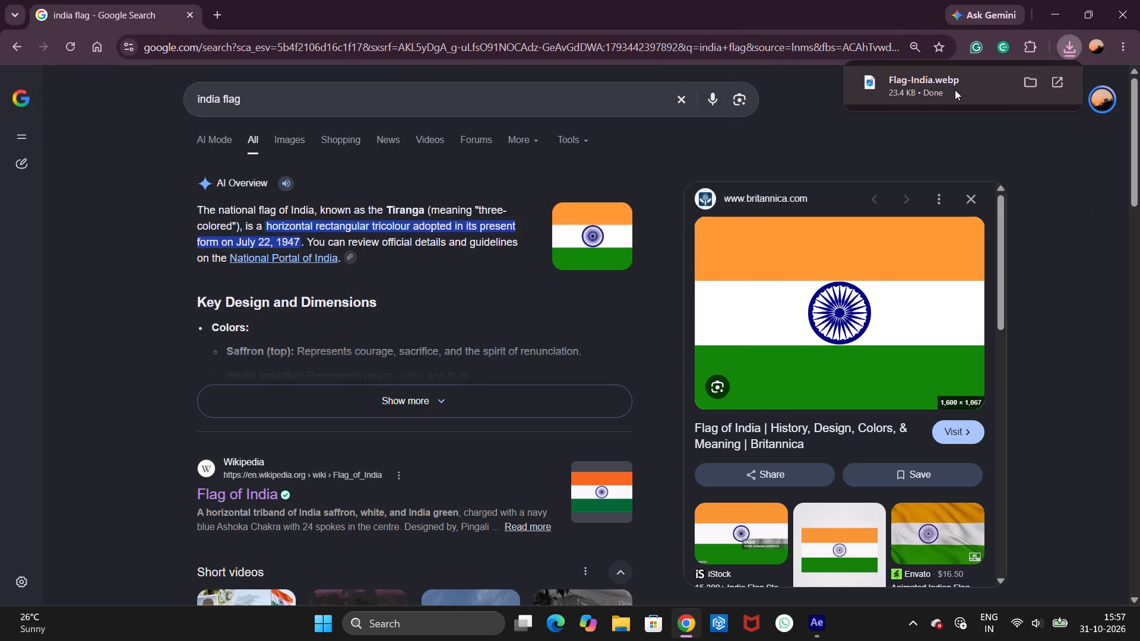
Bring the downloaded Flag-India.webp into After Effects as a layer in the containing World Mapcomp composition.
left_click_drag(955, 90, 839, 626)
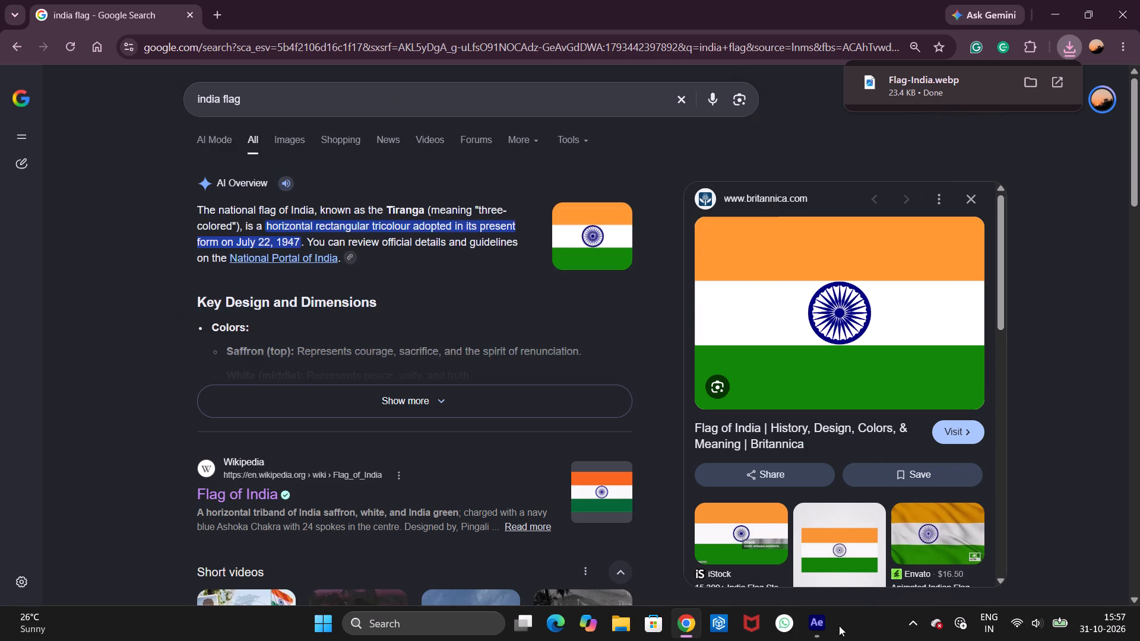
left_click_drag(839, 626, 564, 518)
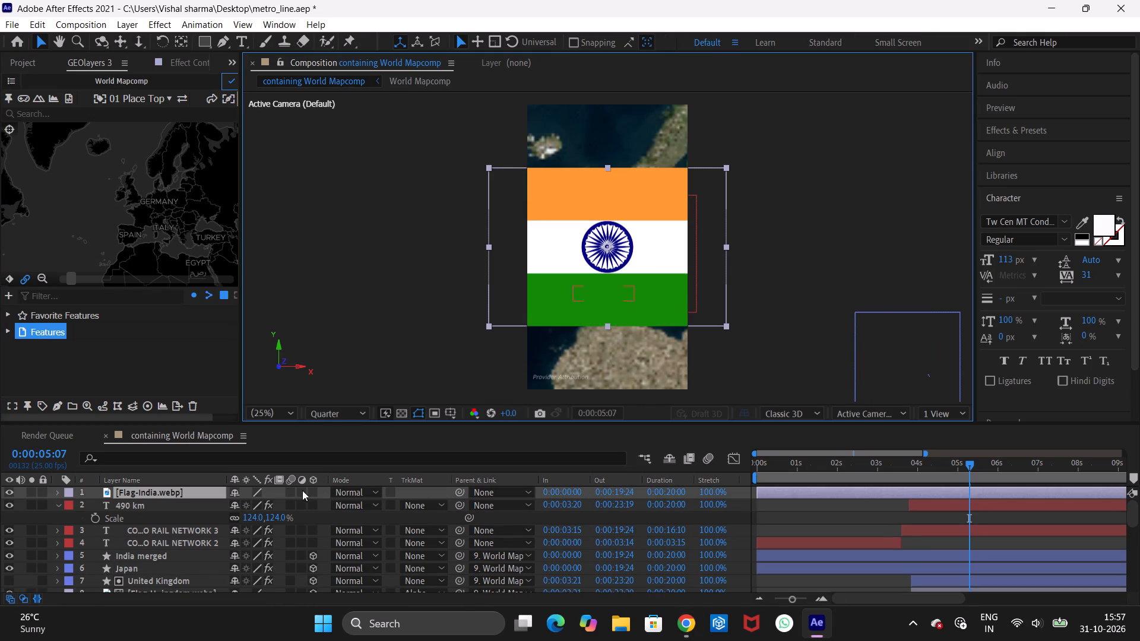
Move the Flag-India.webp layer directly below the India merged shape layer in the timeline.
left_click_drag(163, 488, 157, 545)
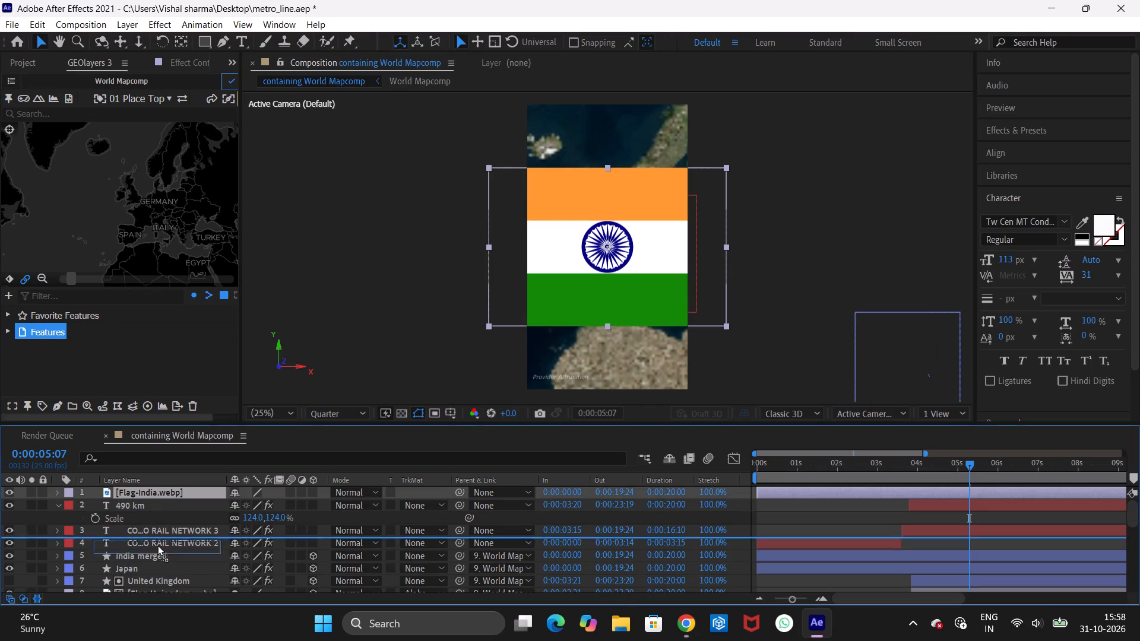
left_click_drag(157, 545, 160, 564)
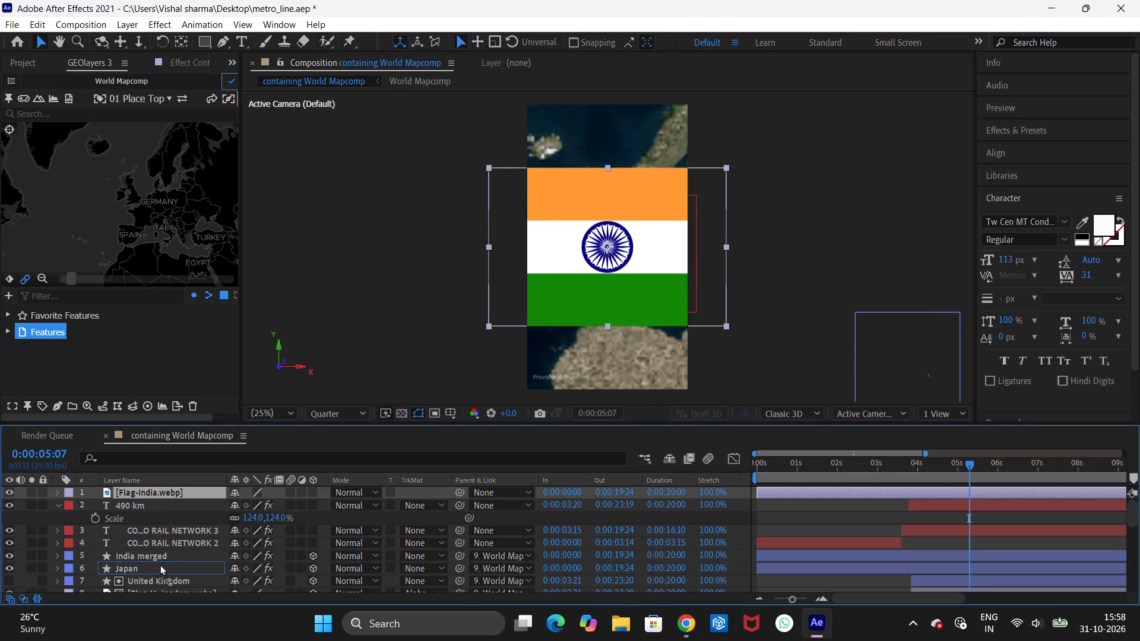
left_click_drag(160, 564, 157, 563)
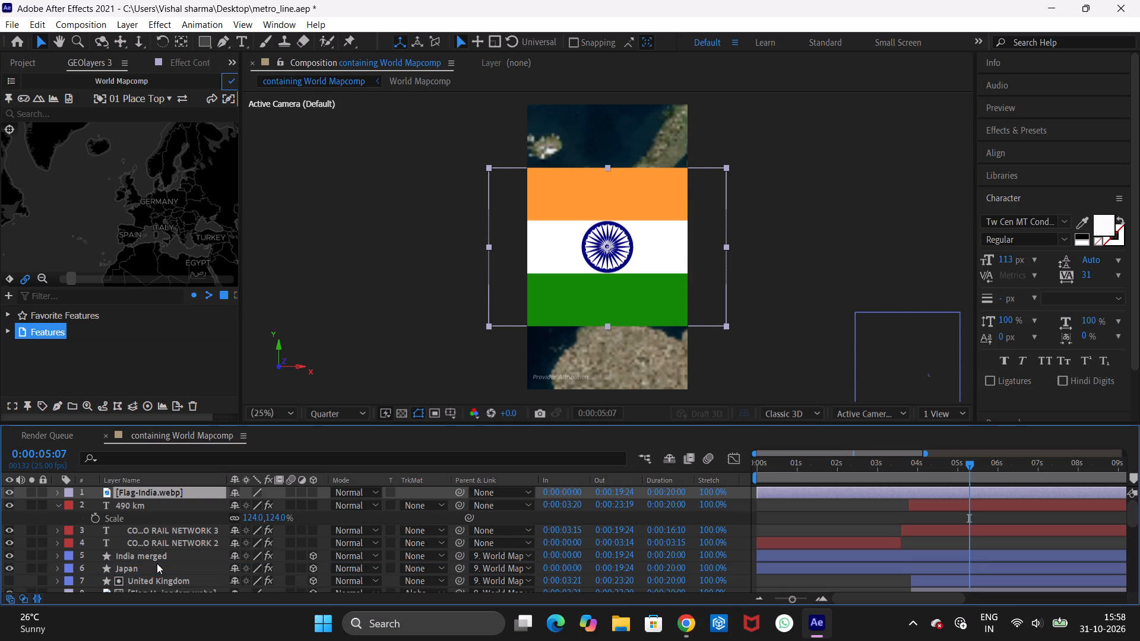
left_click(154, 541)
left_click(153, 551)
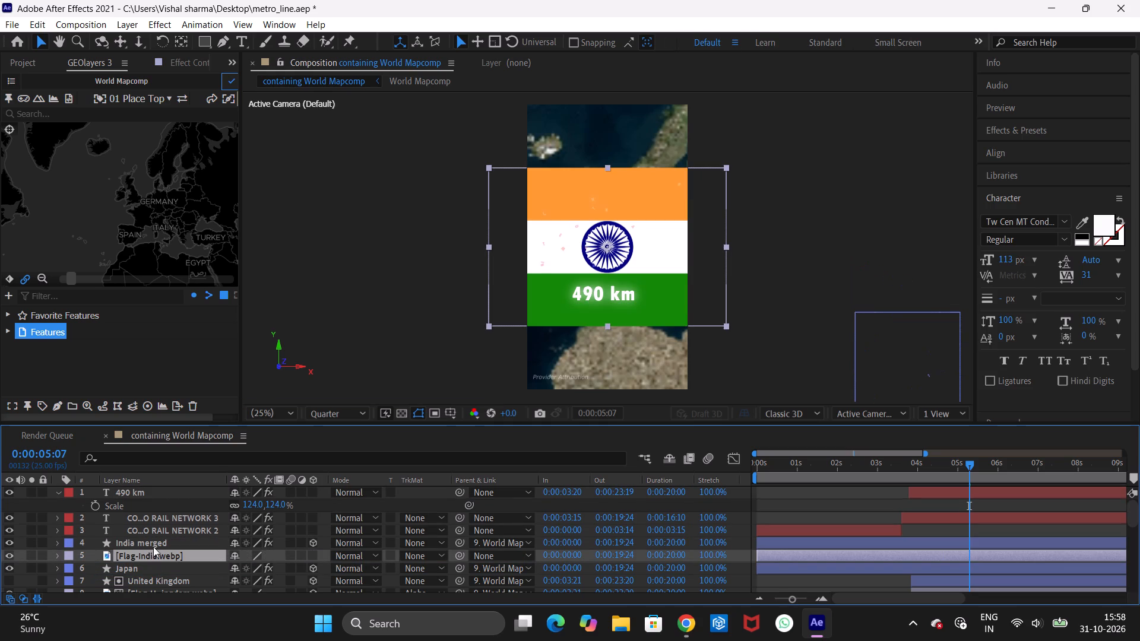
left_click(153, 537)
left_click(149, 553)
left_click(149, 540)
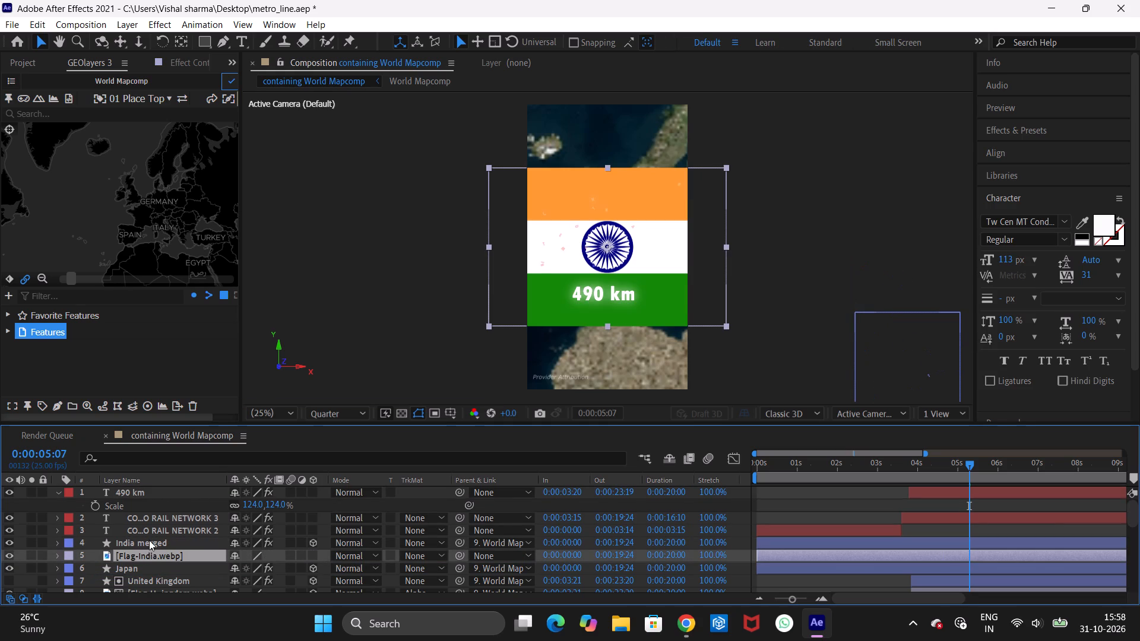
left_click(148, 553)
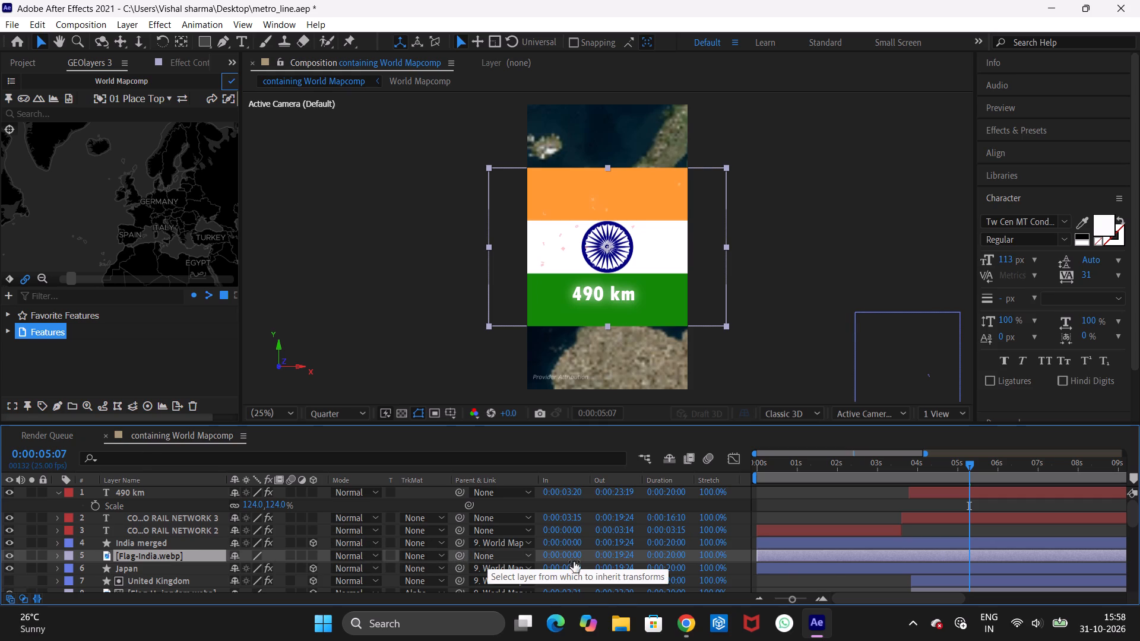
Hide the Flag-India.webp layer.
left_click(10, 554)
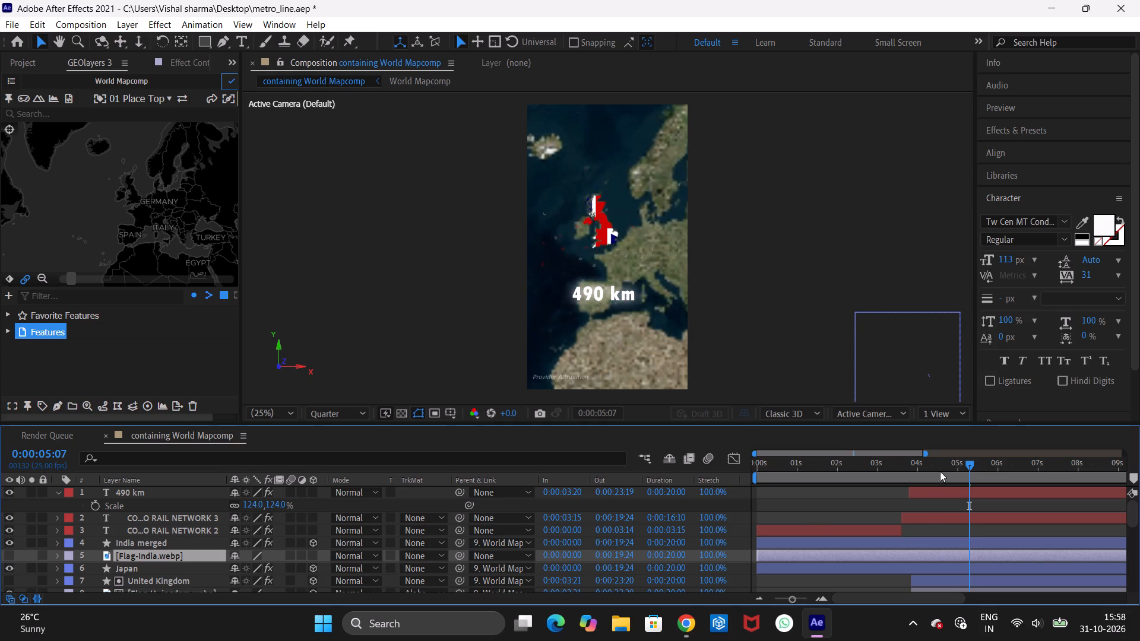
Preview the animation from 0:00:03:14 through the United Kingdom scene, stopping at 0:00:05:07.
left_click_drag(923, 467, 900, 467)
key("space")
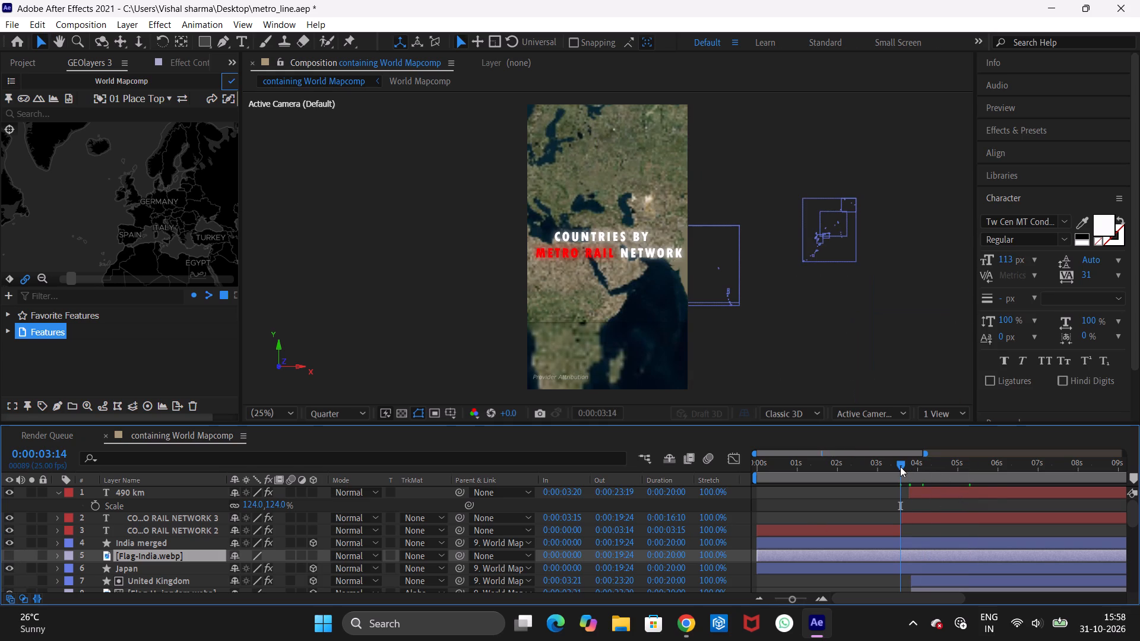
key("space")
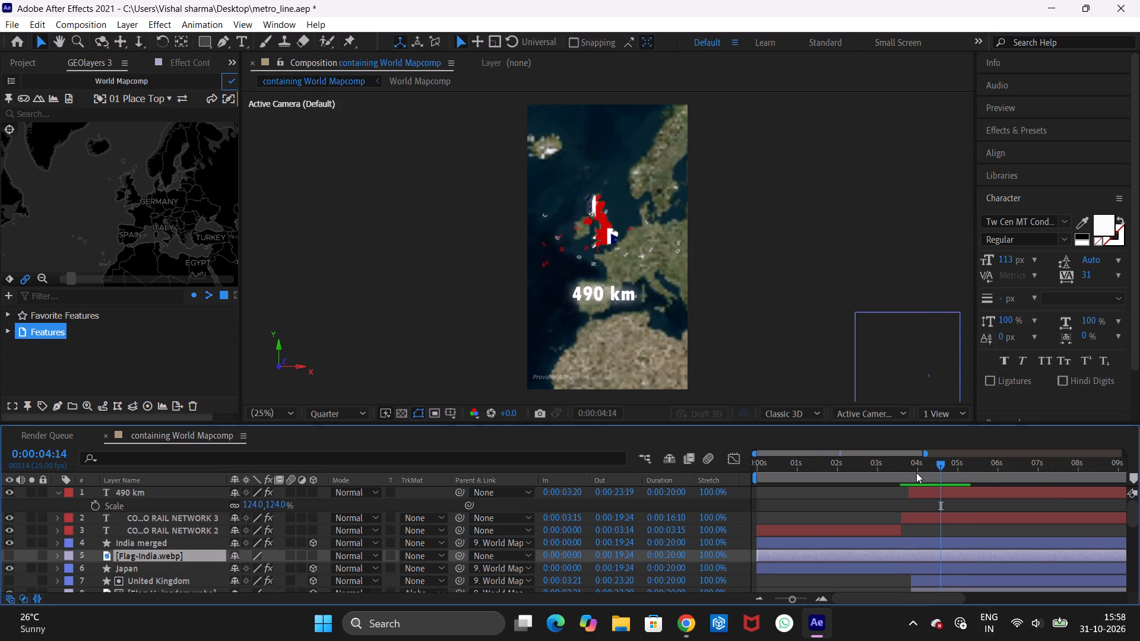
left_click_drag(916, 472, 910, 472)
key("space")
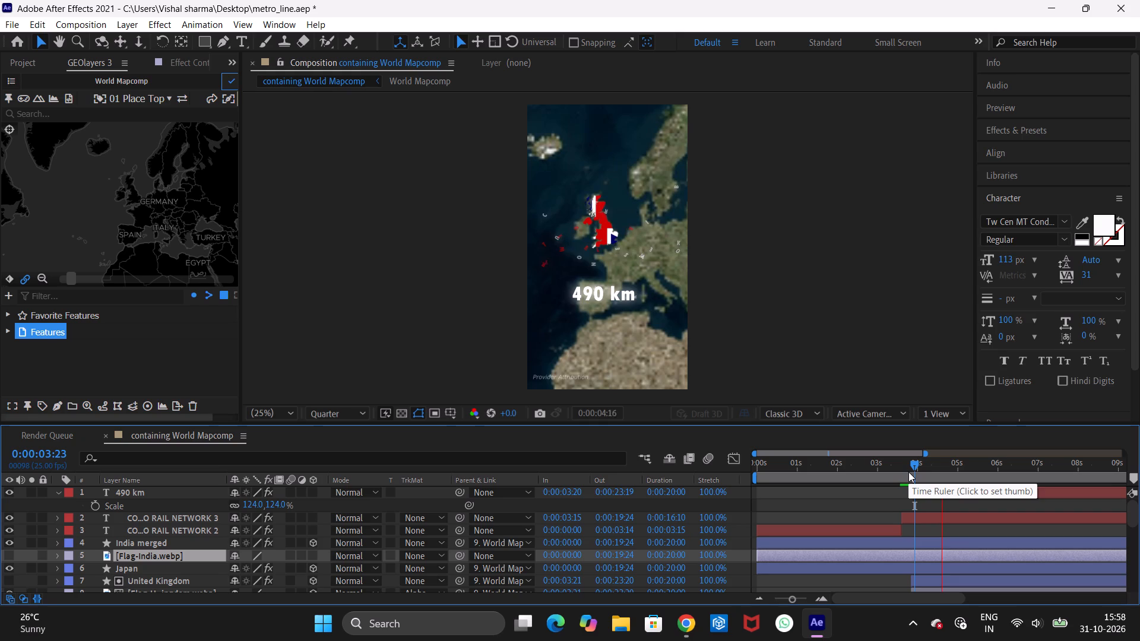
key("space")
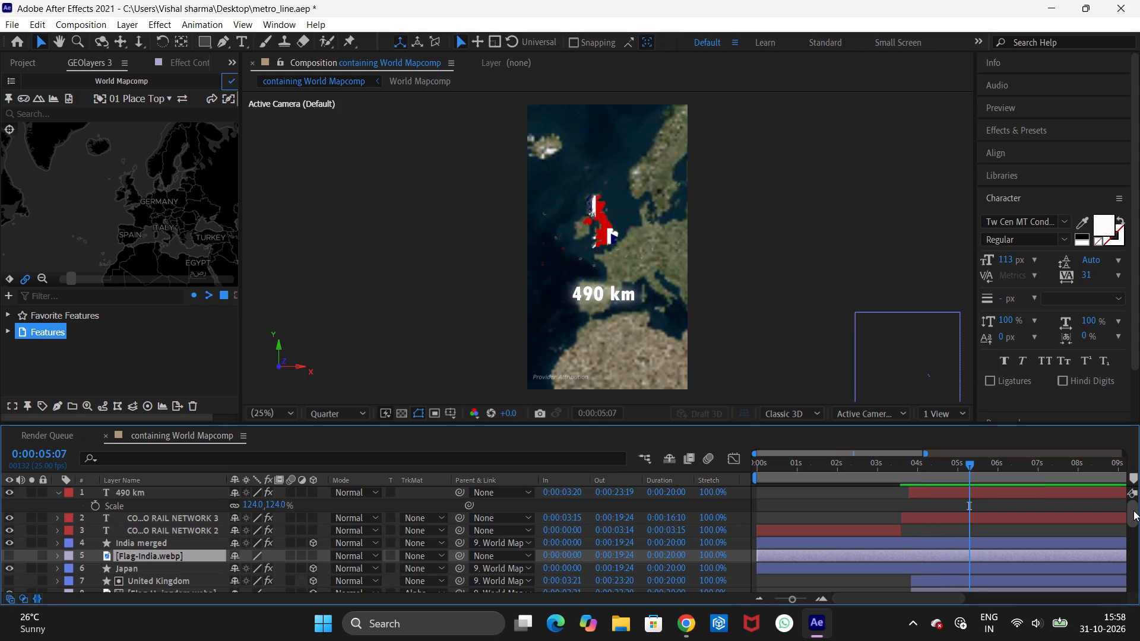
Add keyframes at 0:00:05:07 for the World Mapcomp layer's Pitch, Bearing, Zoom, Longitude and Latitude.
left_click_drag(1133, 510, 1139, 640)
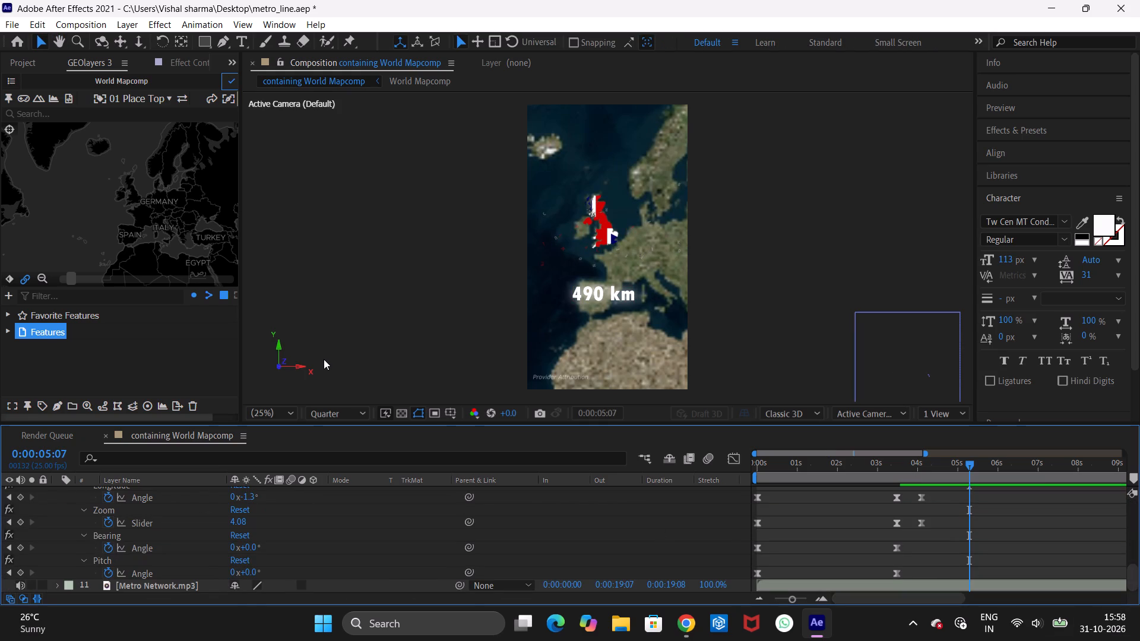
left_click(22, 572)
left_click(22, 546)
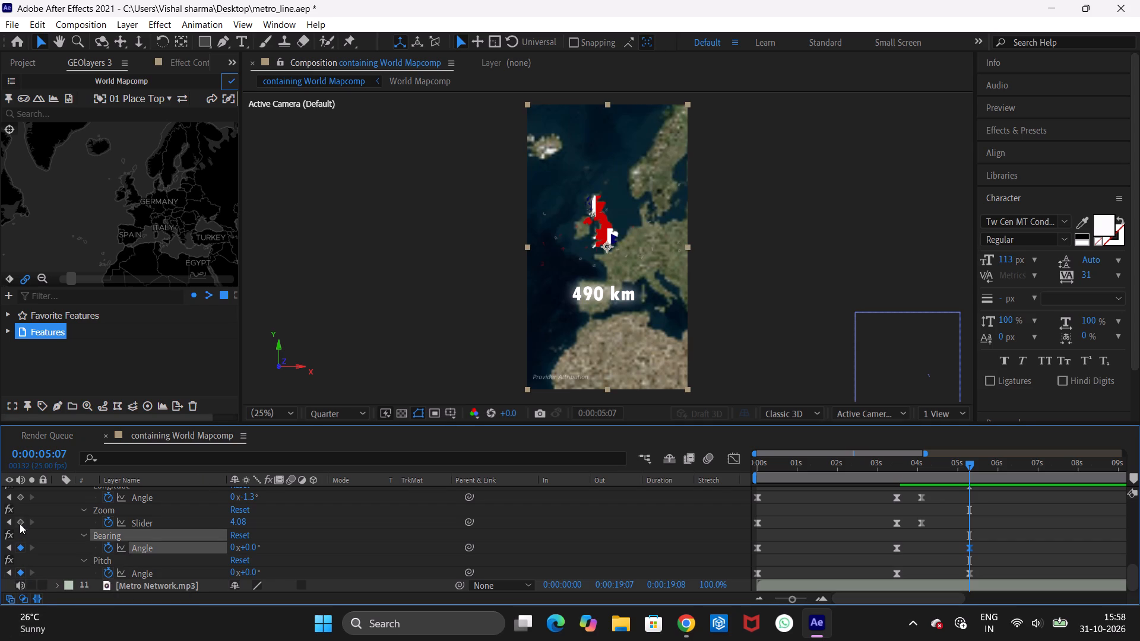
left_click(20, 523)
left_click(20, 499)
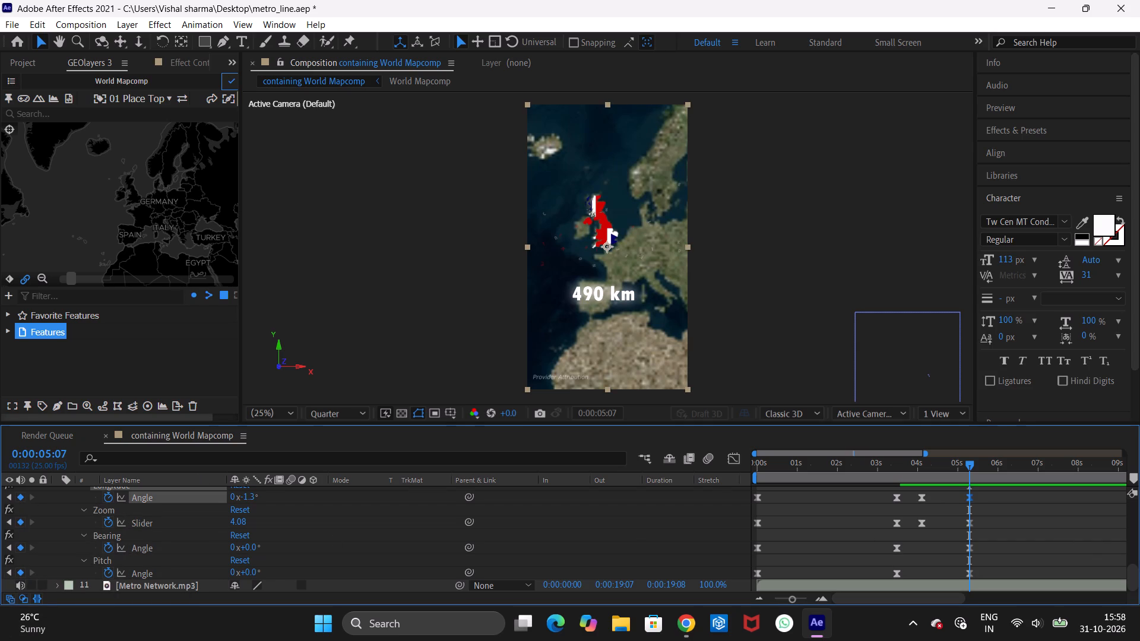
left_click_drag(1128, 569, 1134, 551)
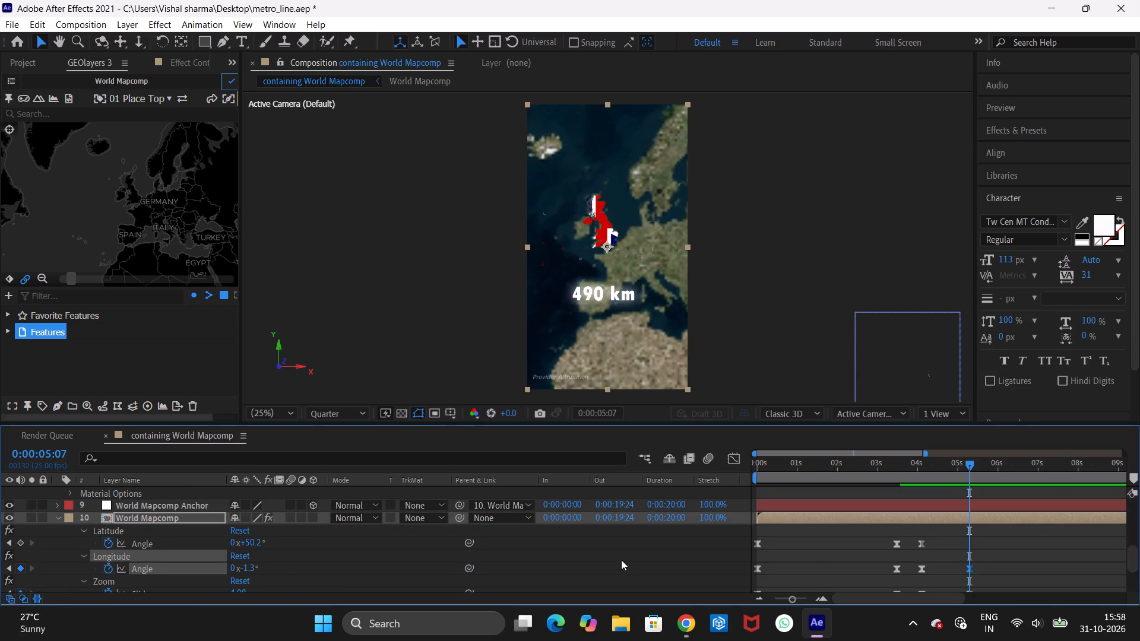
left_click(23, 542)
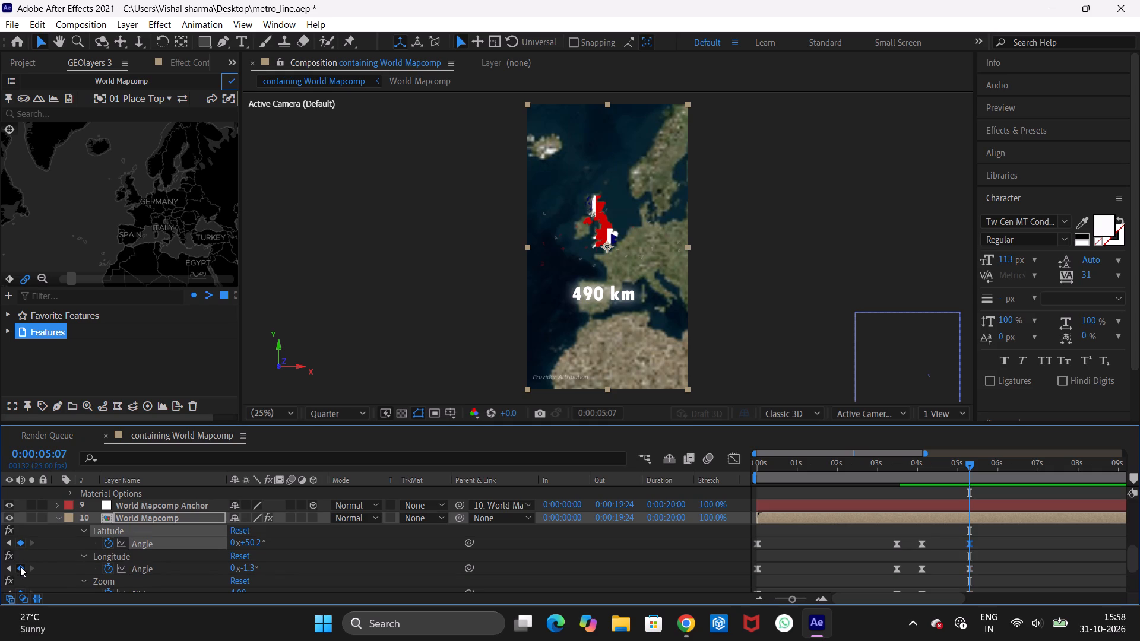
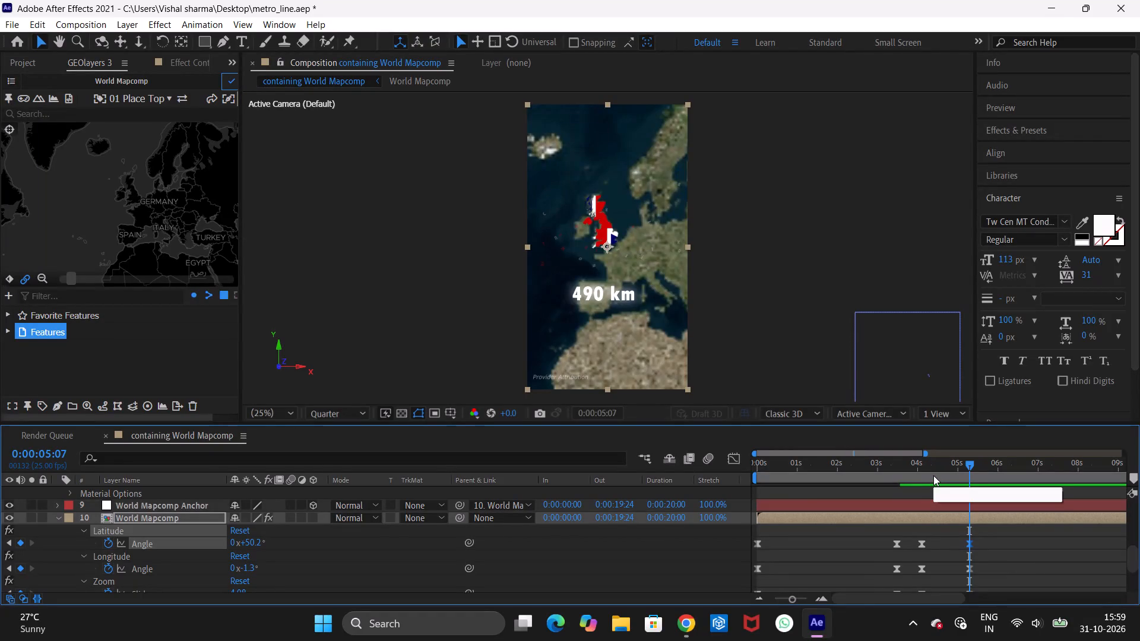
At 0:00:06:02, move the map view from the United Kingdom to India, keyframing the World Mapcomp's new position.
key("space")
key("space")
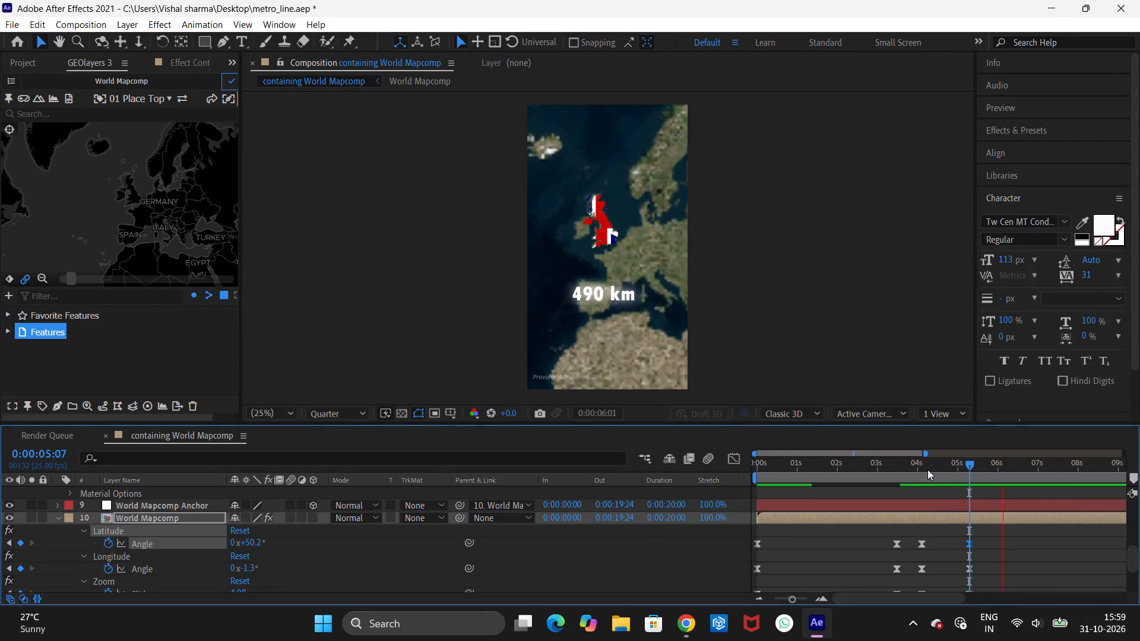
left_click(973, 474)
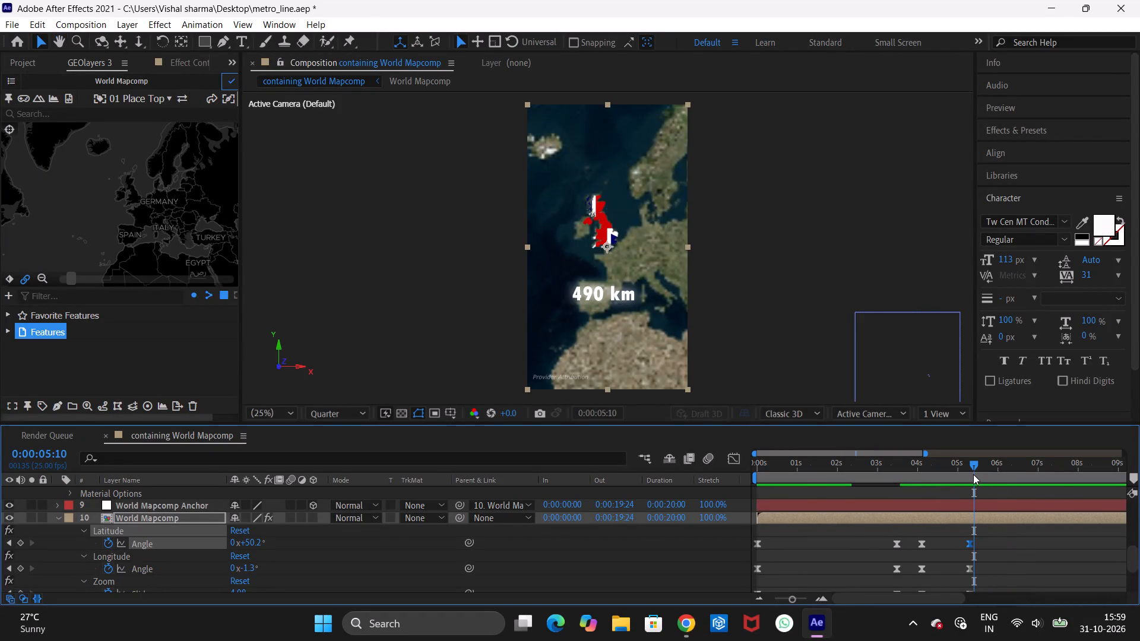
key("space")
key("space")
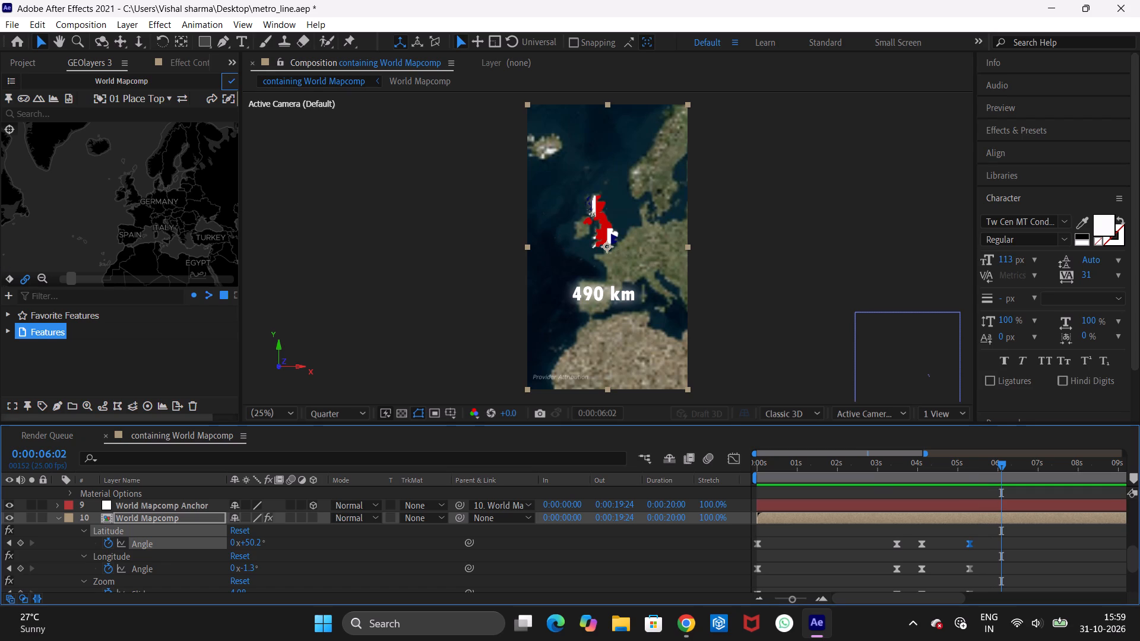
left_click_drag(1132, 554, 1133, 554)
left_click_drag(1133, 554, 1125, 516)
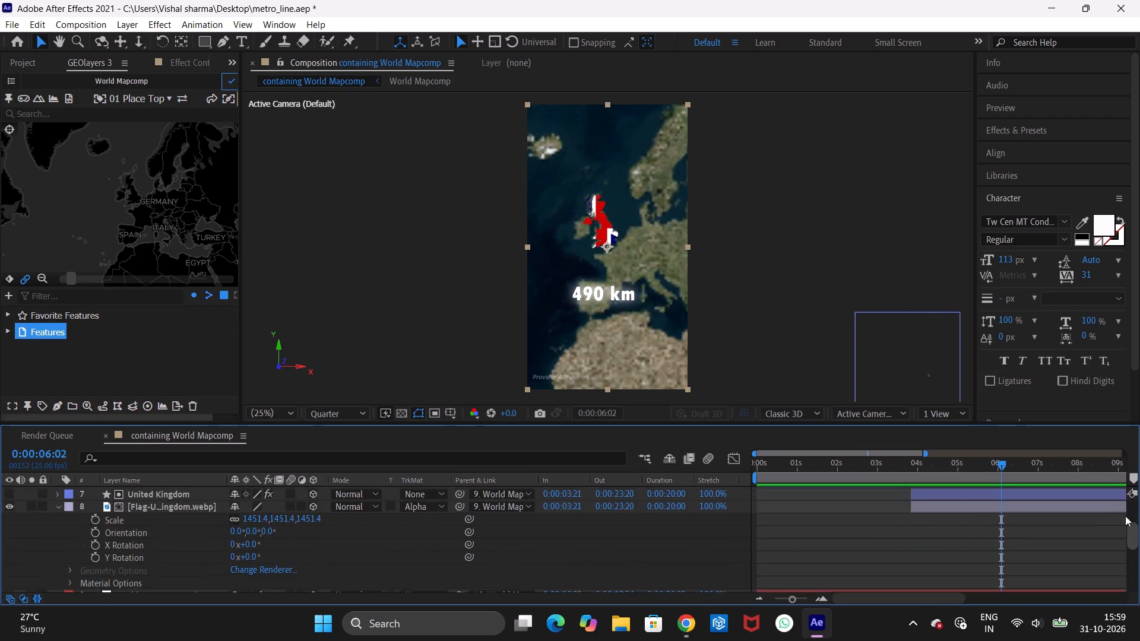
left_click_drag(1125, 516, 1119, 494)
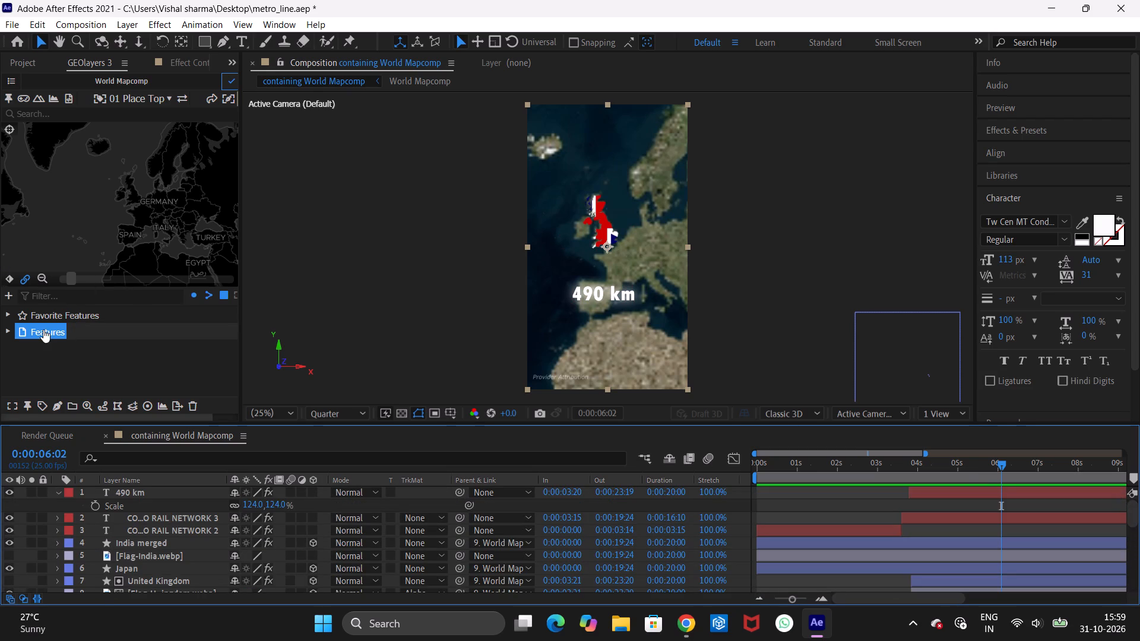
left_click_drag(132, 225, 10, 176)
left_click_drag(182, 205, 136, 185)
left_click_drag(134, 185, 100, 186)
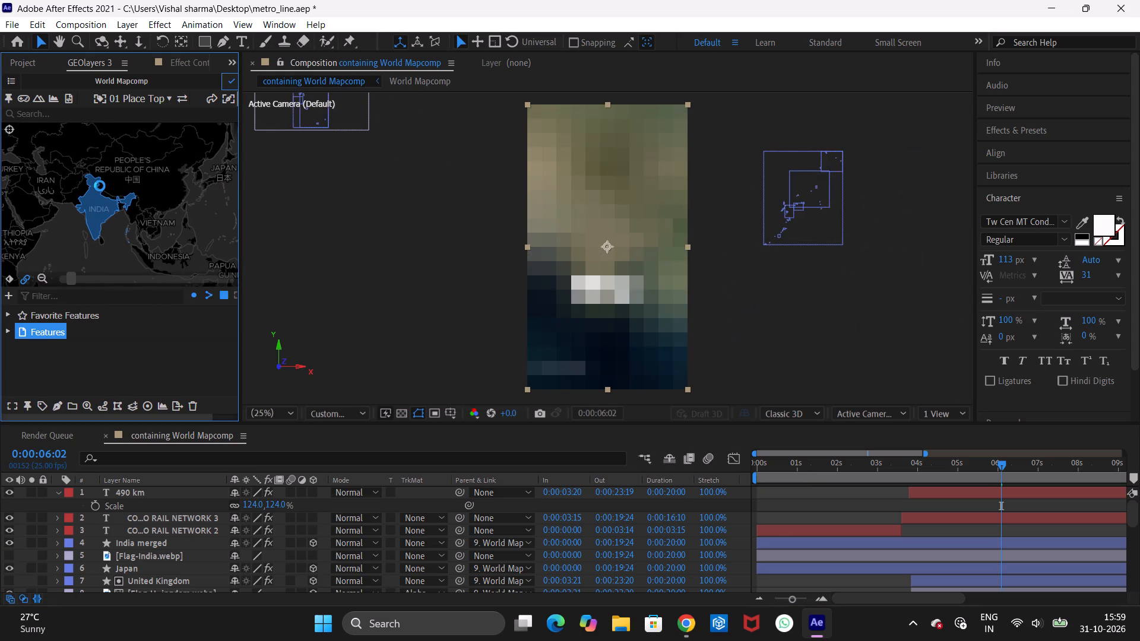
left_click_drag(88, 196, 100, 196)
left_click_drag(100, 196, 109, 198)
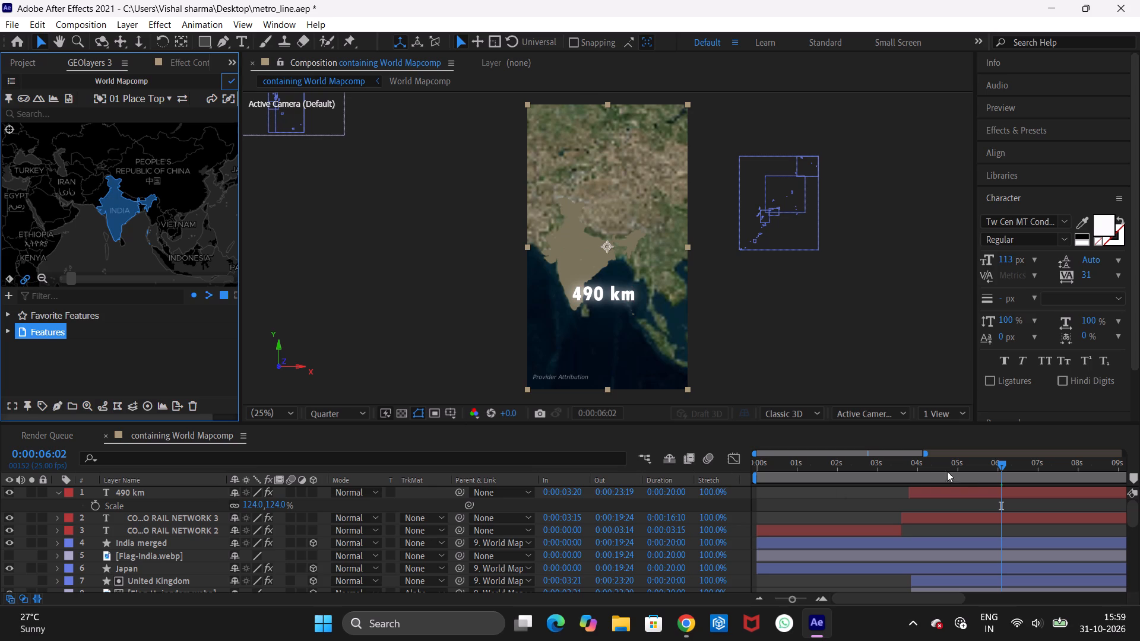
Preview the animation from 0:00:03:15 through the United Kingdom scene, stopping at 0:00:04:11.
left_click(901, 462)
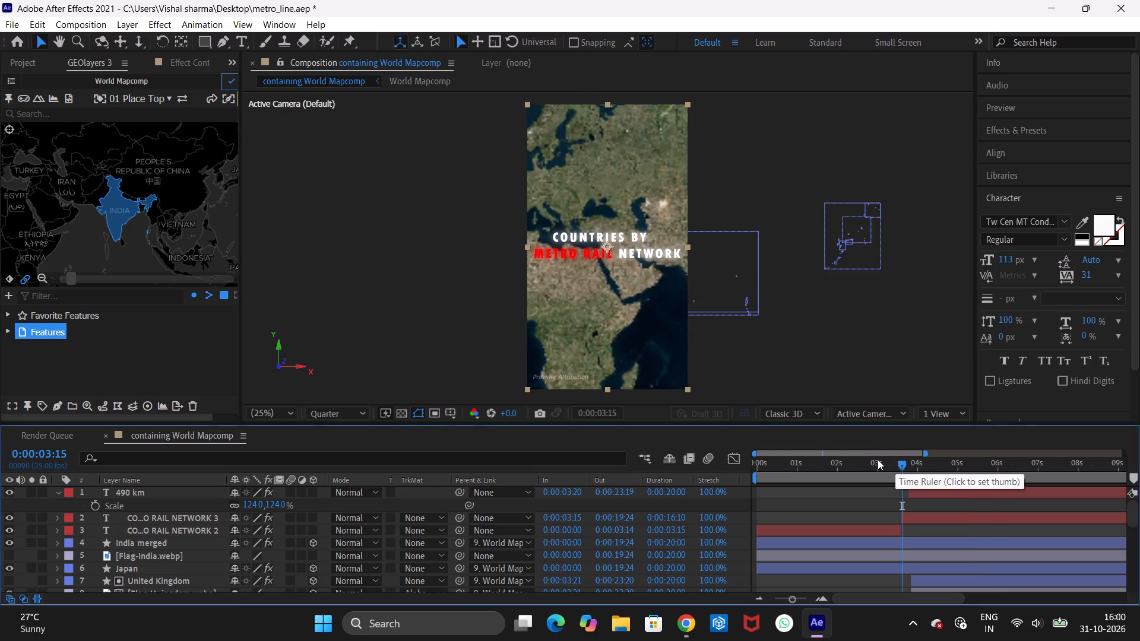
key("space")
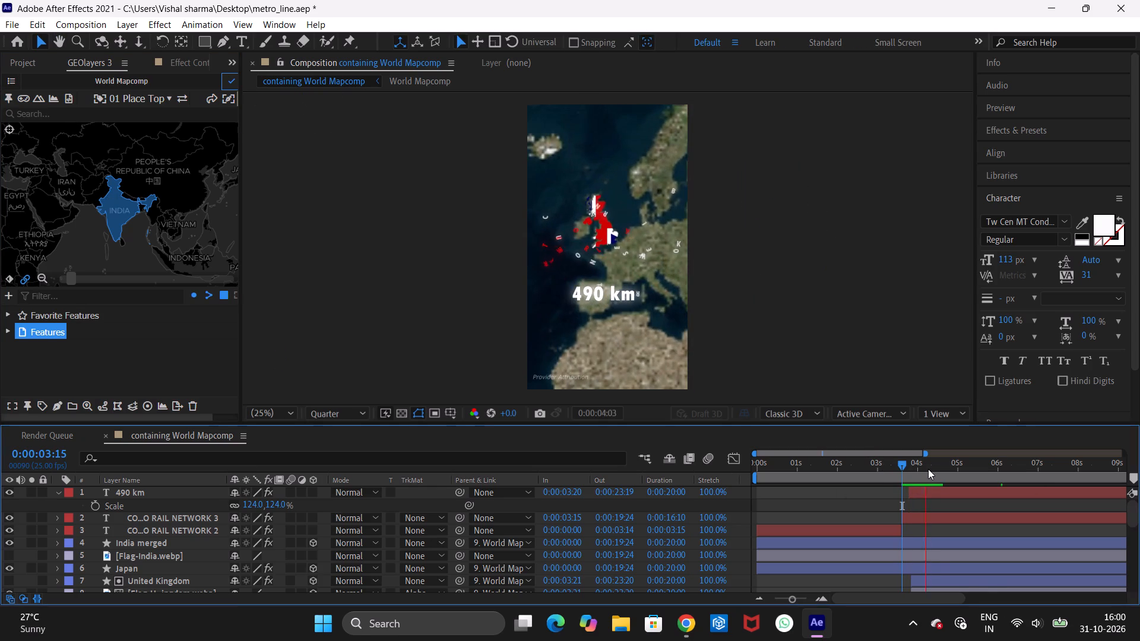
key("space")
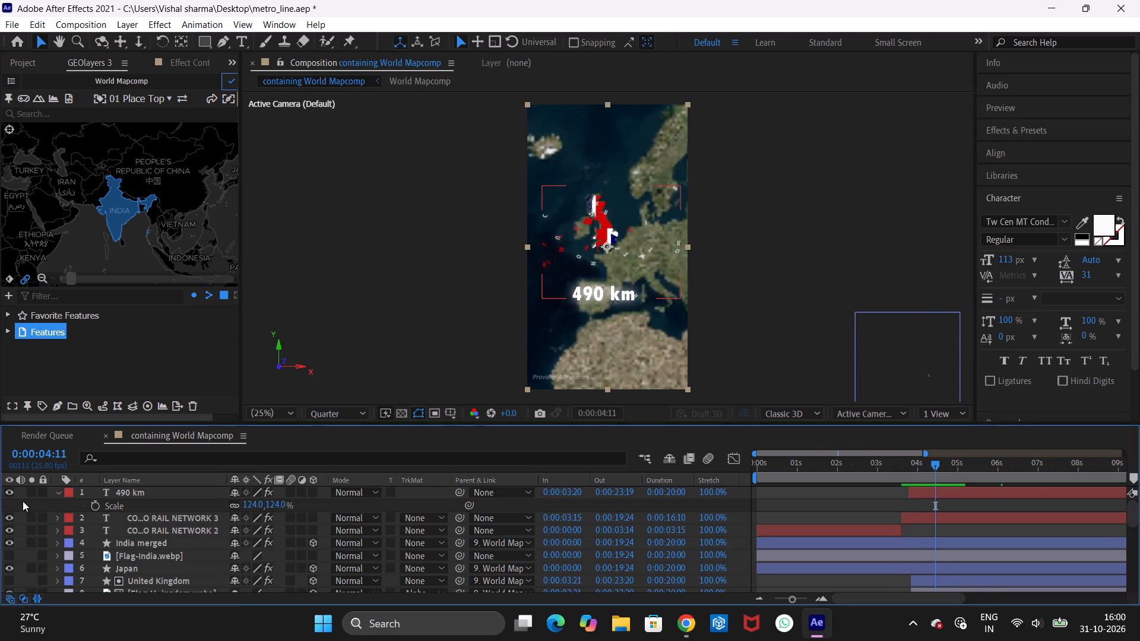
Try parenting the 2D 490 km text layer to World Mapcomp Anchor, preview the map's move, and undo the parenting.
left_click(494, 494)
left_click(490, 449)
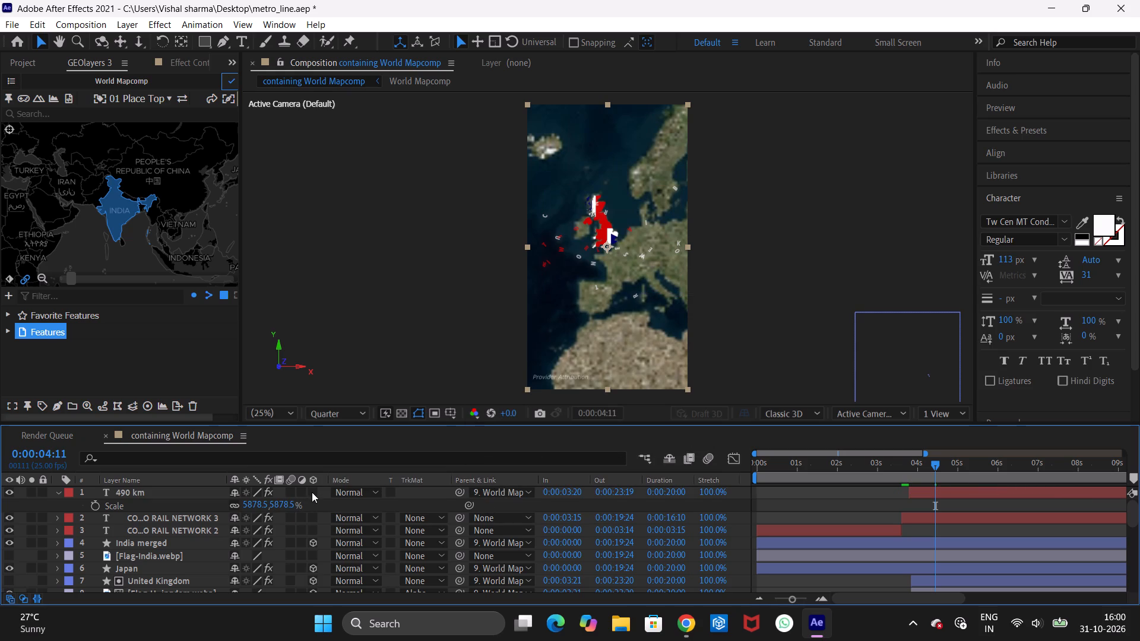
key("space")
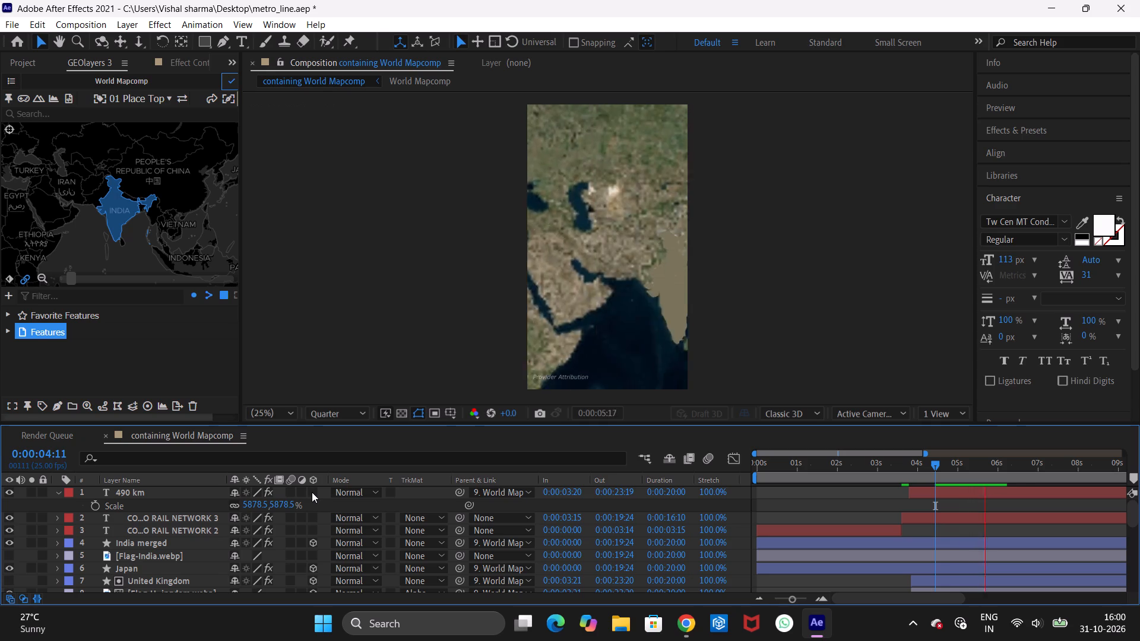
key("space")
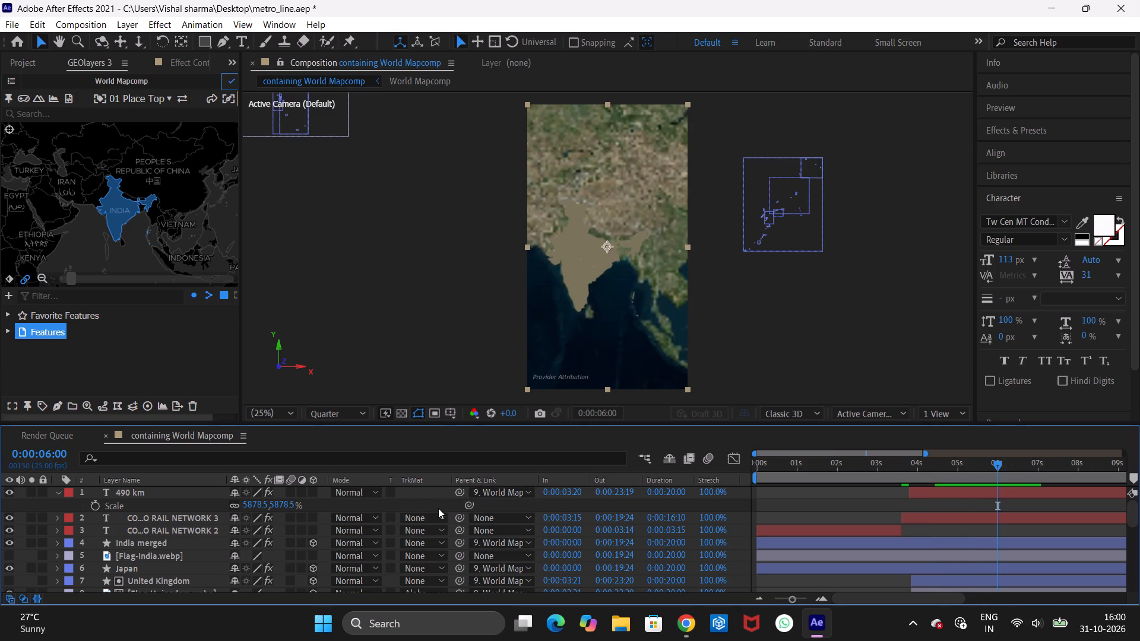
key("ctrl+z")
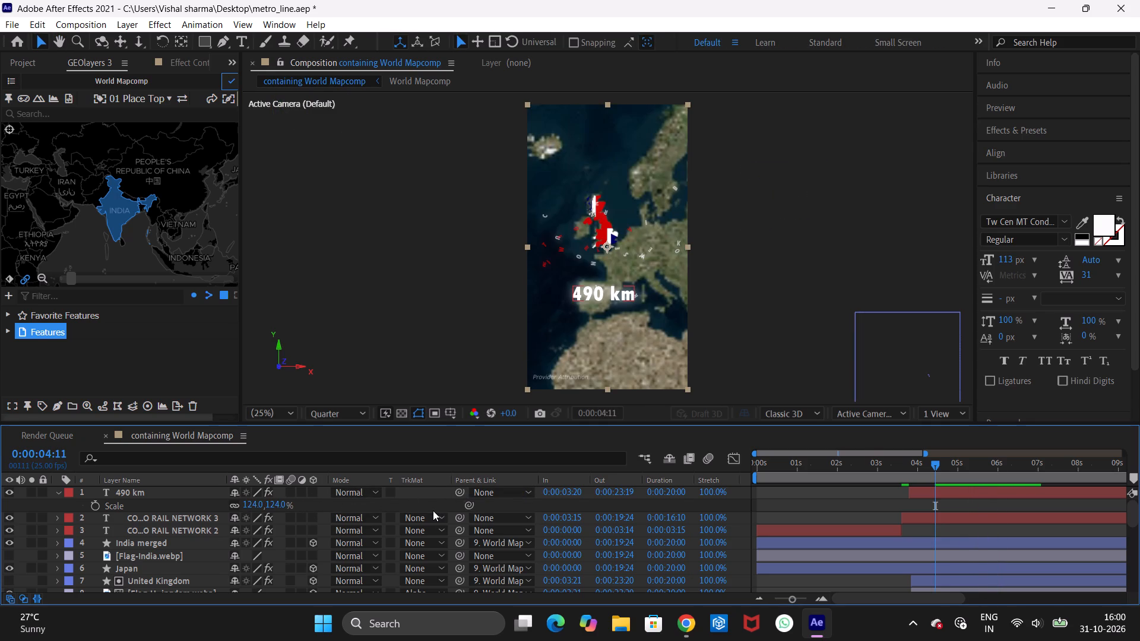
Make the 490 km text layer 3D and parent it to World Mapcomp Anchor.
left_click(313, 491)
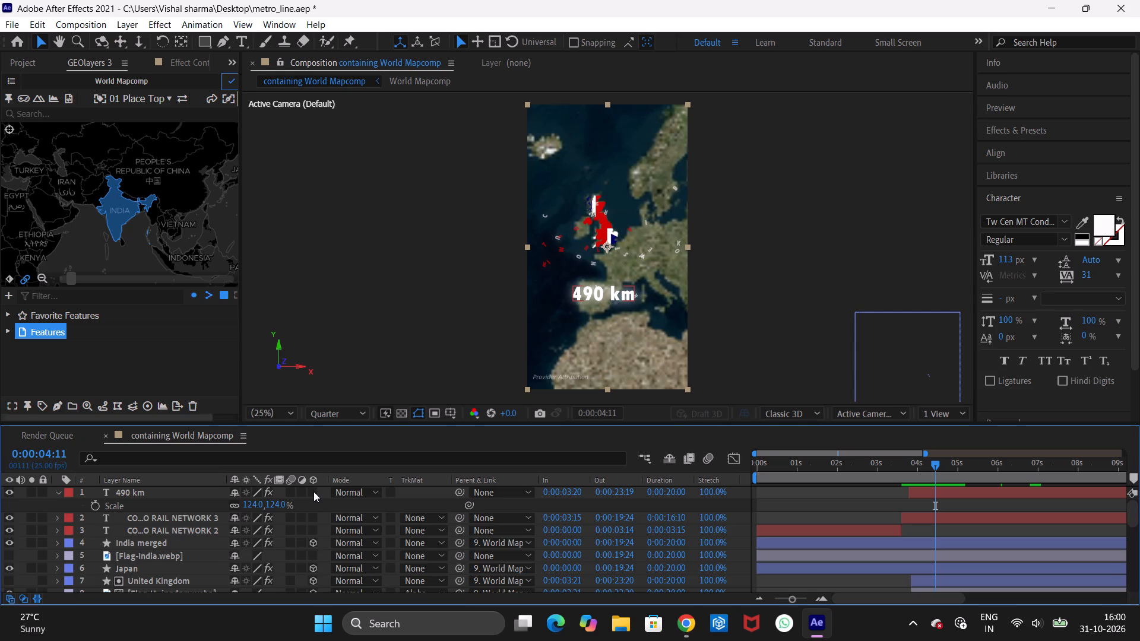
left_click(502, 491)
left_click(503, 450)
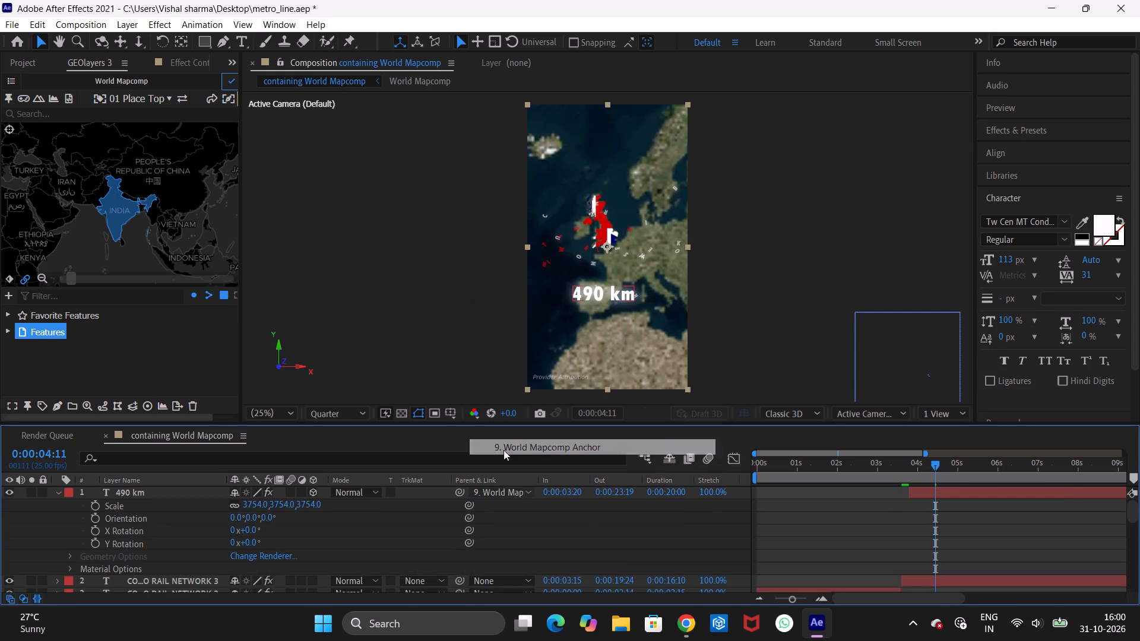
Preview how the 490 km text follows the map from the United Kingdom to India, stopping at 0:00:06:00.
key("space")
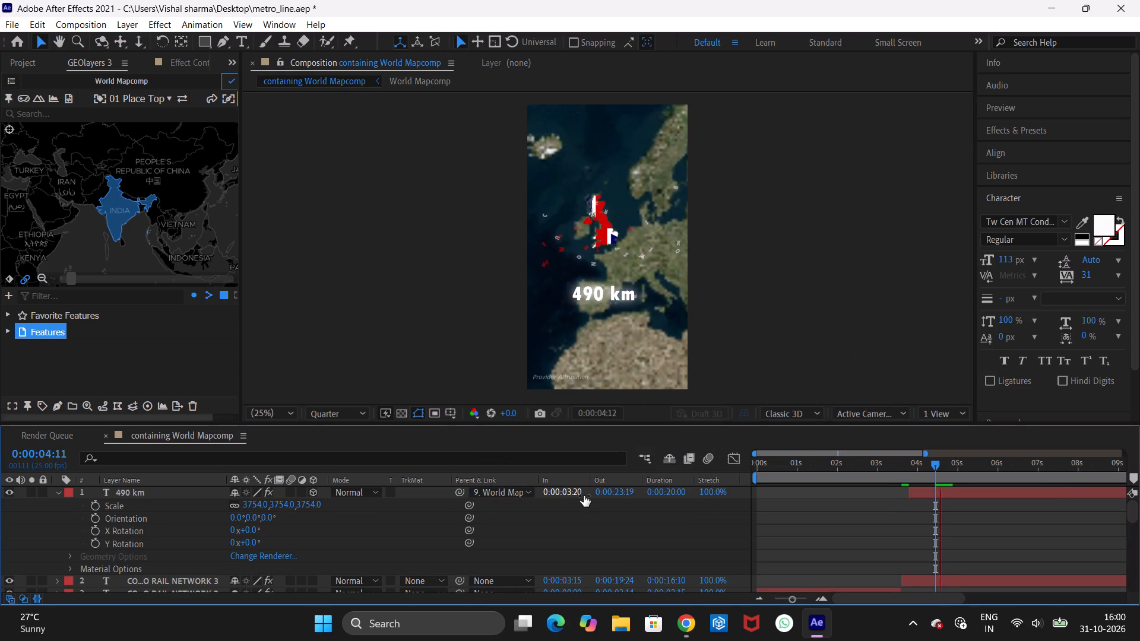
key("space")
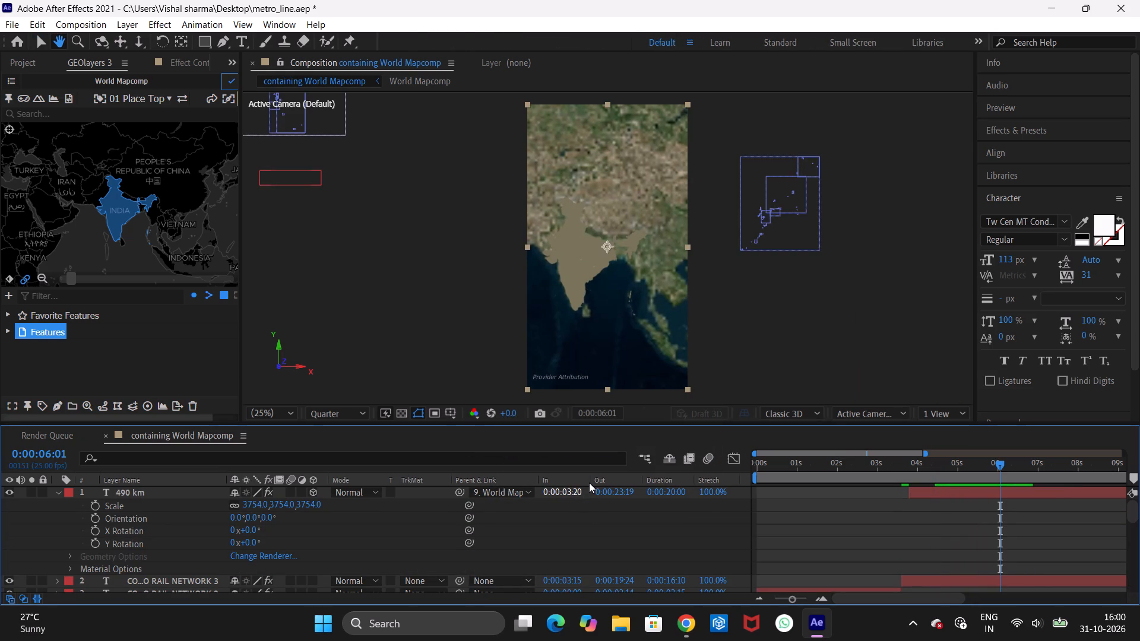
left_click(59, 495)
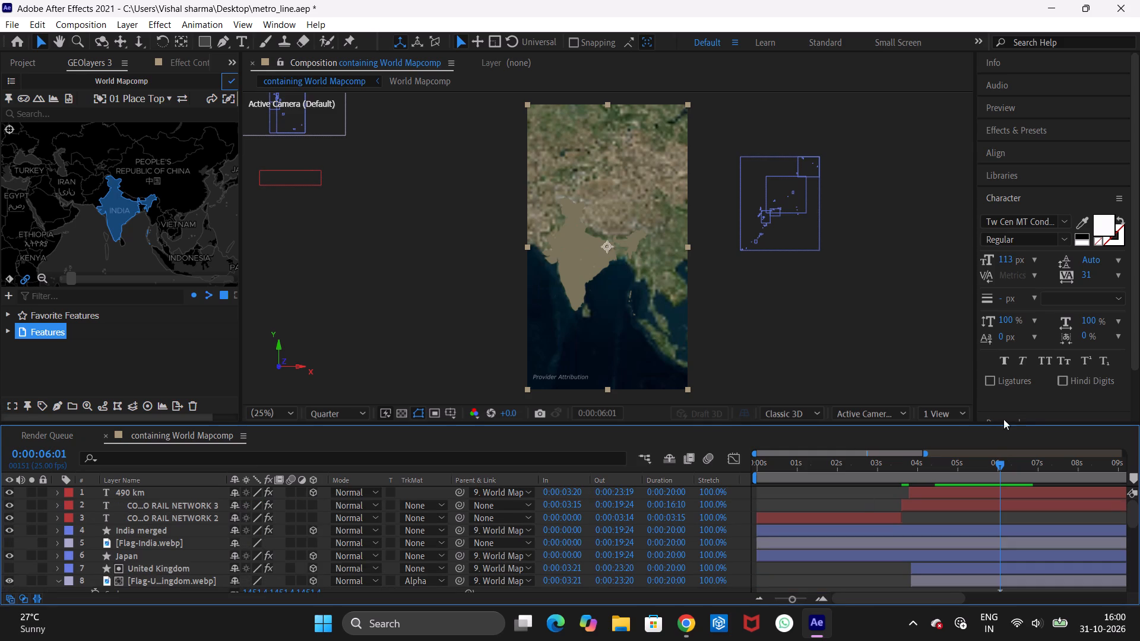
left_click(908, 468)
key("space")
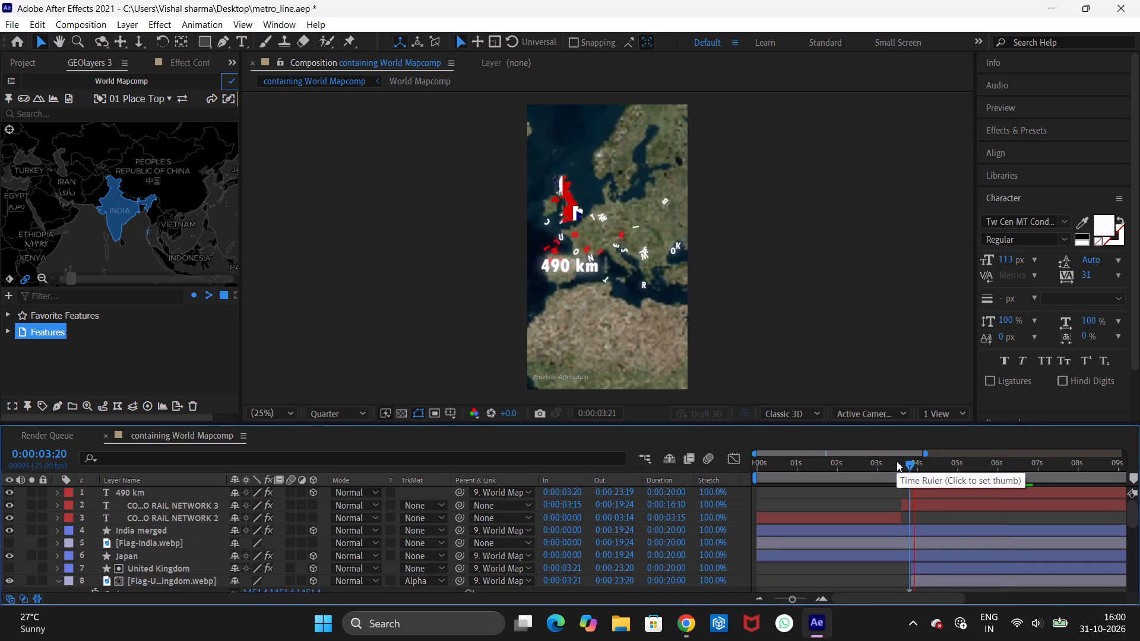
key("space")
key("space")
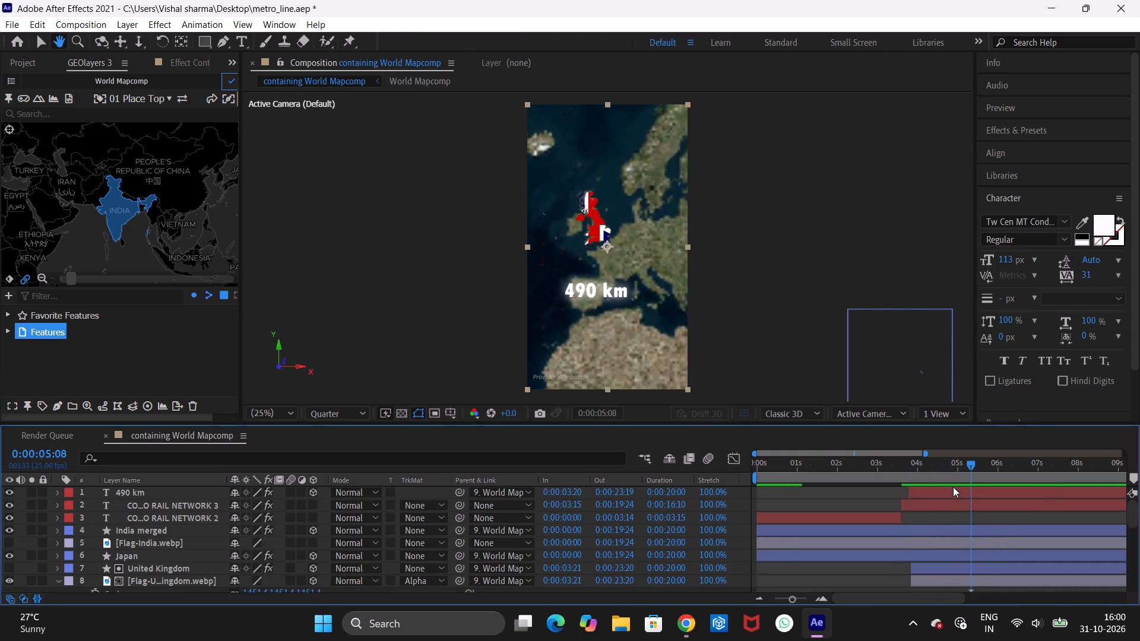
key("space")
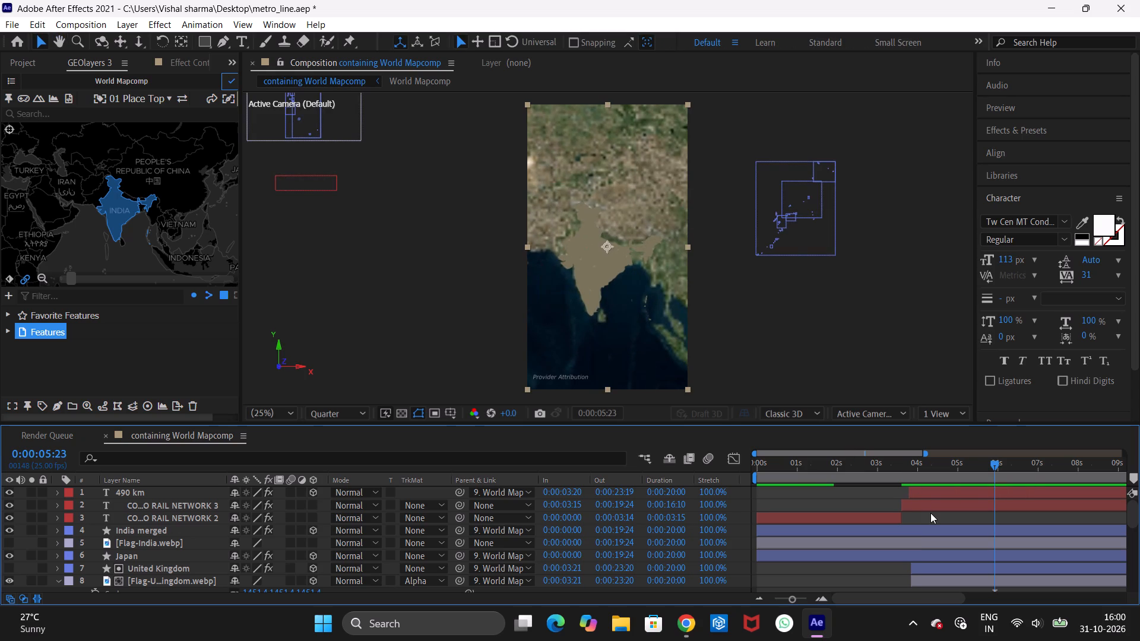
key("space")
key("space")
left_click_drag(929, 463, 916, 458)
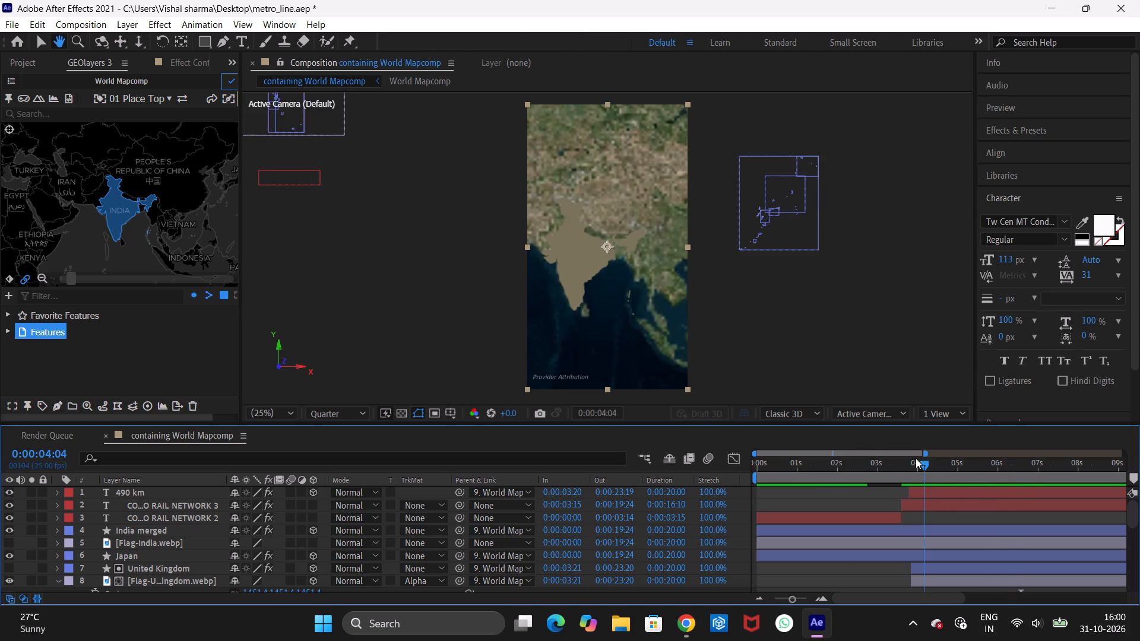
left_click_drag(916, 458, 903, 456)
key("space")
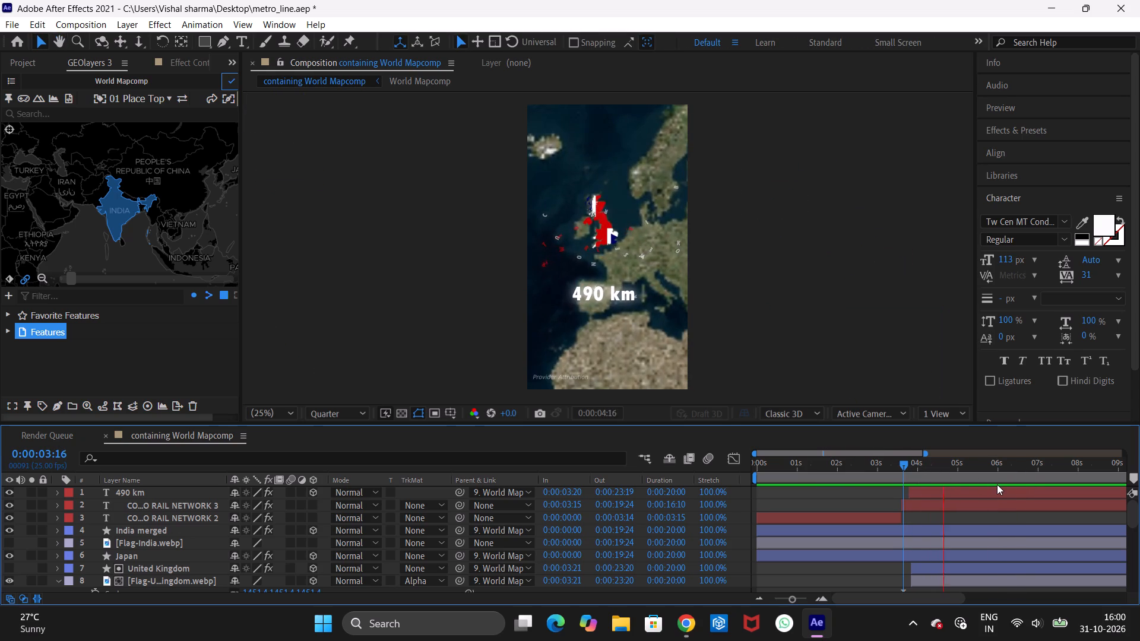
key("space")
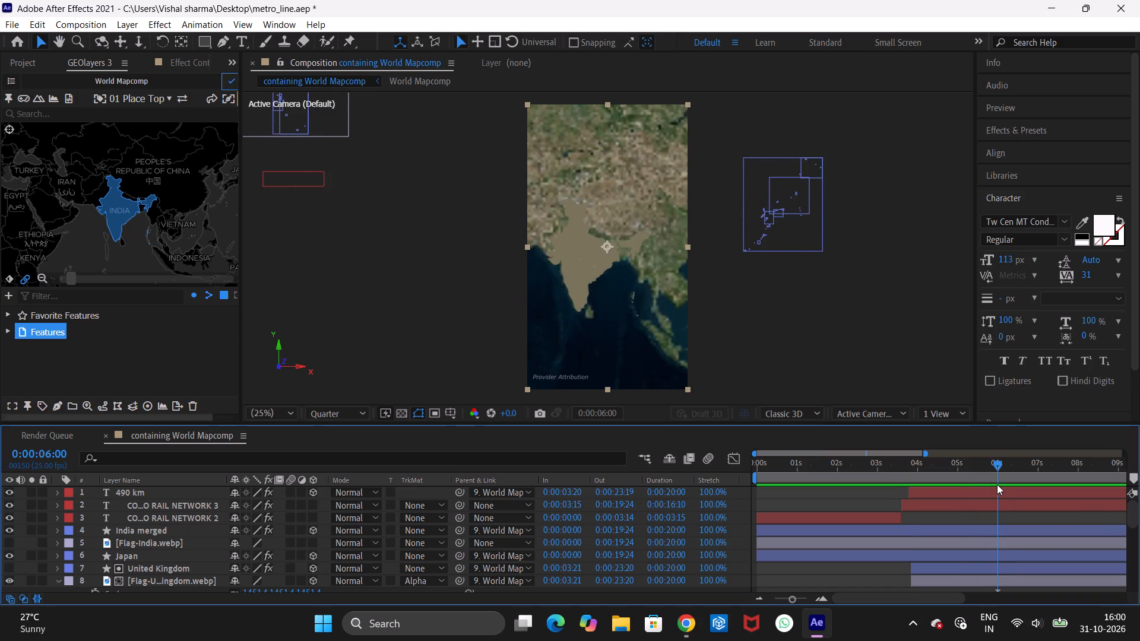
Make the Flag-India.webp layer visible at 0:00:06:00.
left_click_drag(1132, 507, 1139, 591)
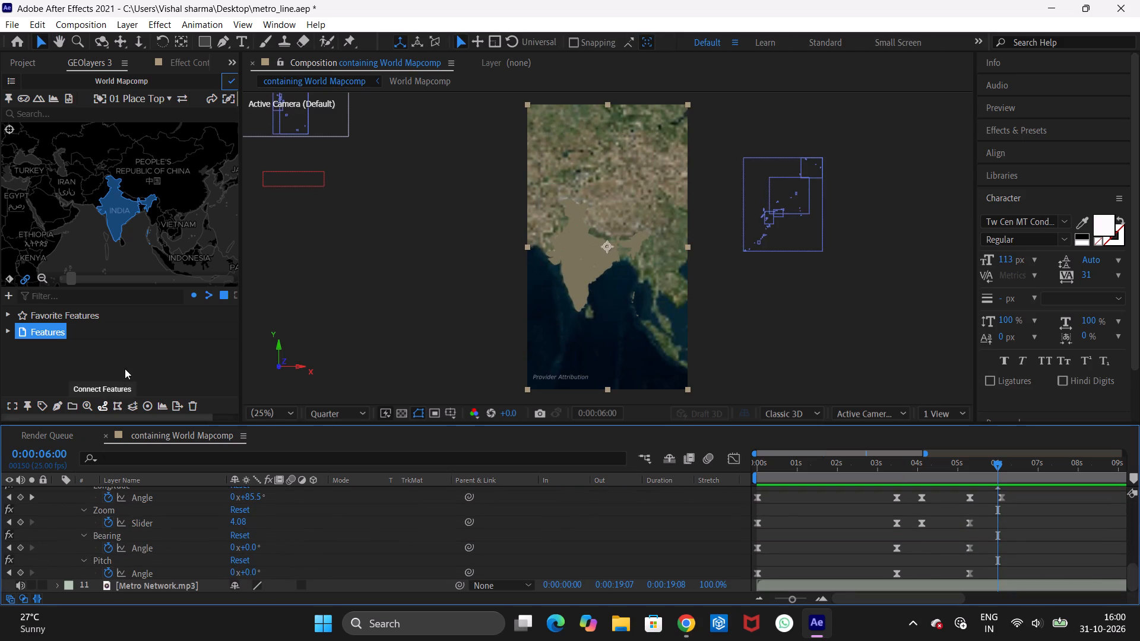
left_click_drag(1131, 571, 1132, 545)
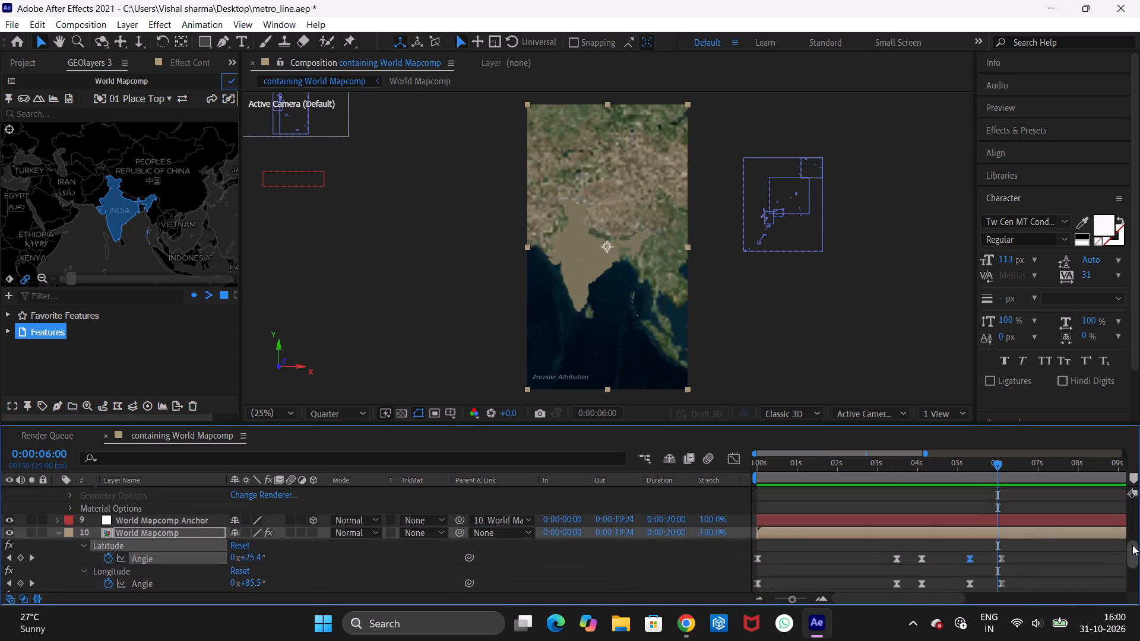
left_click_drag(1132, 545, 1137, 516)
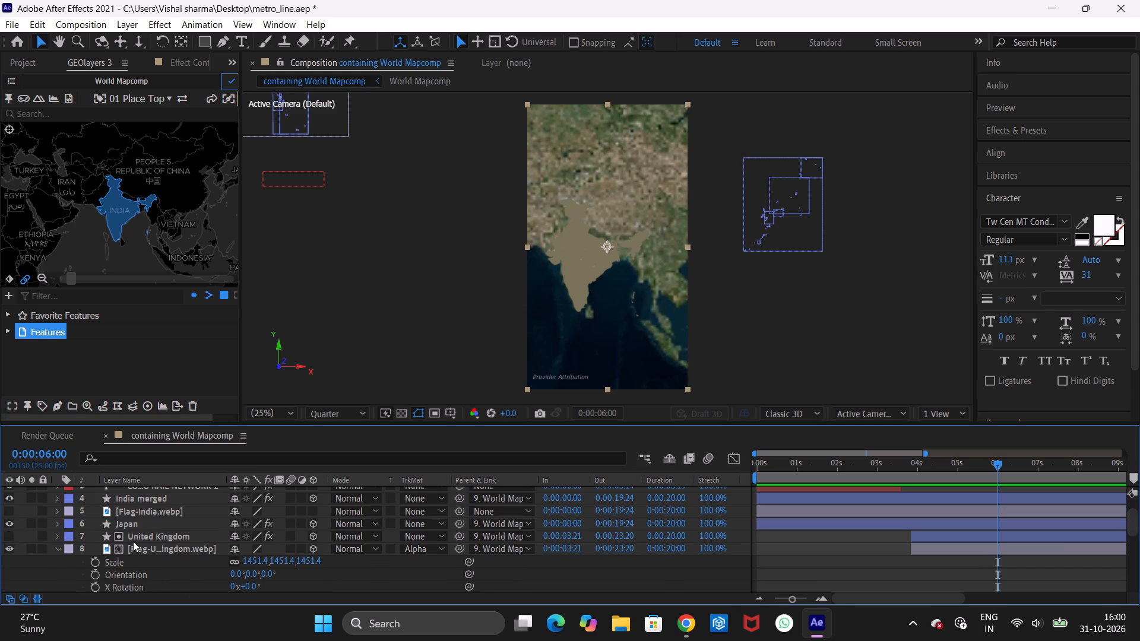
left_click(9, 509)
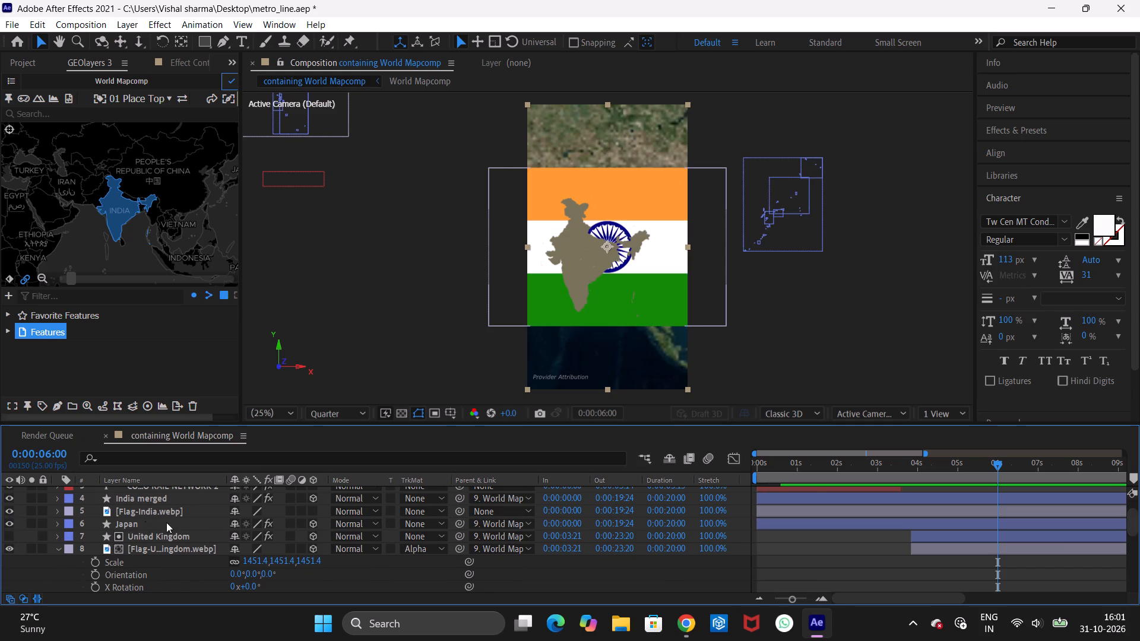
Scale the Flag-India.webp layer to 74% and position it so the flag covers the India shape.
left_click(125, 510)
key("s")
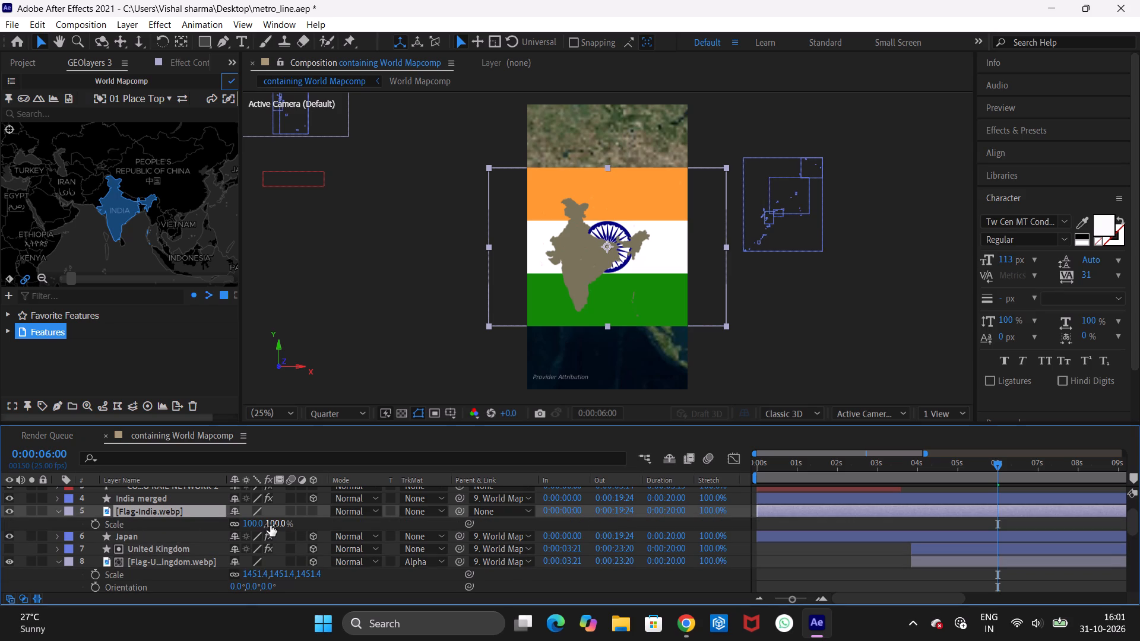
left_click_drag(271, 525, 246, 519)
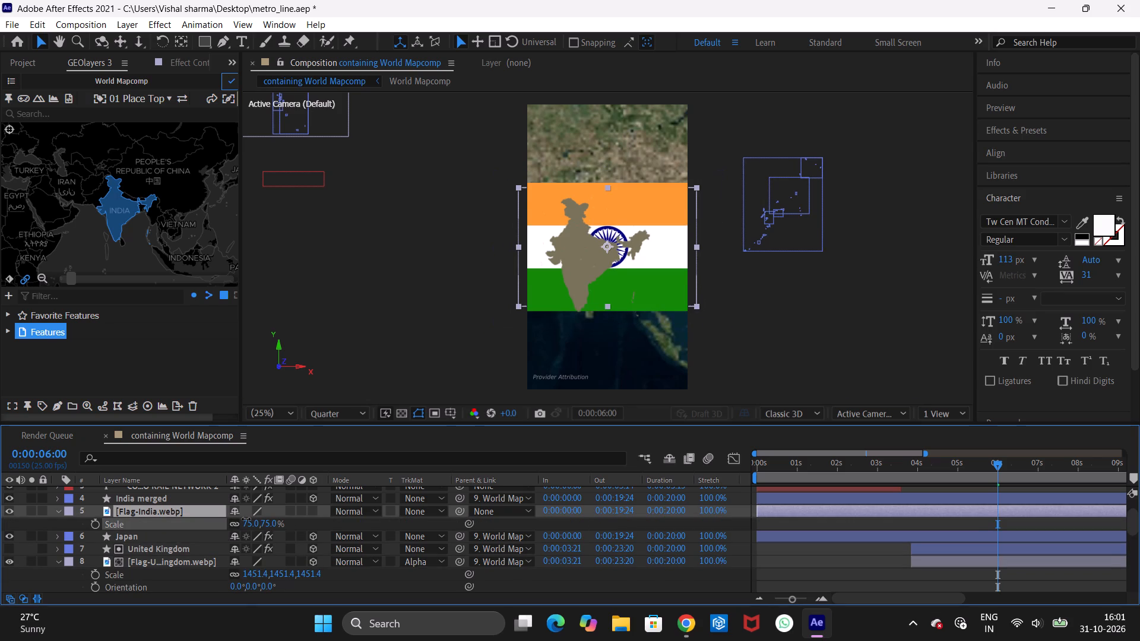
left_click_drag(246, 519, 245, 519)
left_click_drag(631, 289, 609, 299)
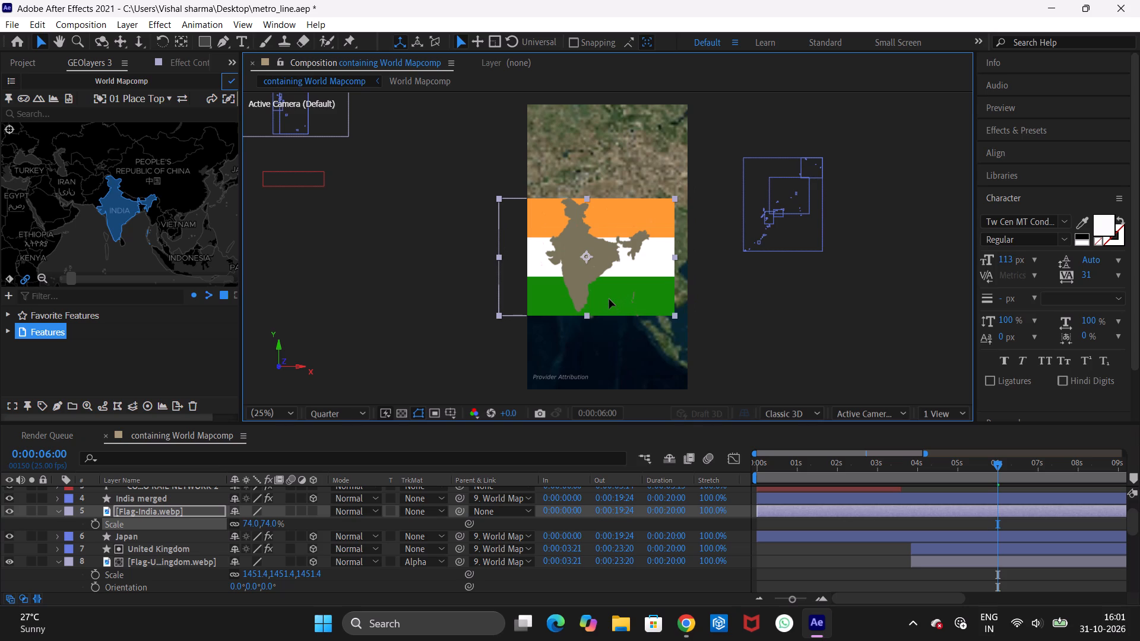
left_click_drag(609, 299, 606, 299)
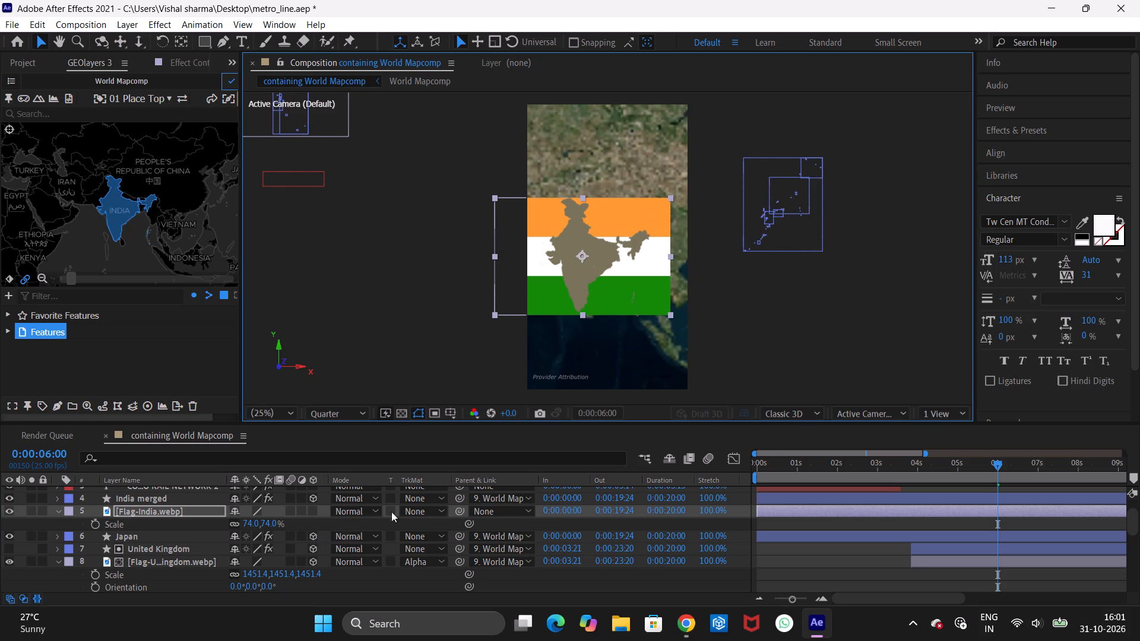
Make the Flag-India.webp layer 3D and parent it to World Mapcomp Anchor.
left_click(492, 513)
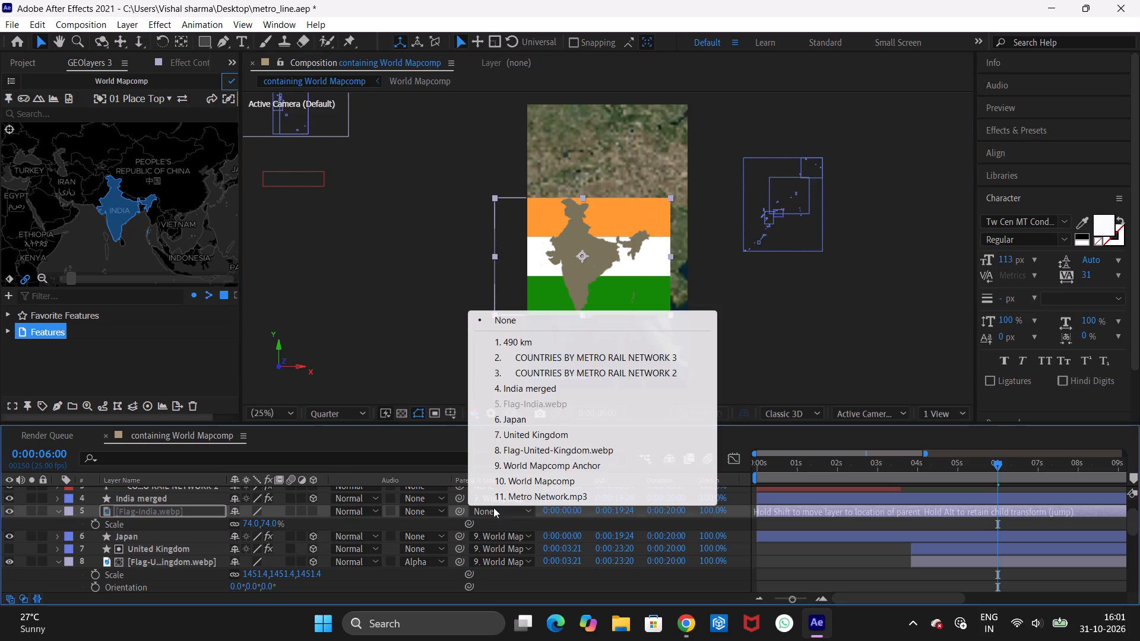
left_click(315, 508)
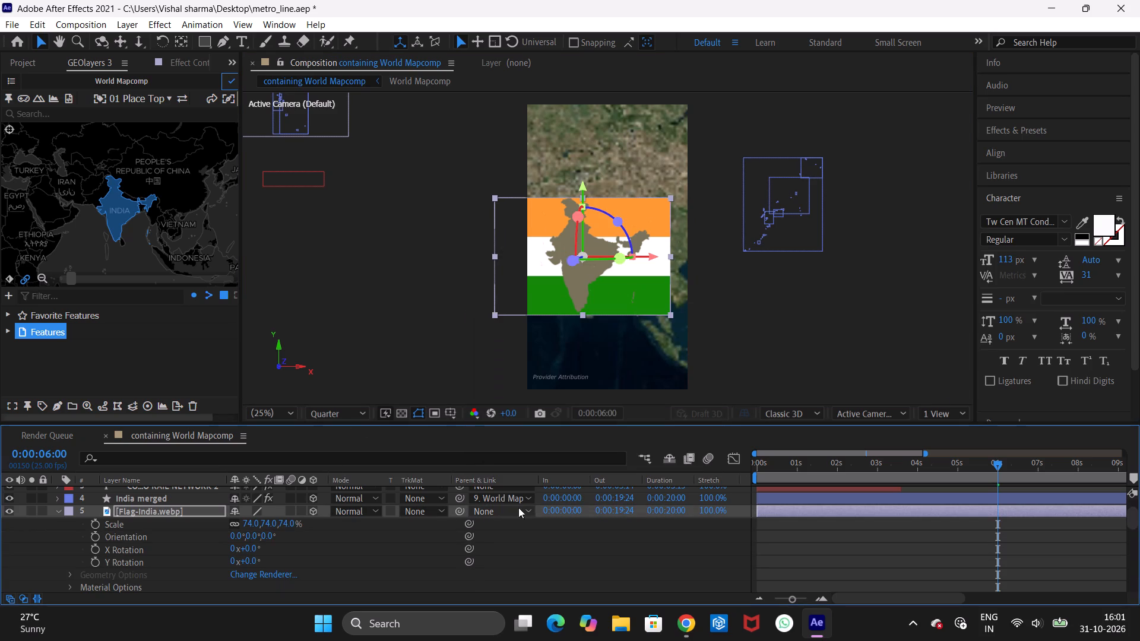
left_click(520, 512)
left_click(518, 460)
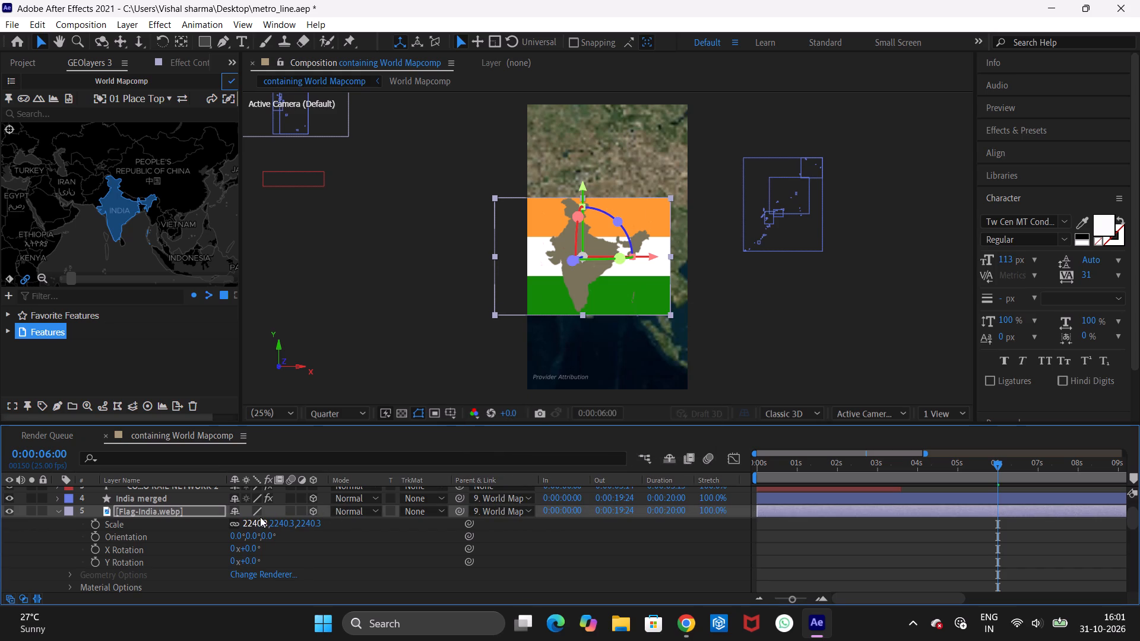
Set the Flag-India.webp layer's track matte to Alpha Matte "India merged" and collapse the layer's properties.
left_click(423, 511)
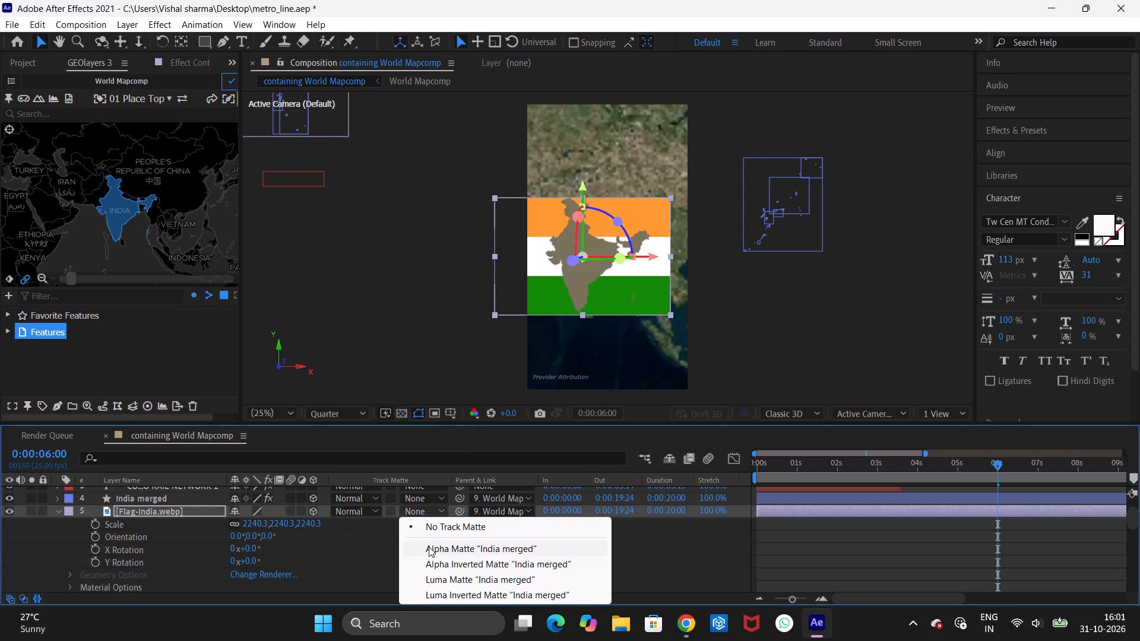
left_click(429, 547)
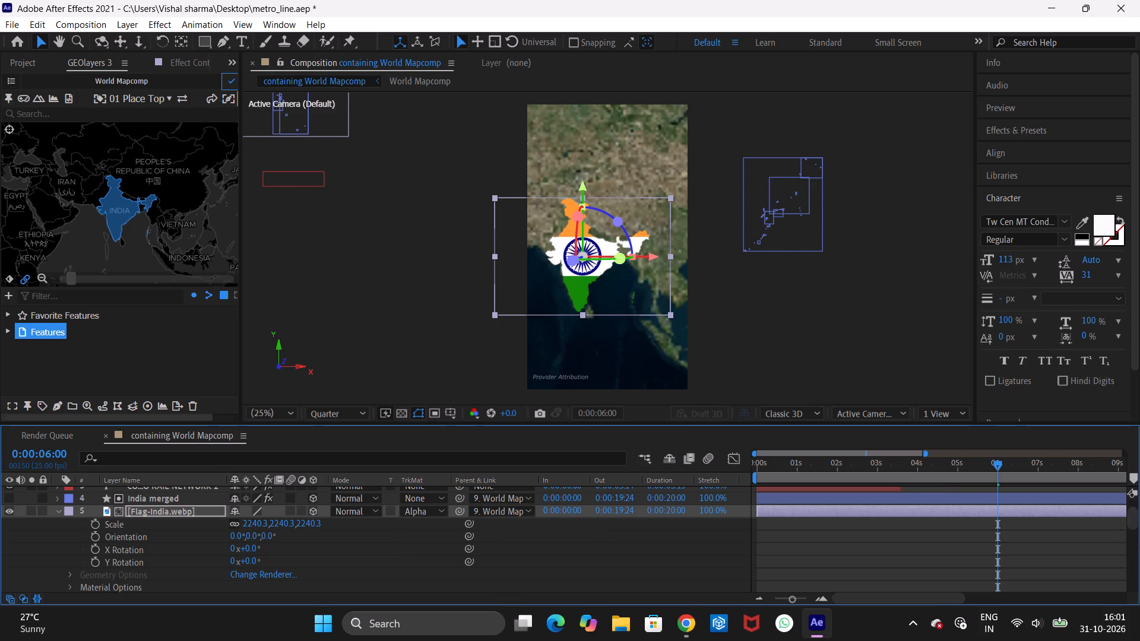
left_click(59, 508)
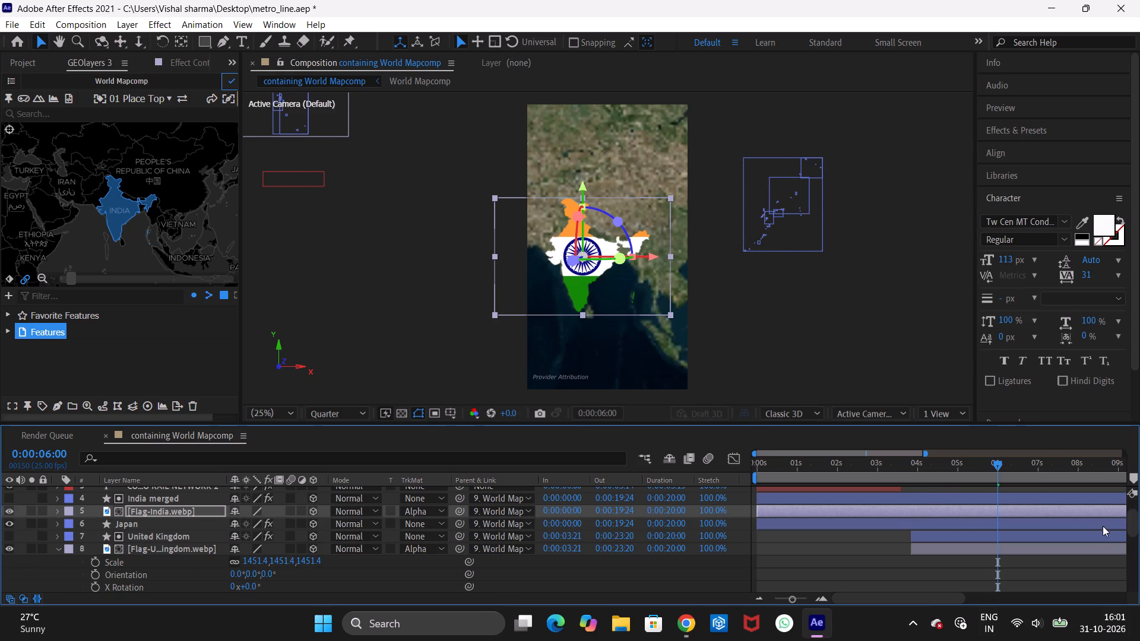
Preview the map's move from the United Kingdom to India several times, checking its timing with the flag-filled India shape.
left_click_drag(1133, 517, 1136, 537)
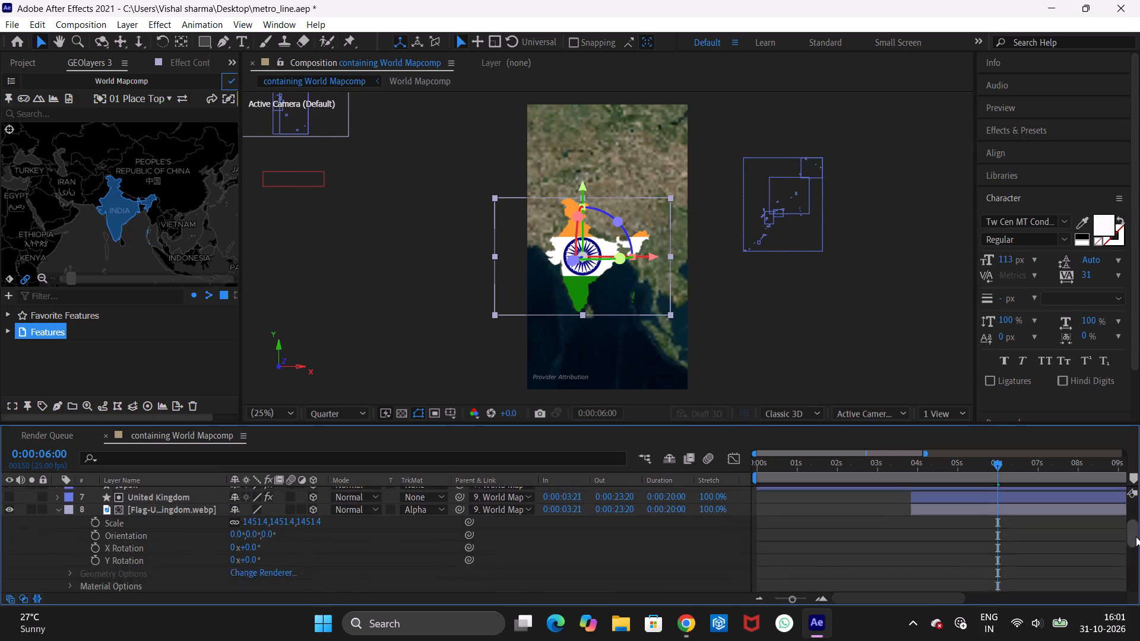
left_click_drag(1136, 537, 1134, 566)
left_click(967, 471)
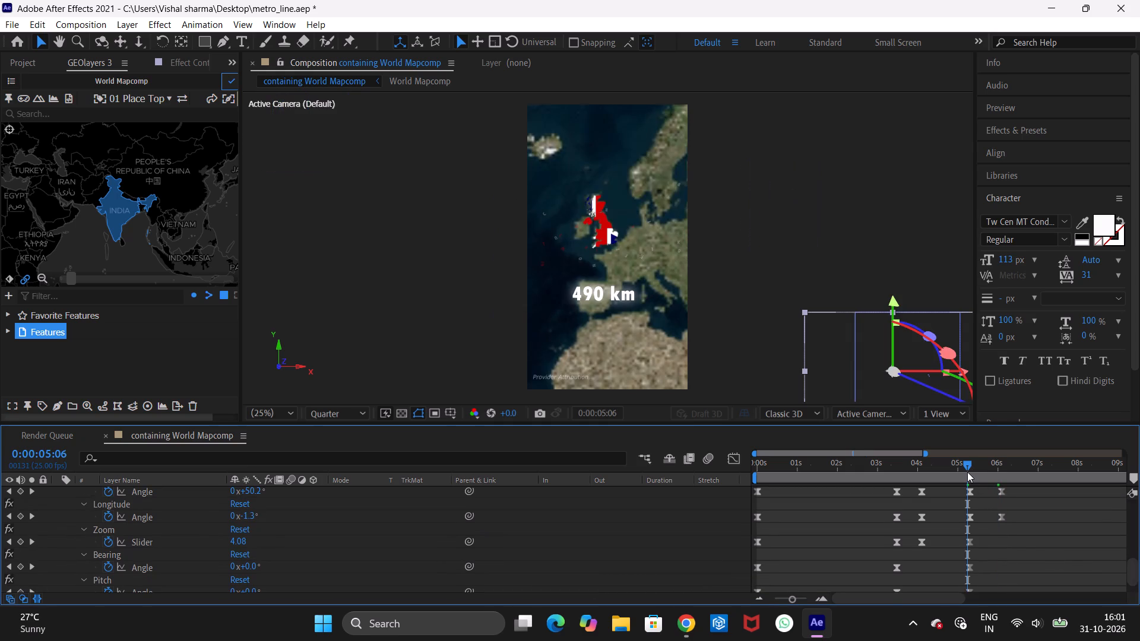
key("space")
key("space")
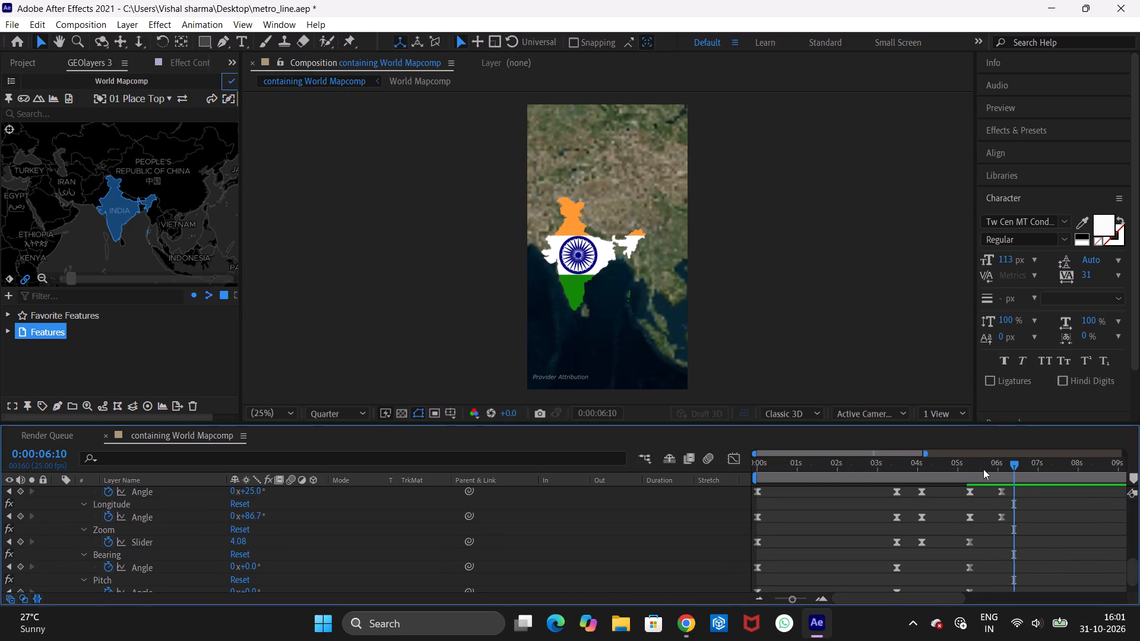
left_click(971, 465)
key("space")
key("space")
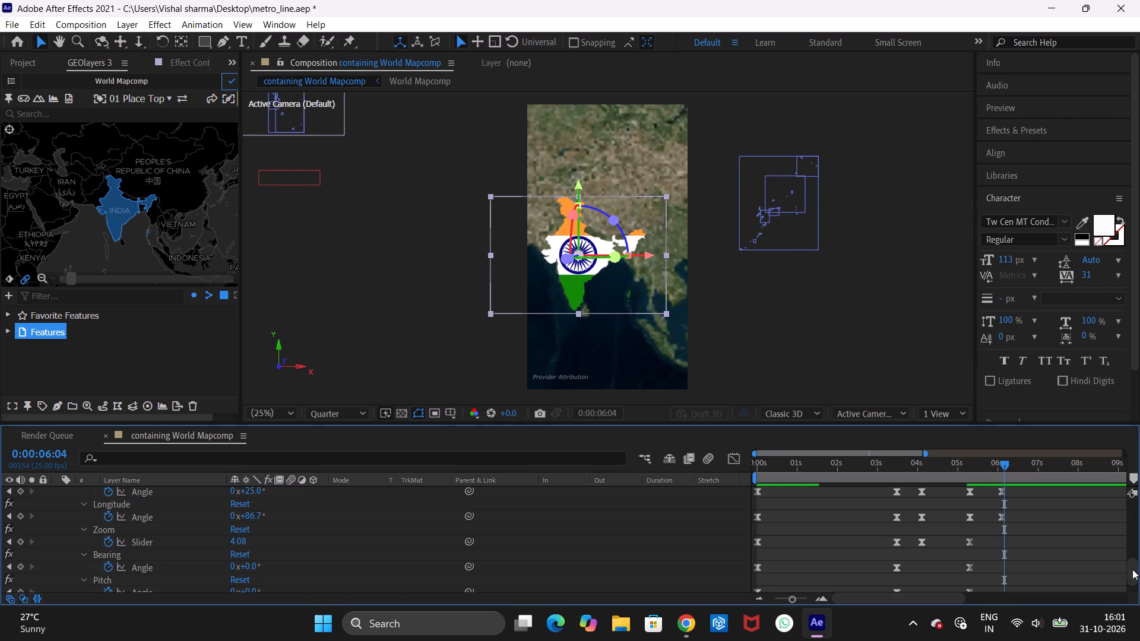
left_click_drag(1001, 464, 987, 465)
key("space")
key("space")
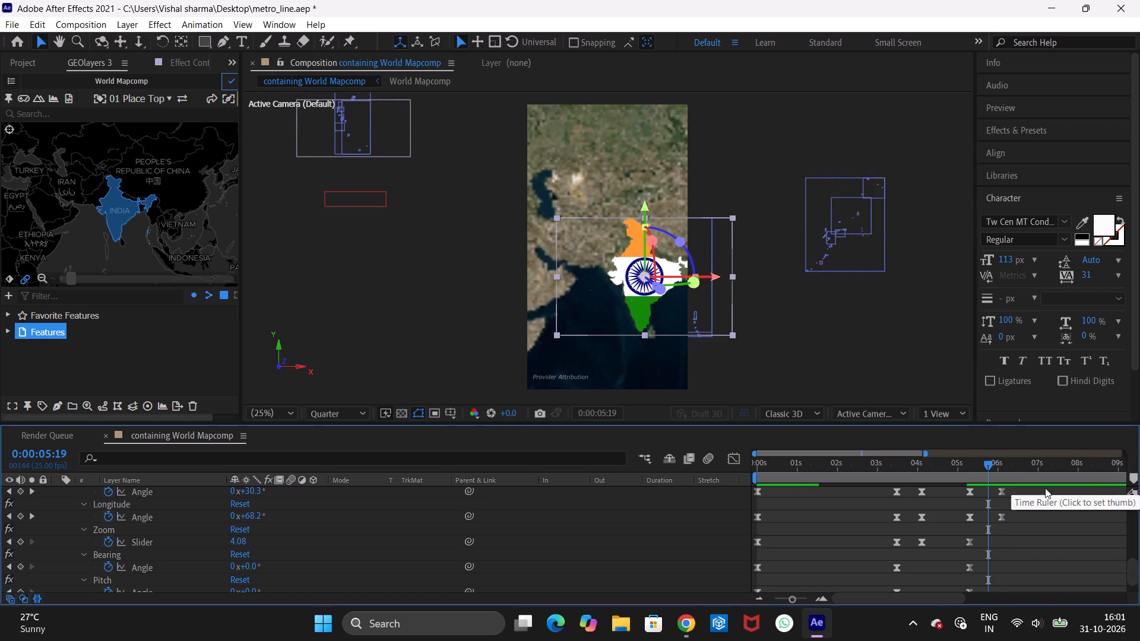
key("space")
key("space")
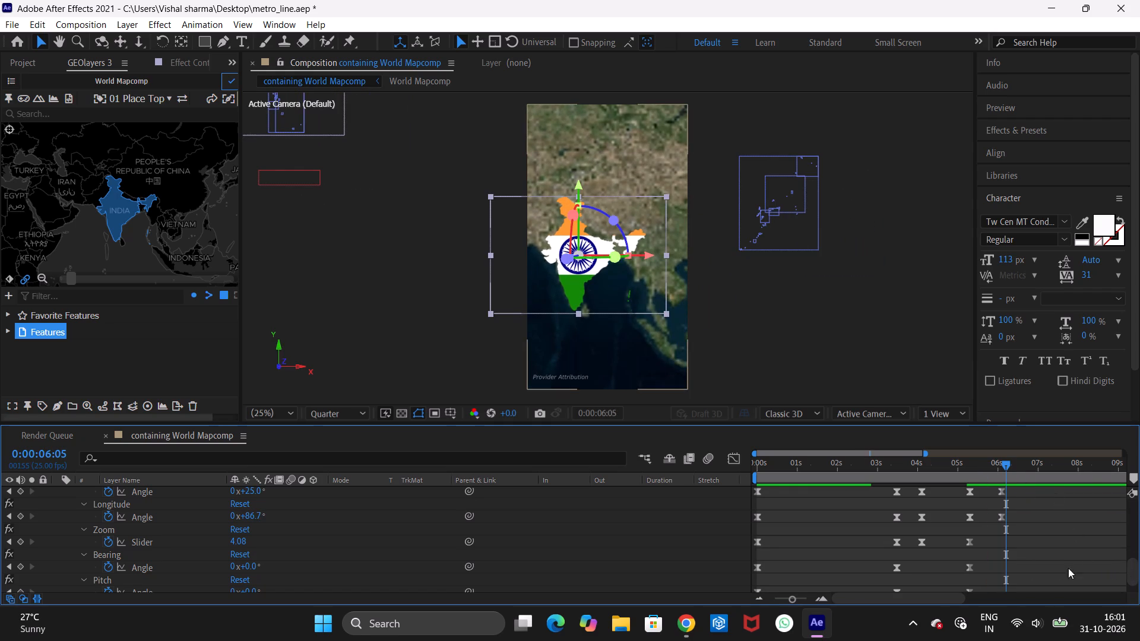
Move the last Latitude and Longitude keyframes of the map earlier, to 0:00:05:23.
left_click_drag(992, 566, 1008, 573)
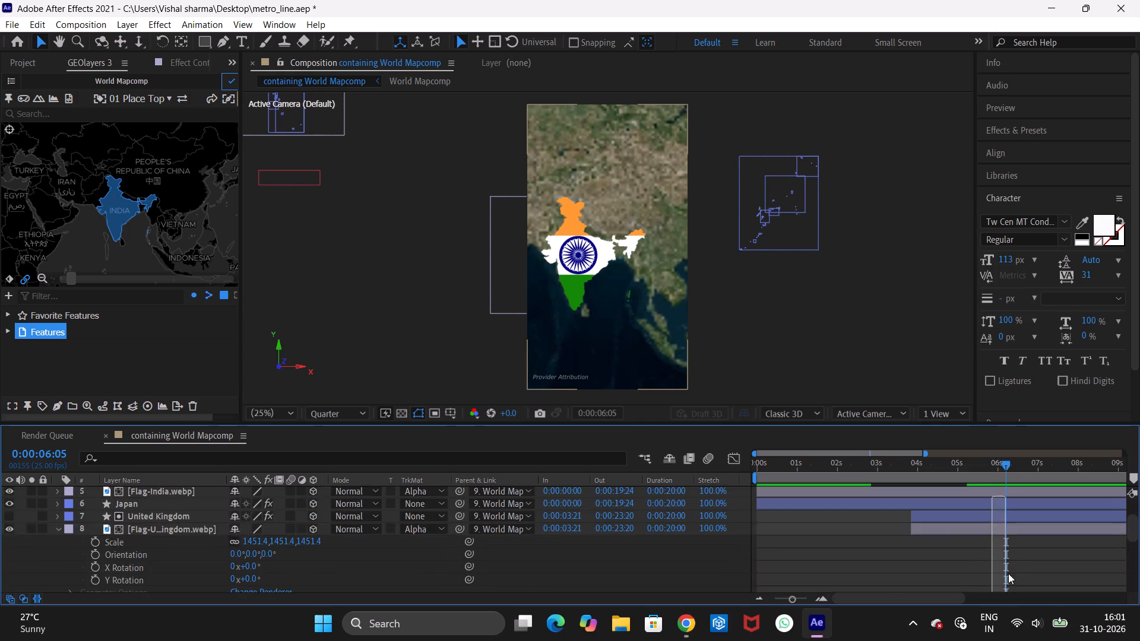
left_click_drag(1008, 573, 1009, 533)
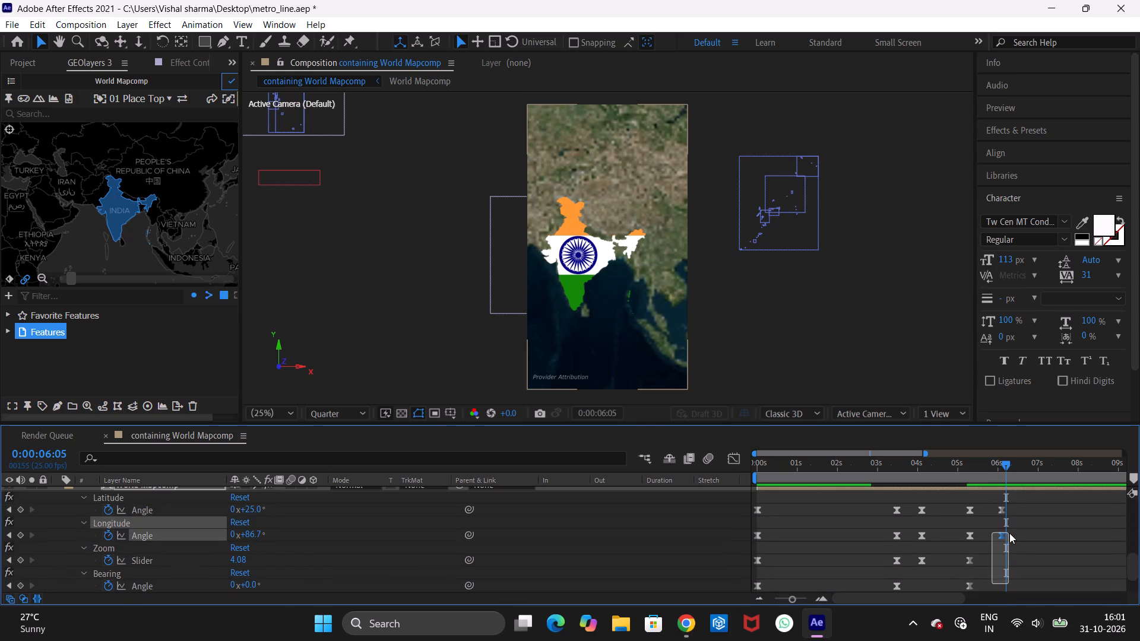
left_click_drag(1009, 533, 1007, 507)
left_click_drag(1002, 510, 995, 508)
Preview the faster map move to India, restarting playback from around 0:00:05:00.
left_click(986, 469)
key("space")
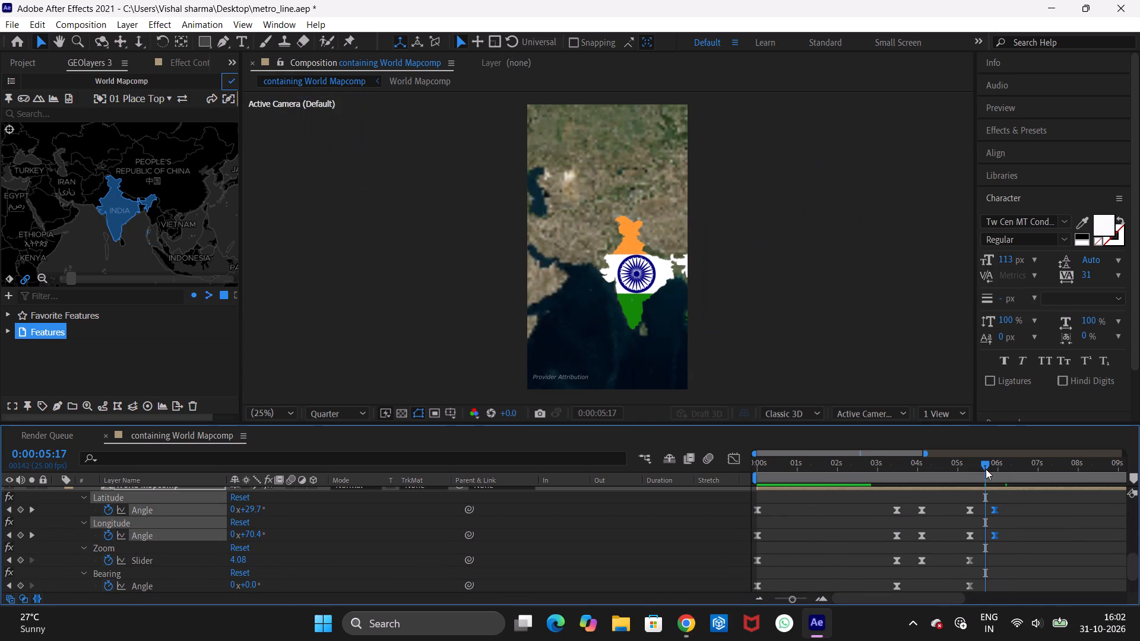
key("space")
left_click(972, 469)
left_click(957, 464)
key("space")
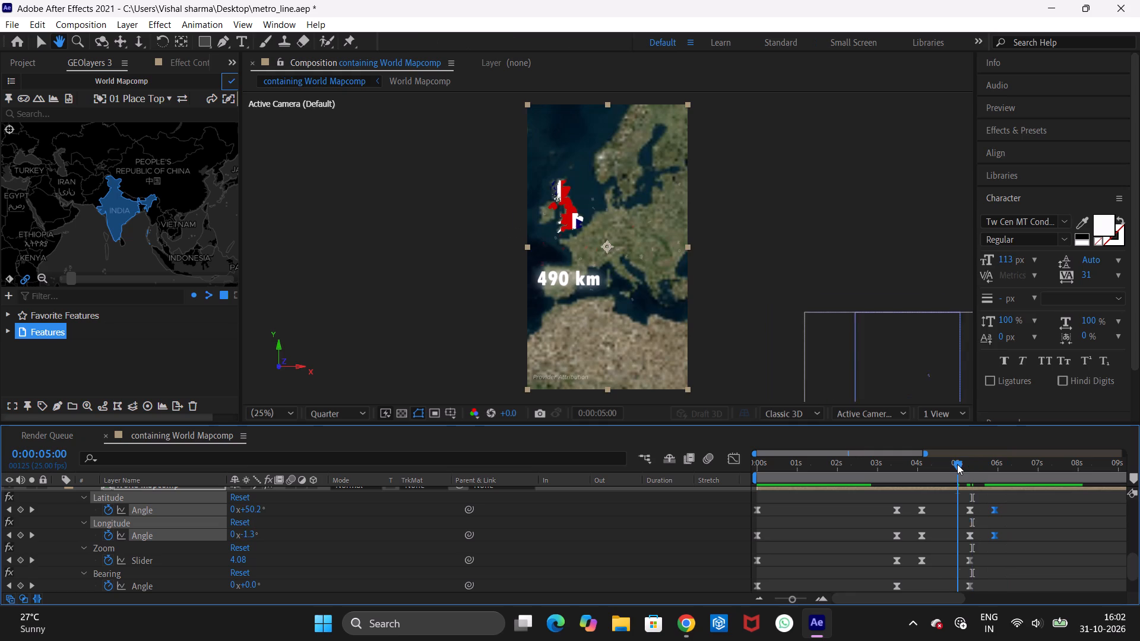
key("space")
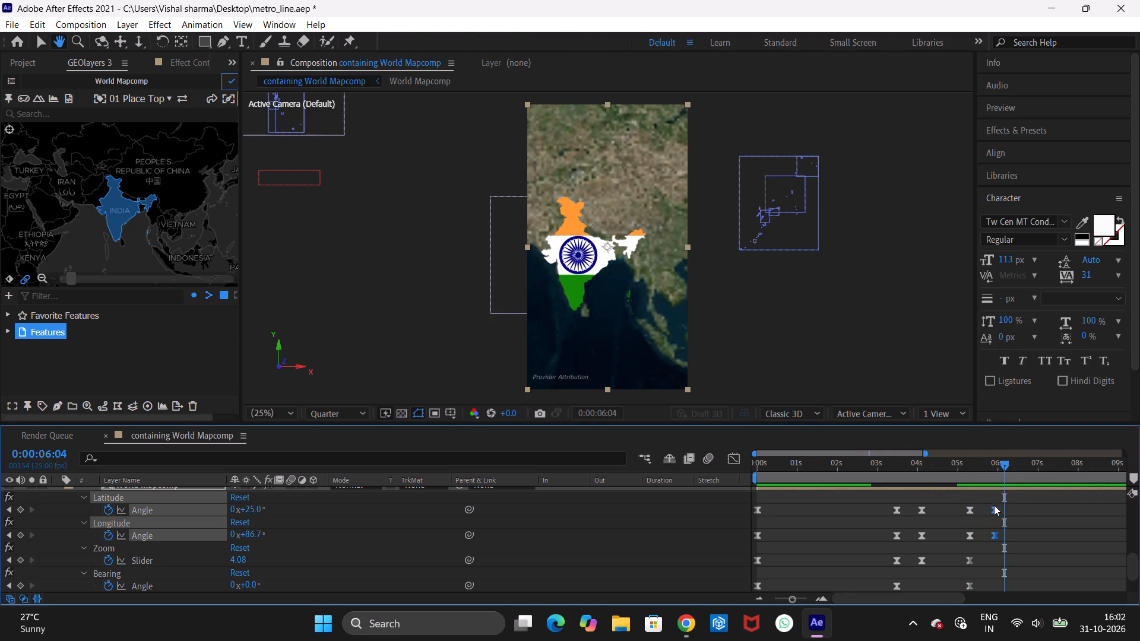
Add Pitch, Bearing and Zoom keyframes to the map at 0:00:05:22, keeping their current values.
left_click_drag(999, 466, 993, 465)
left_click_drag(1135, 563, 1139, 576)
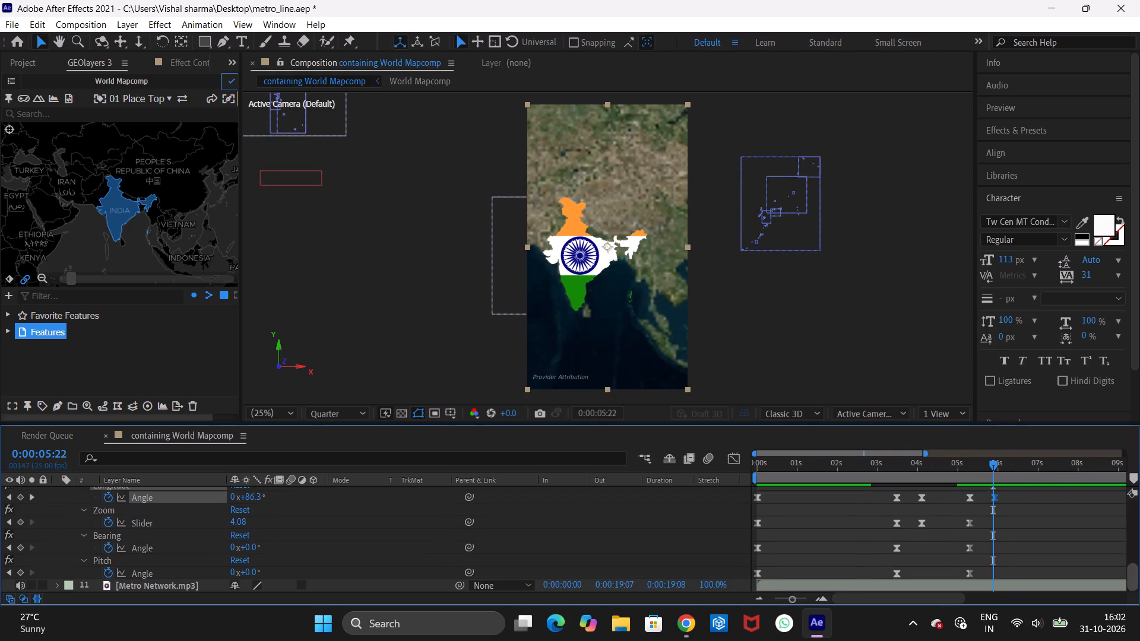
left_click_drag(1139, 576, 1139, 582)
left_click(26, 577)
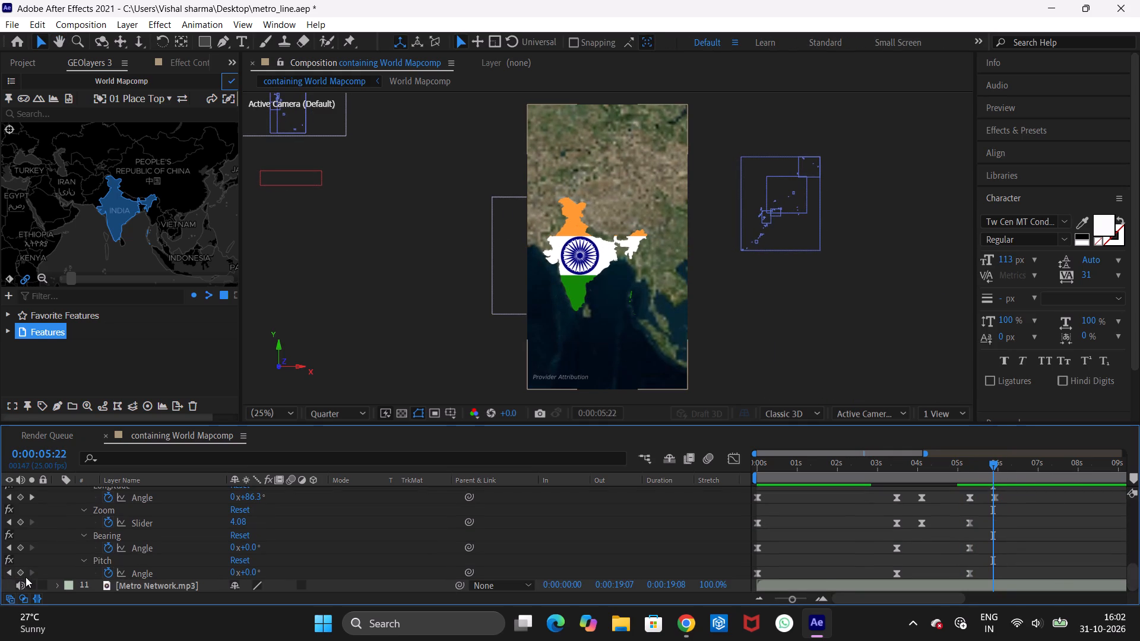
left_click(20, 576)
left_click(18, 551)
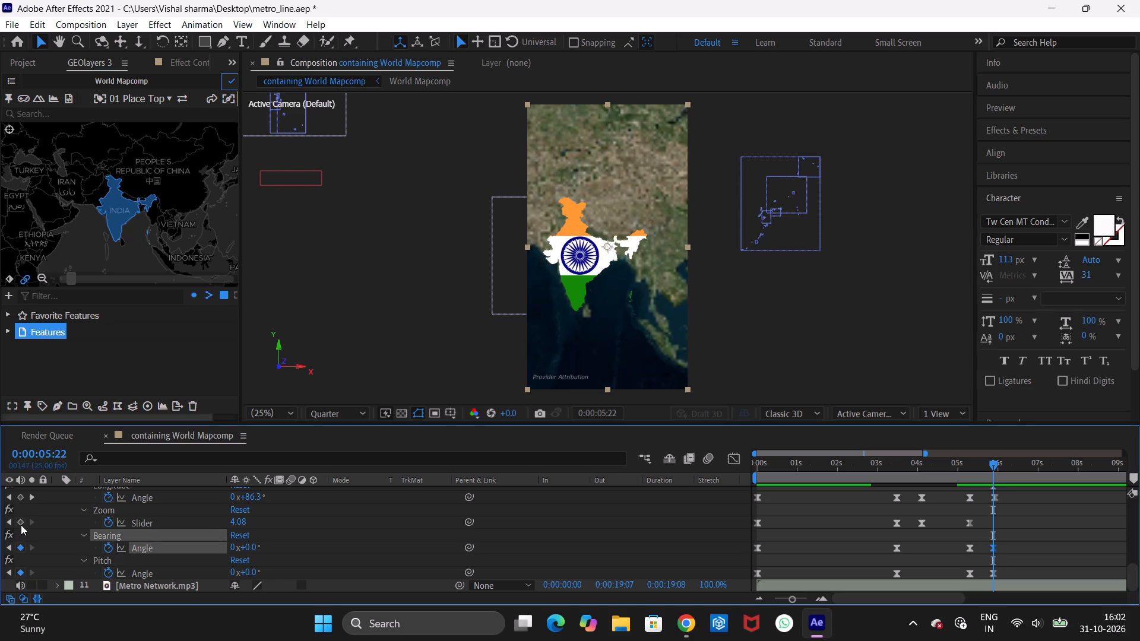
left_click(21, 525)
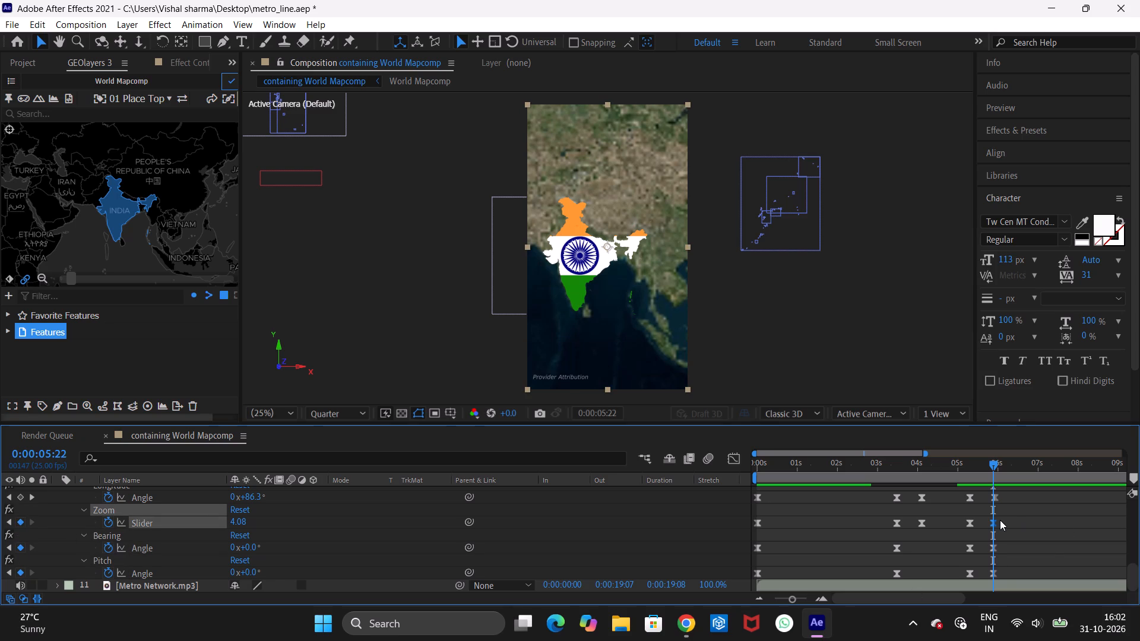
Preview the map move from the United Kingdom to India from 0:00:05:02.
key("space")
key("space")
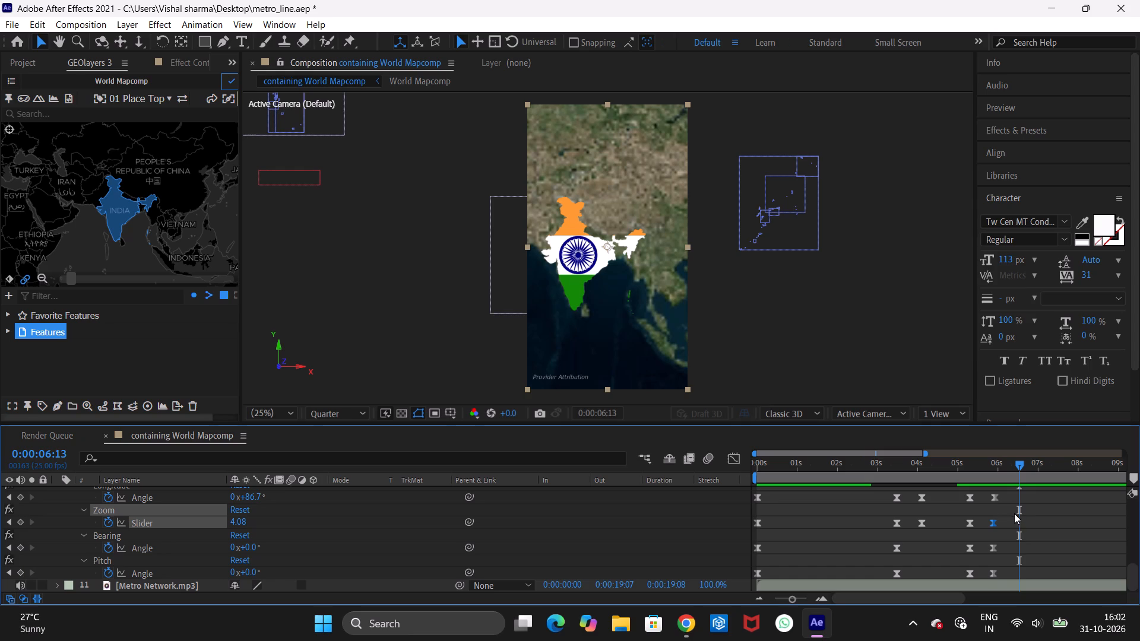
left_click(961, 470)
key("space")
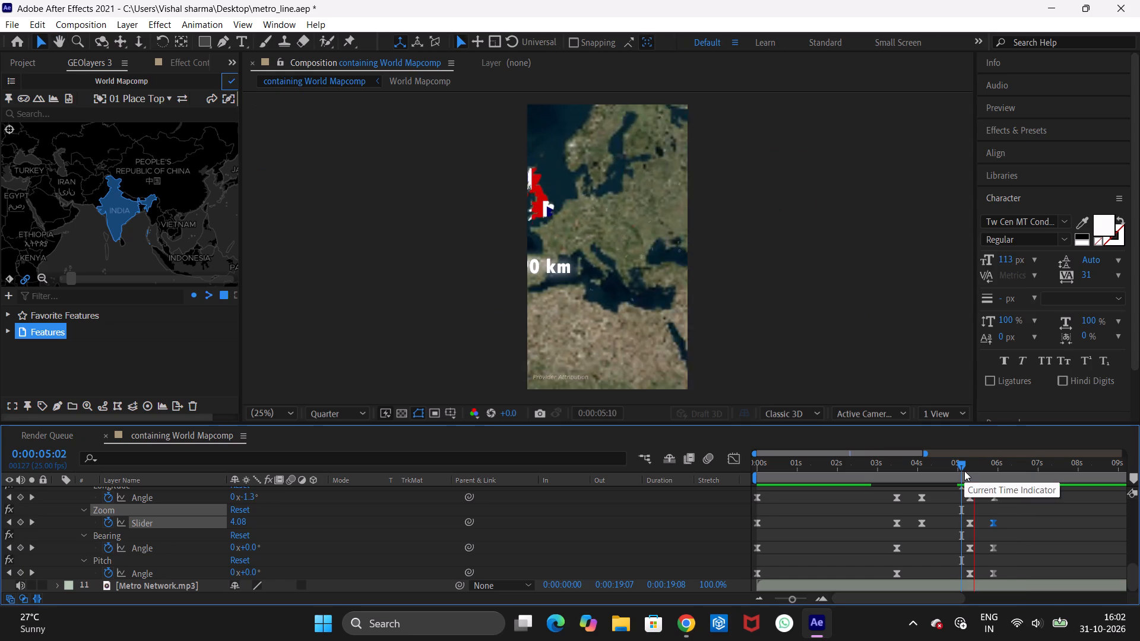
key("space")
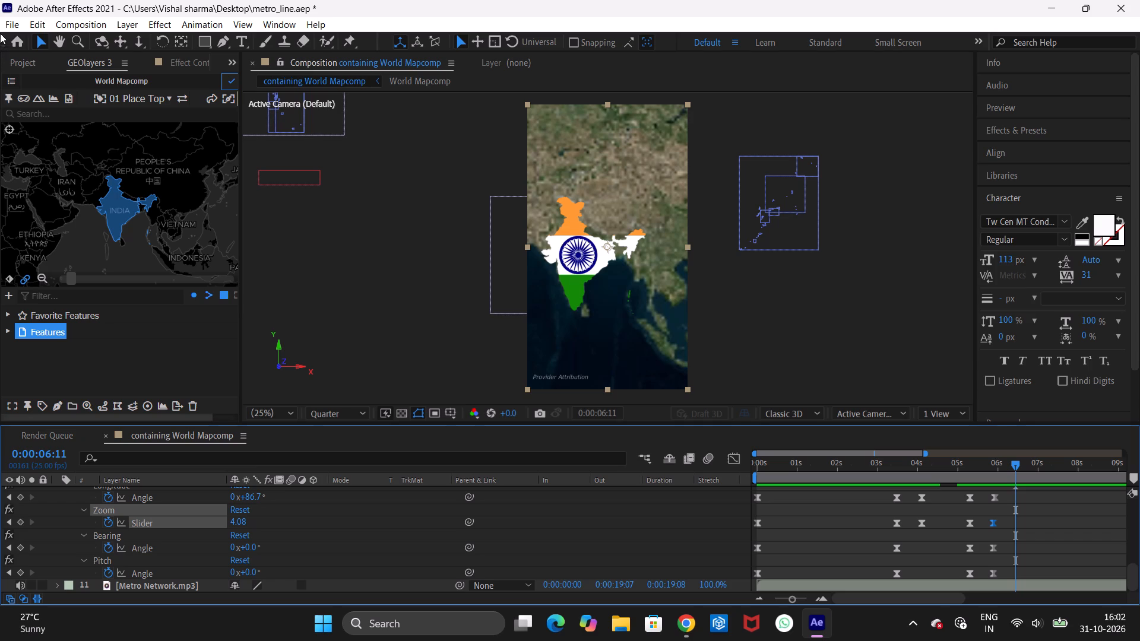
Switch to Chrome, return to the "top 3 highest metro length country" results to check India's metro length, and close the browser.
left_click(670, 629)
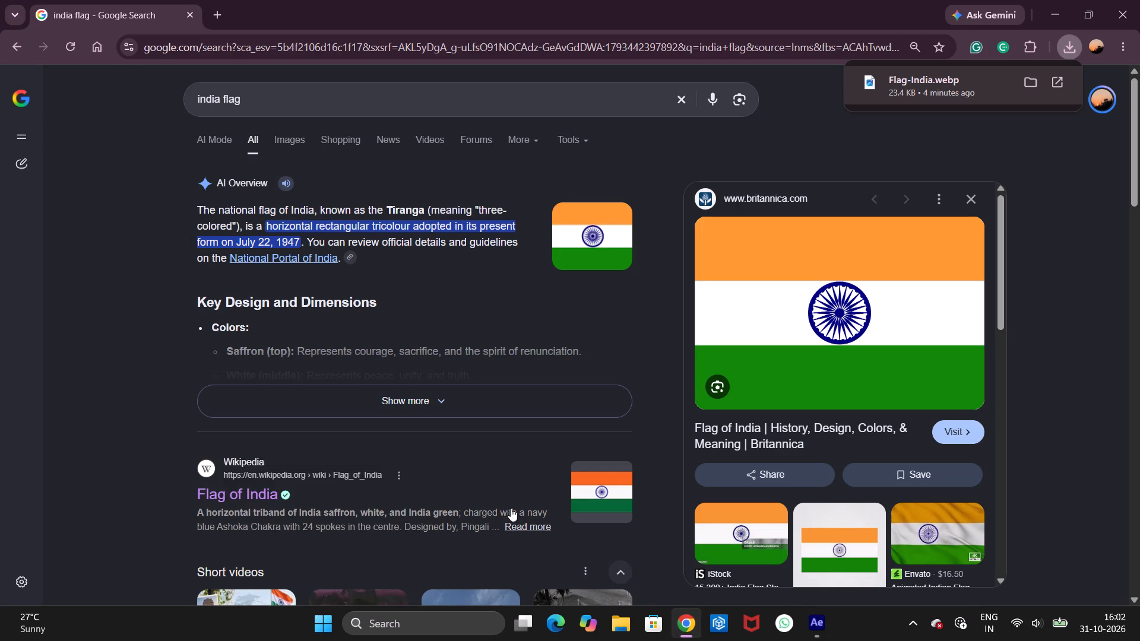
left_click(529, 411)
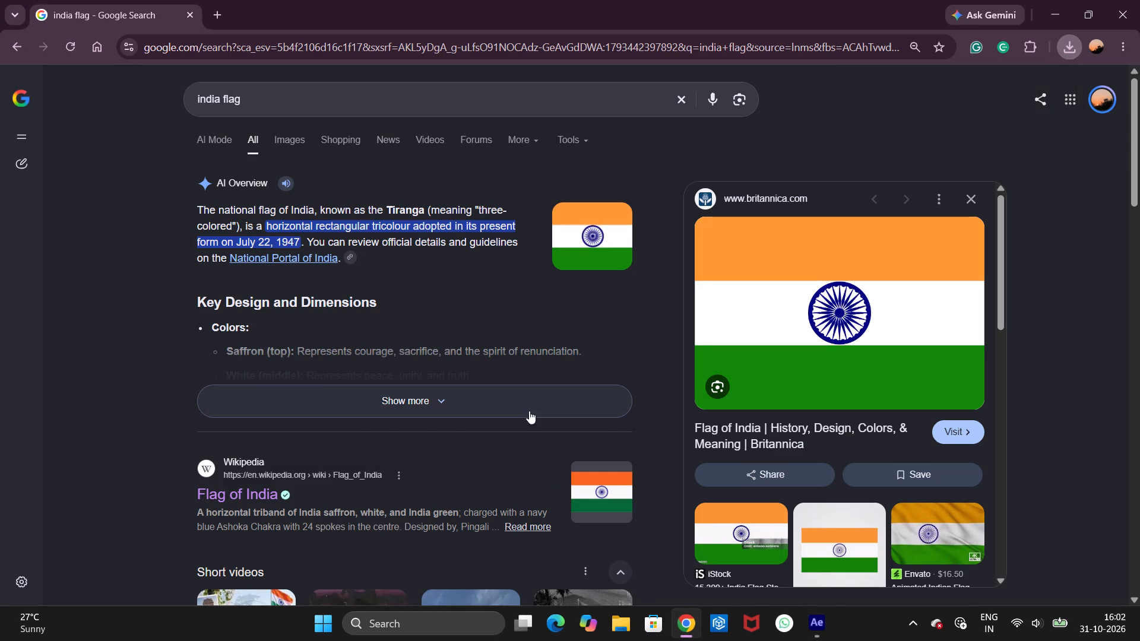
left_click(5, 47)
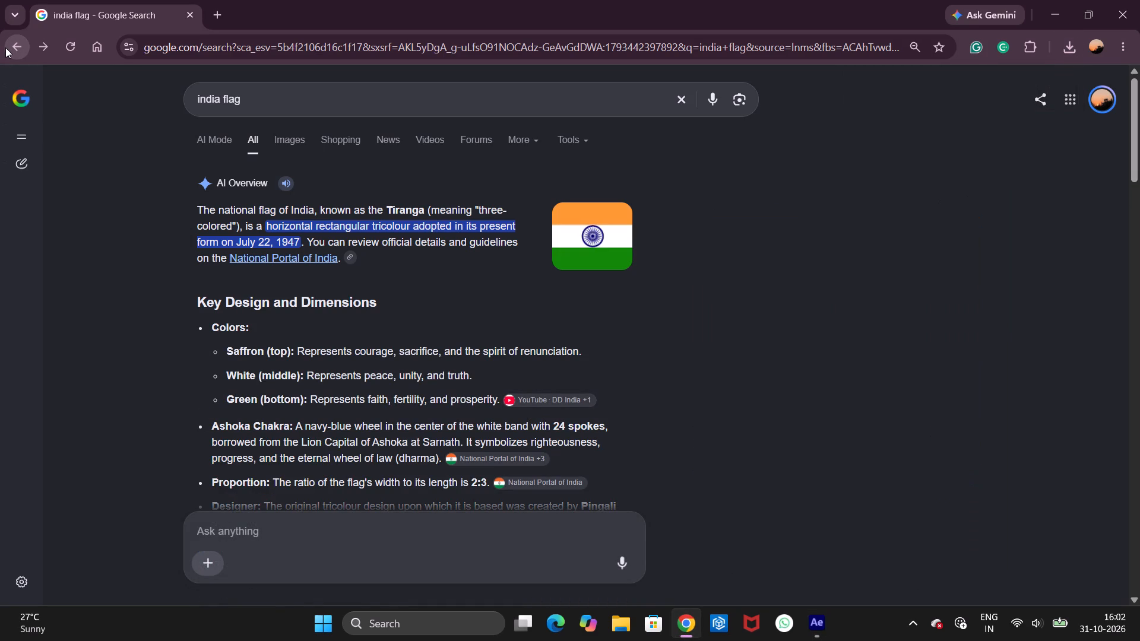
left_click(5, 47)
left_click(5, 47)
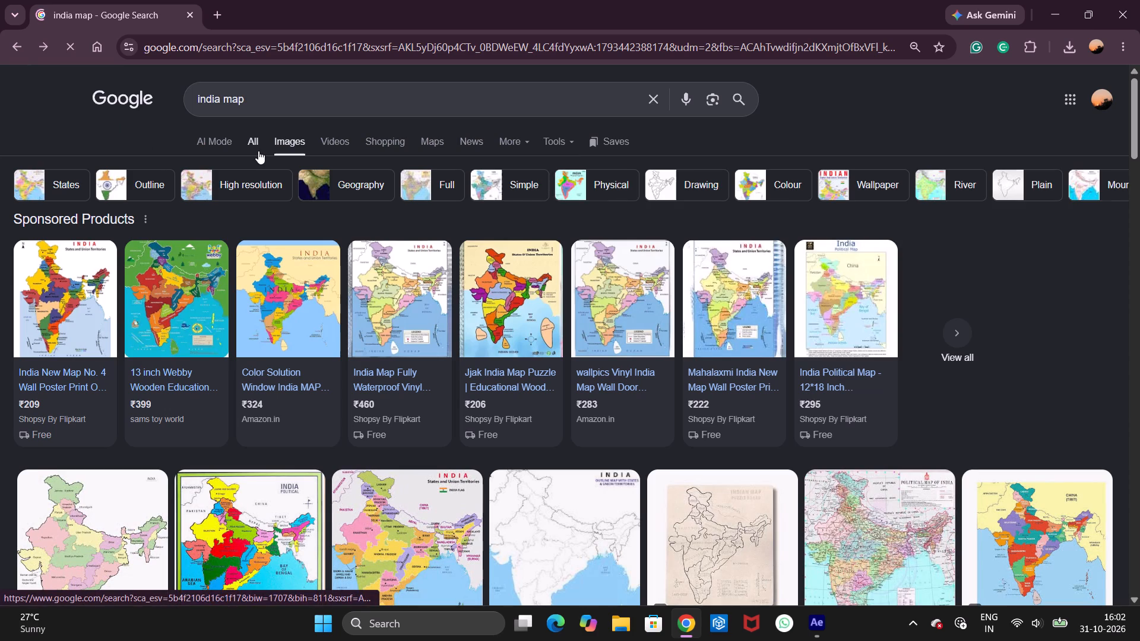
left_click(2, 49)
left_click(2, 49)
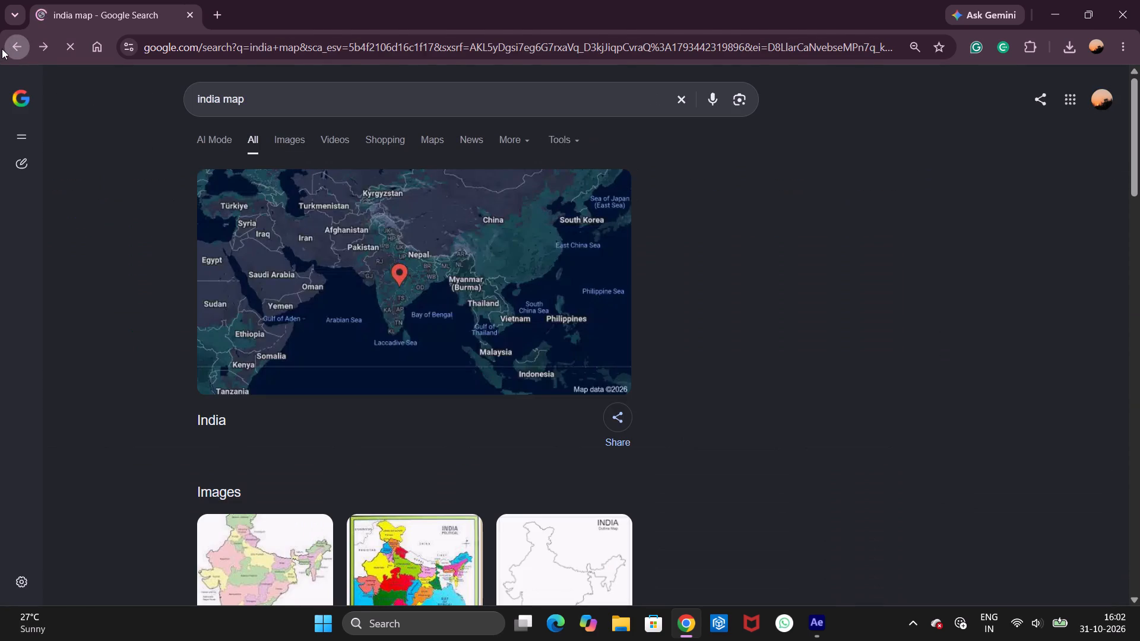
left_click(316, 407)
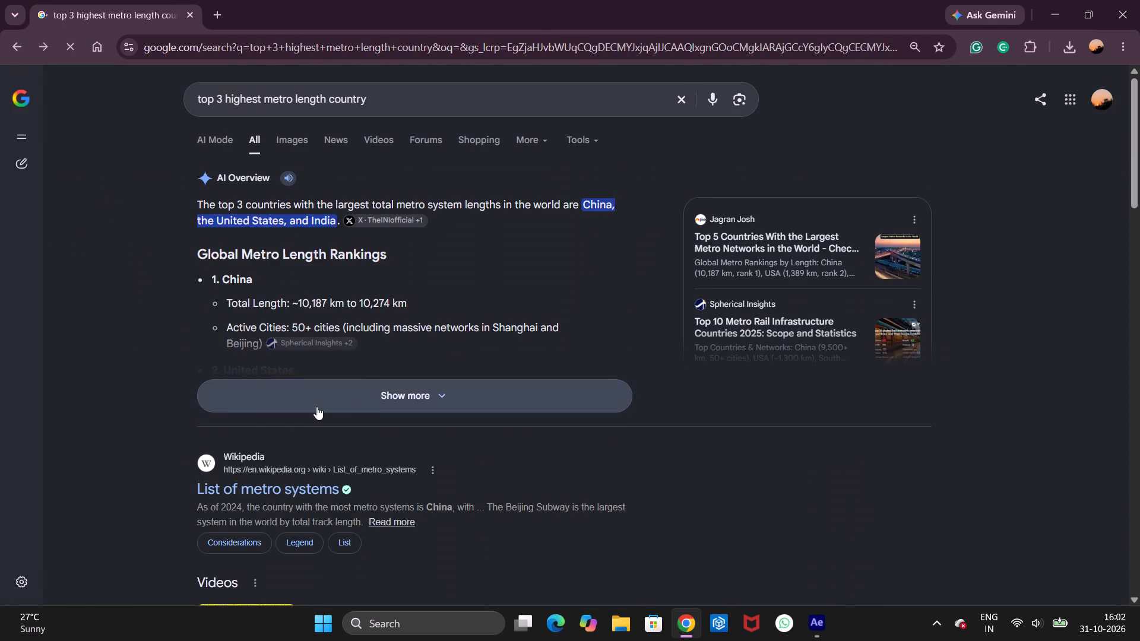
left_click(1139, 0)
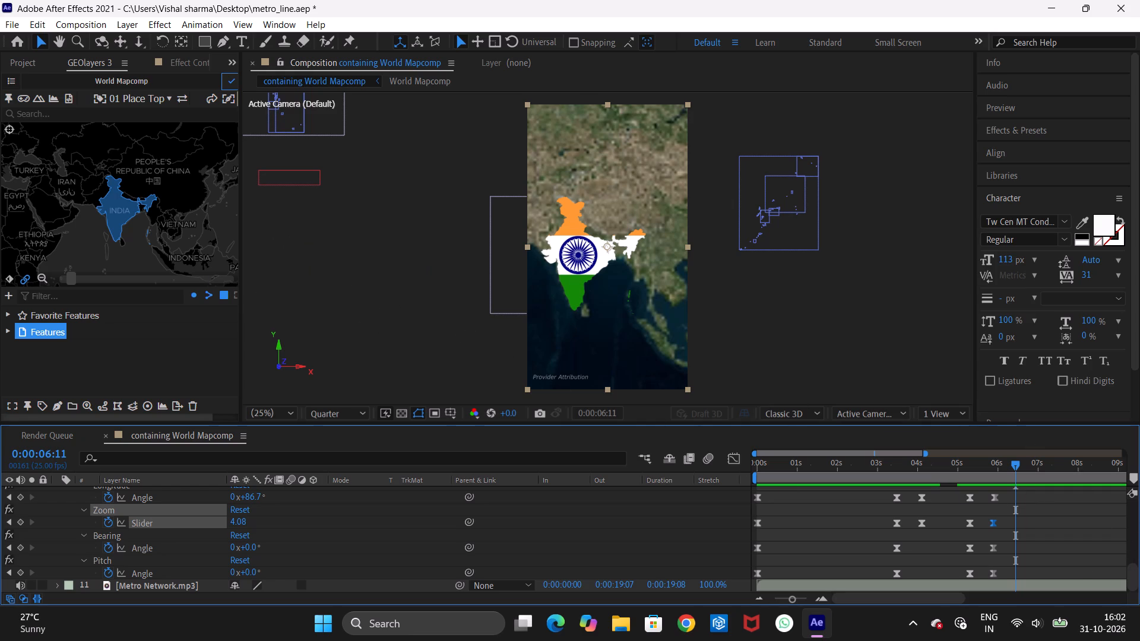
Preview the map's arrival at India from 0:00:05:07.
left_click_drag(1016, 469, 1018, 462)
left_click_drag(1017, 462, 970, 462)
key("space")
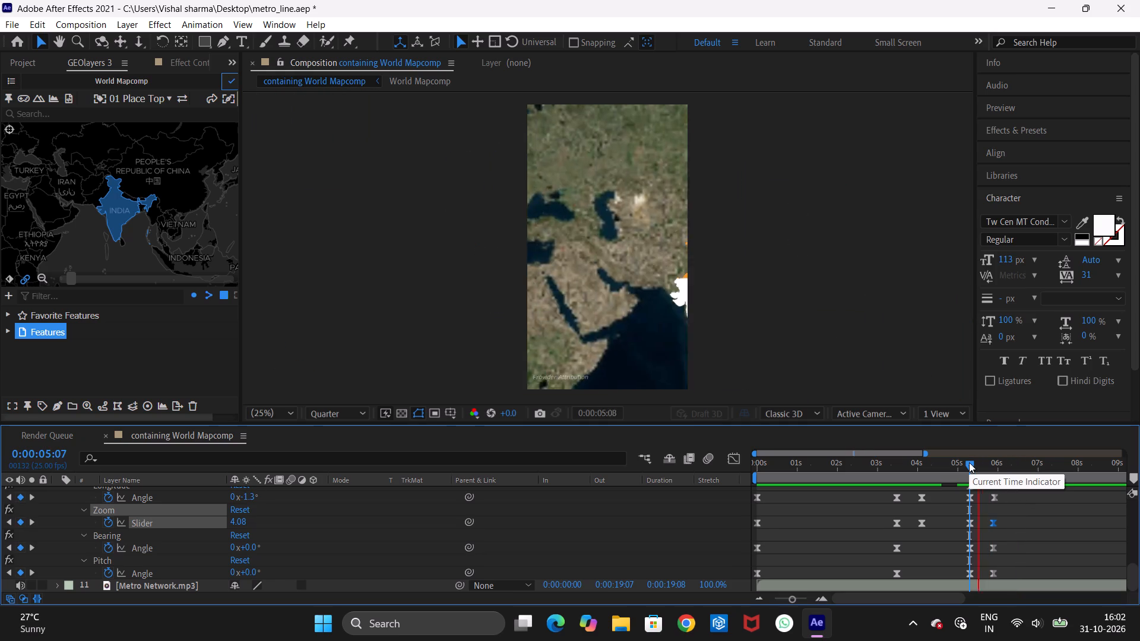
key("space")
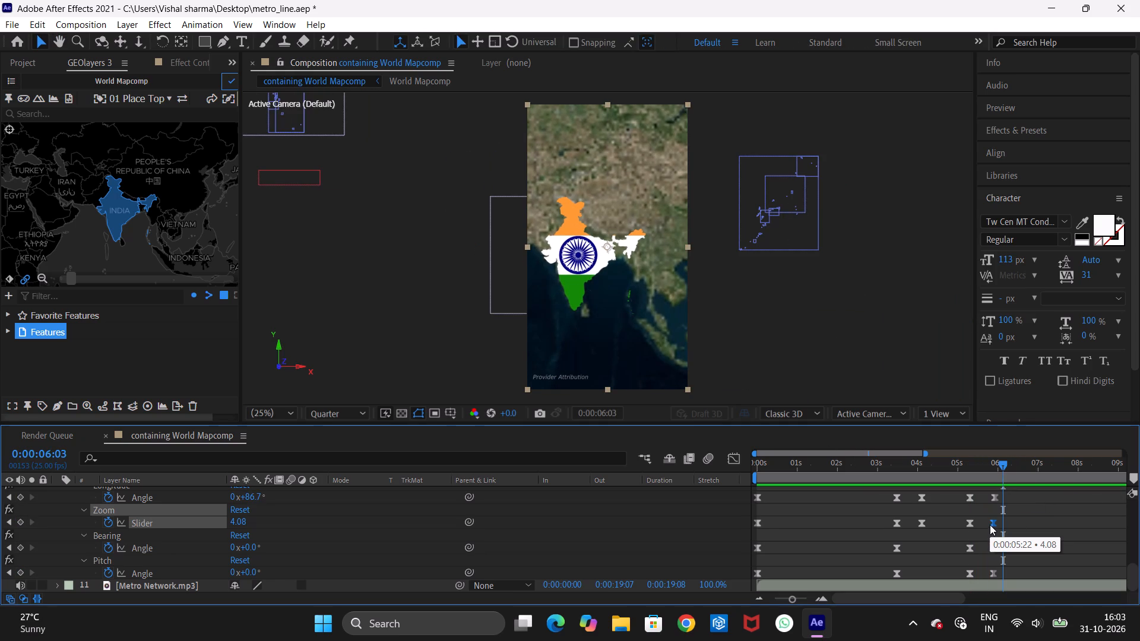
Delete the map's Longitude and Latitude keyframes at 0:00:05:23 and set the current time to 0:00:05:22.
left_click(995, 496)
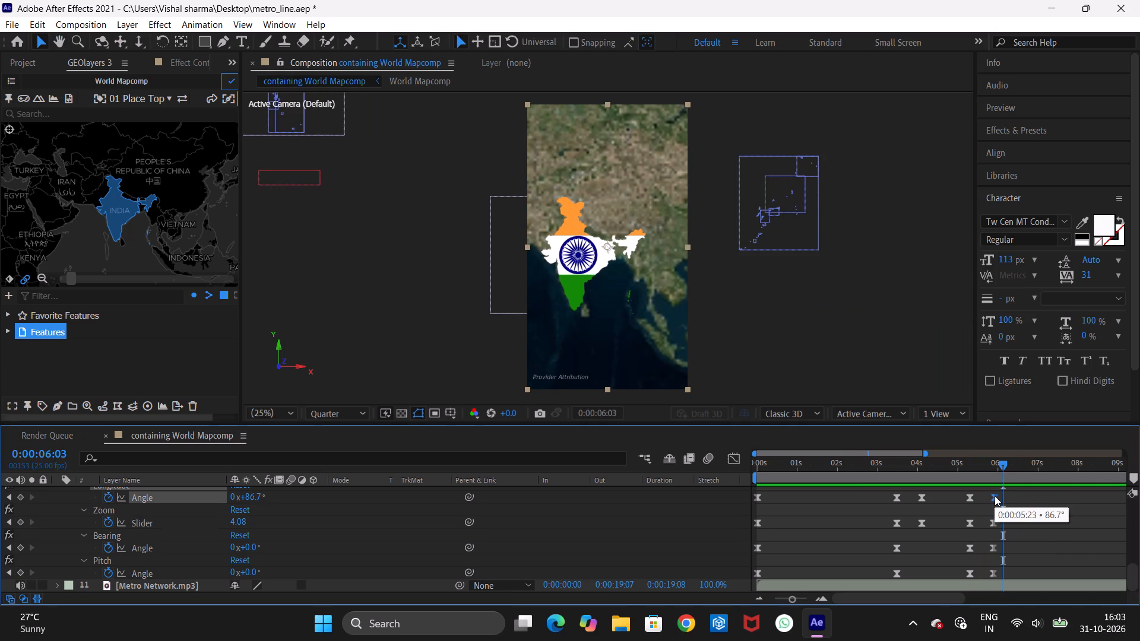
key("Delete")
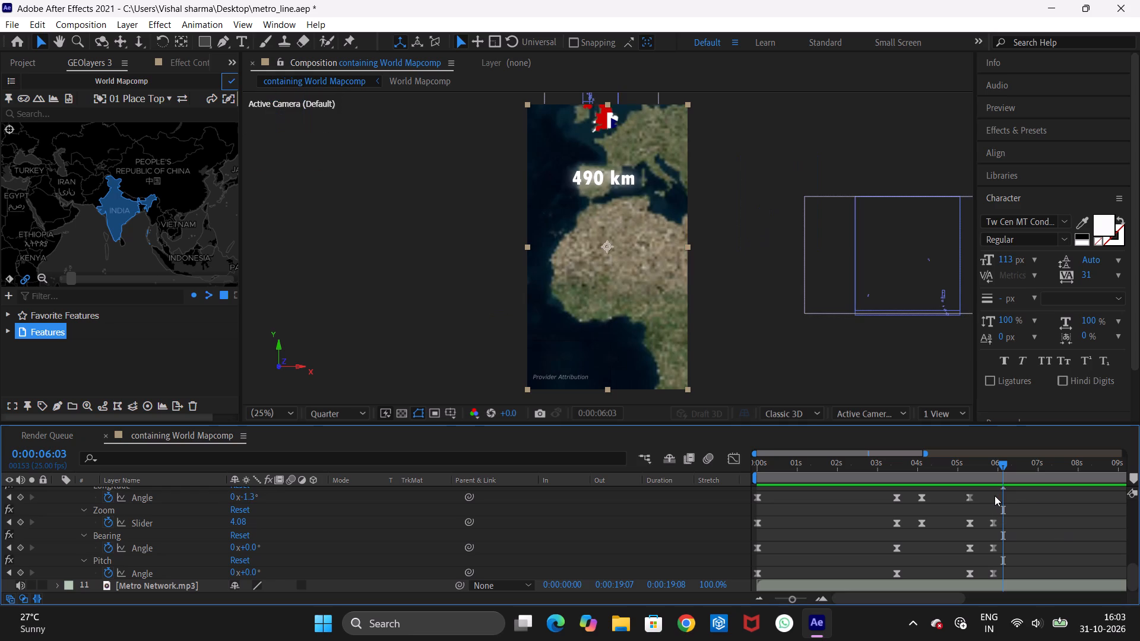
left_click_drag(1003, 466, 994, 466)
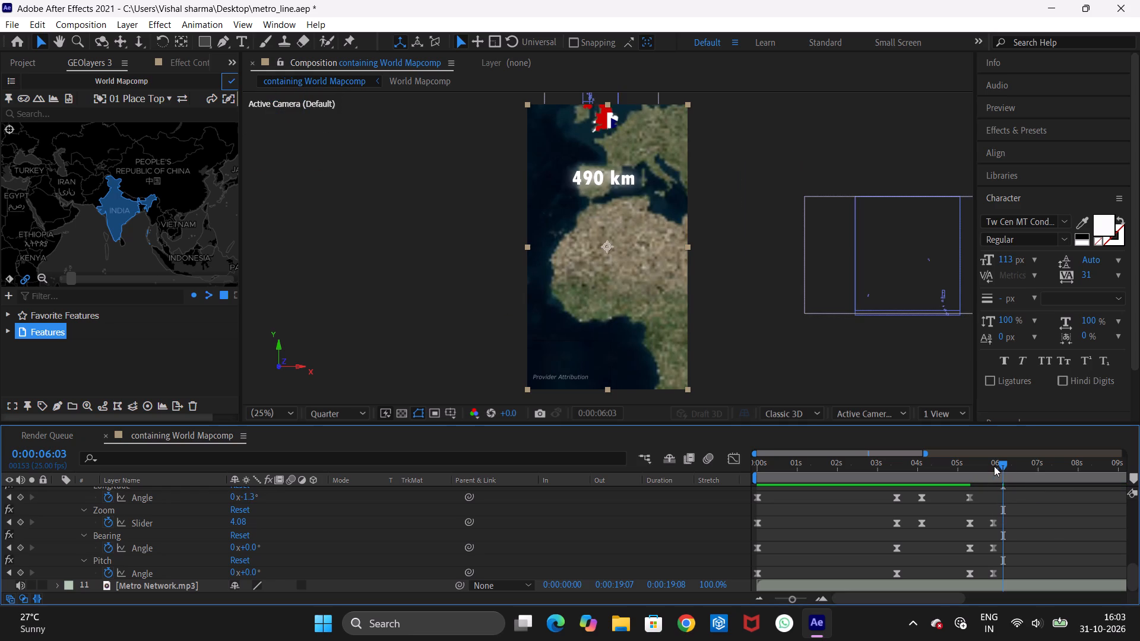
left_click_drag(994, 466, 993, 466)
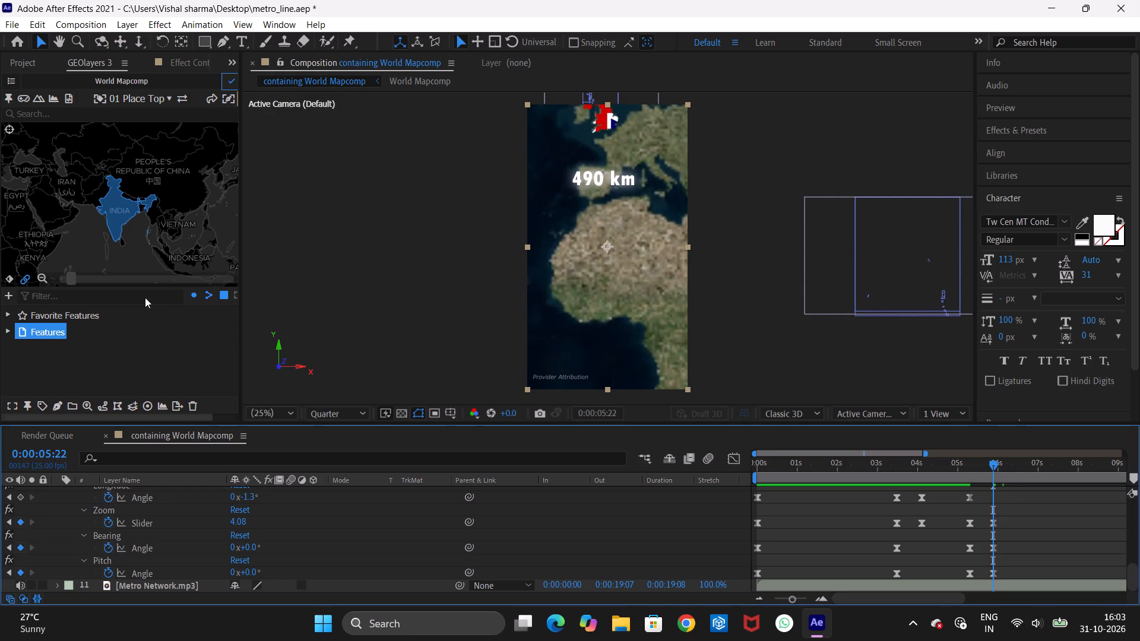
left_click_drag(1130, 566, 1131, 553)
left_click(995, 516)
key("Delete")
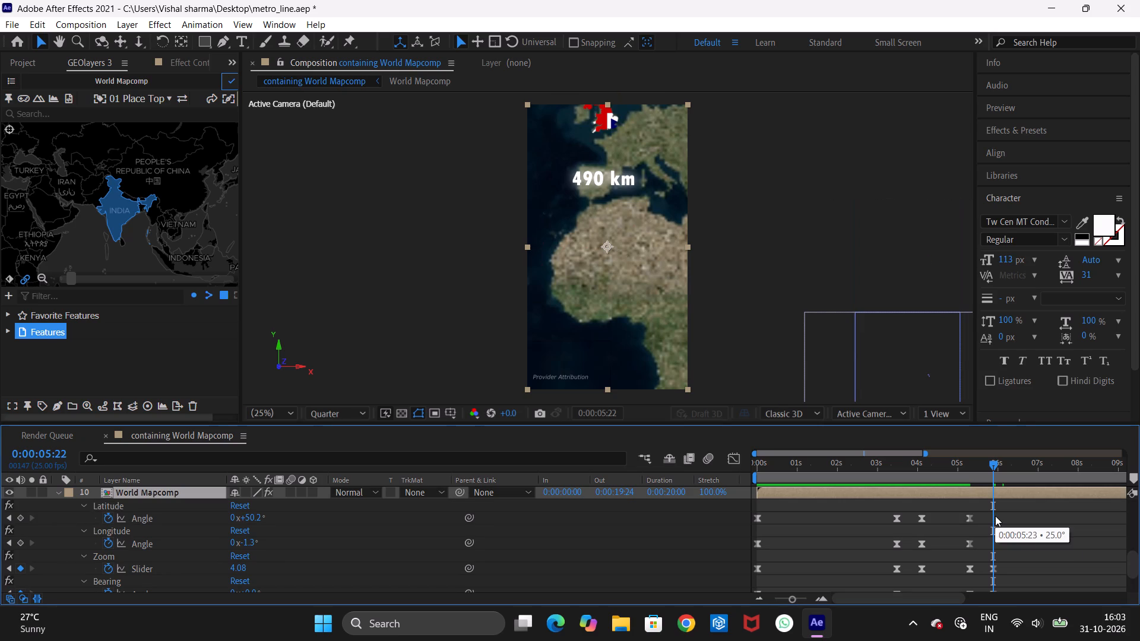
Recentre the map on India at 0:00:05:22, keying Latitude at about 22.5° and Longitude at about 80.0°.
left_click_drag(120, 218, 82, 198)
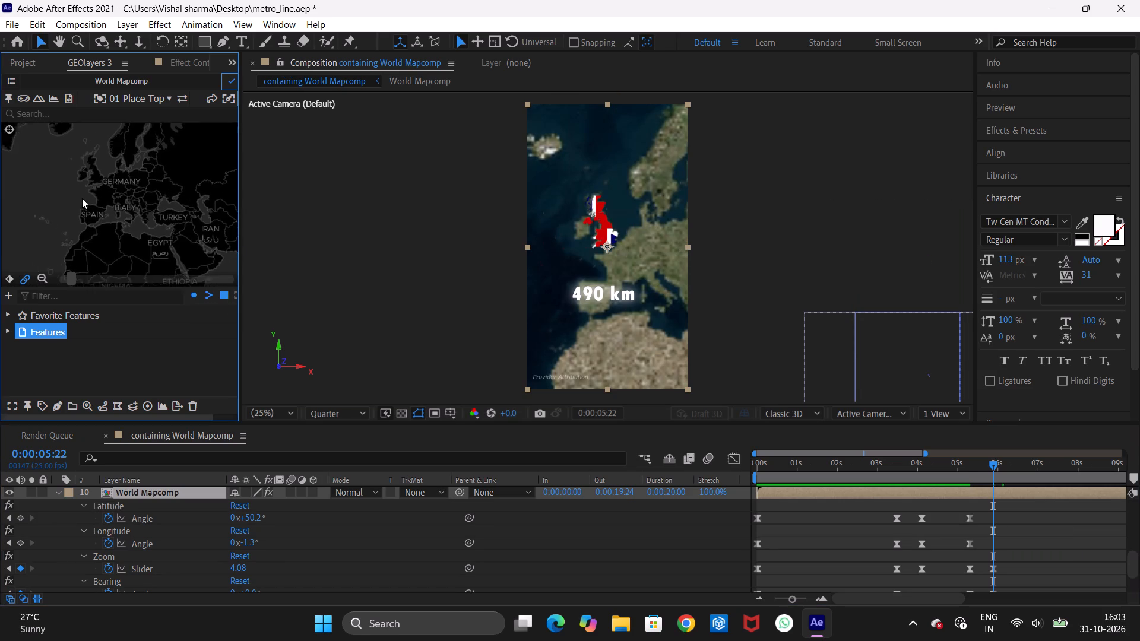
left_click_drag(82, 198, 0, 144)
left_click_drag(119, 185, 113, 186)
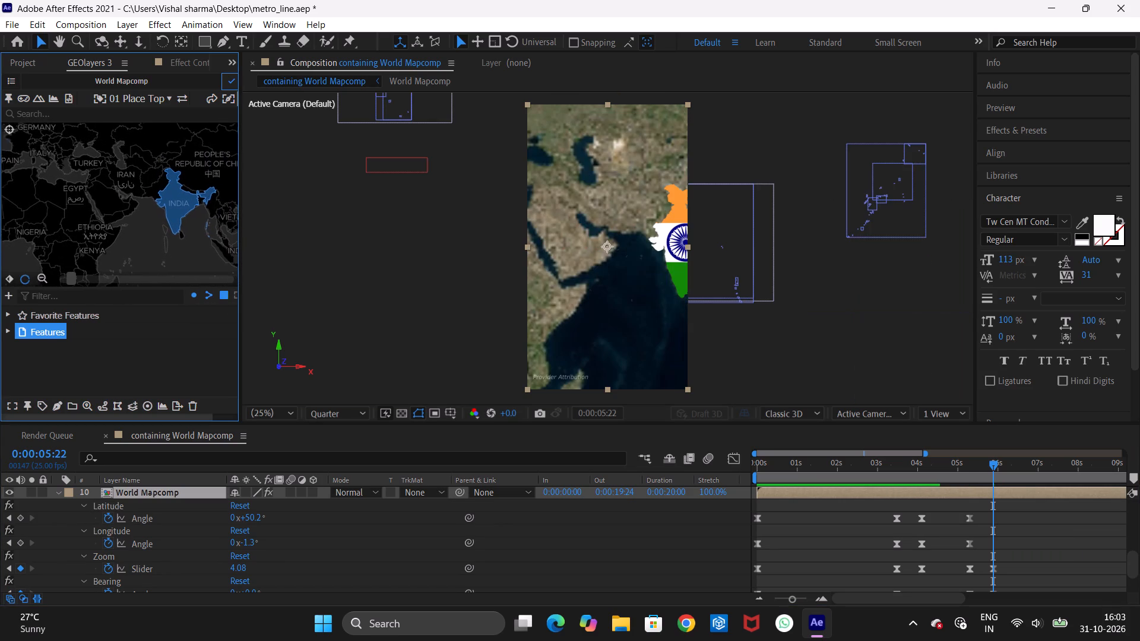
left_click_drag(113, 186, 55, 188)
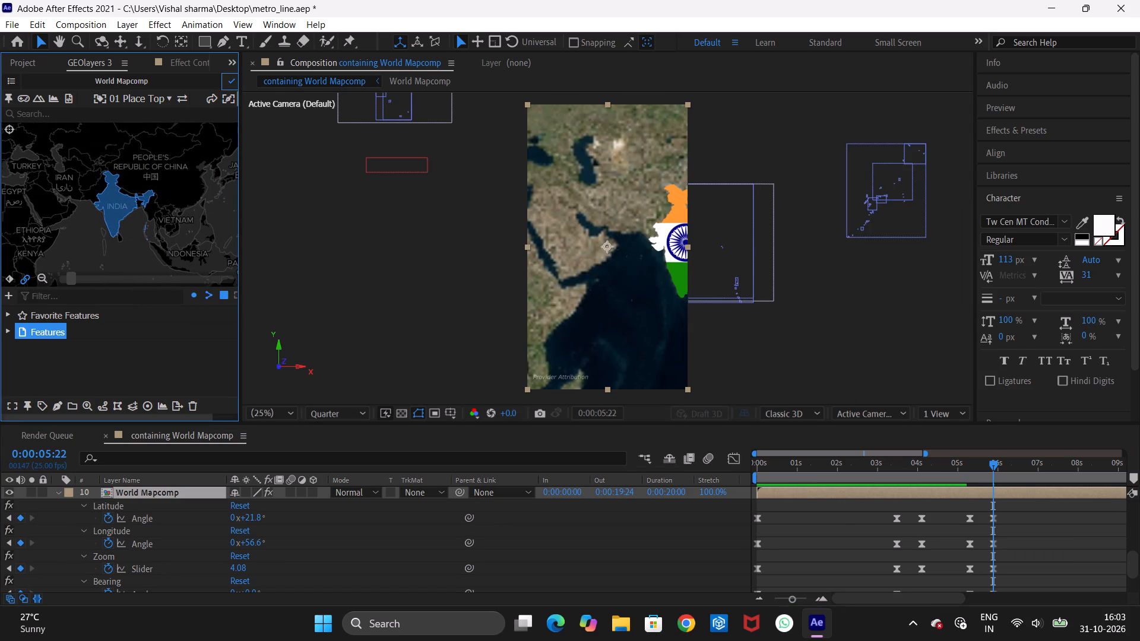
left_click_drag(62, 192, 79, 191)
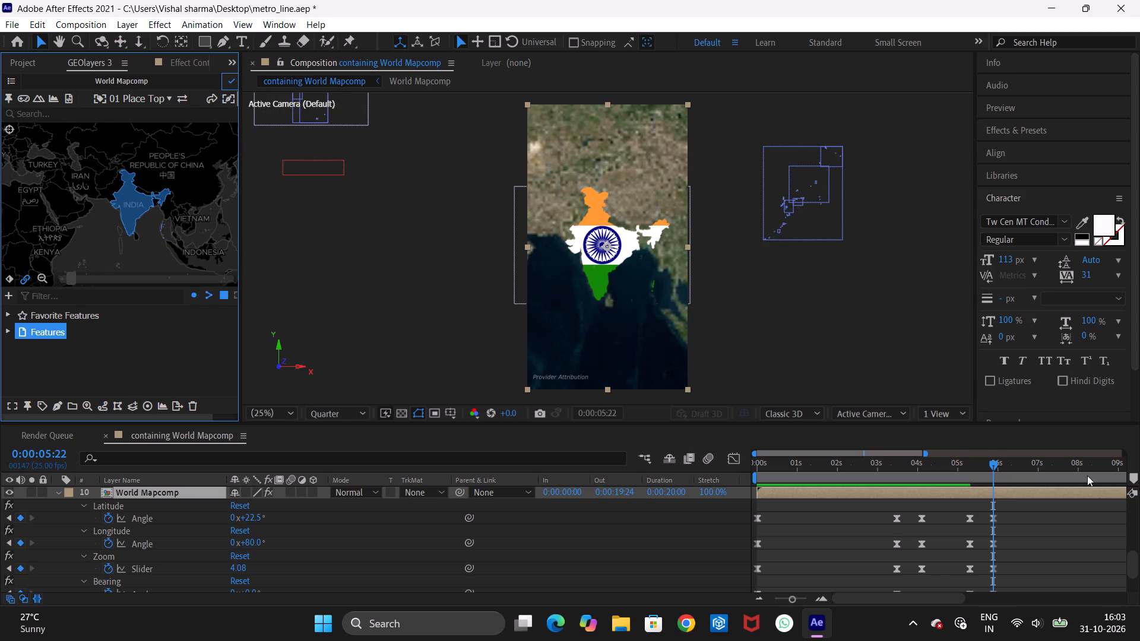
Preview the map move from the United Kingdom to the recentred India from 0:00:05:02.
left_click_drag(1137, 558, 1139, 608)
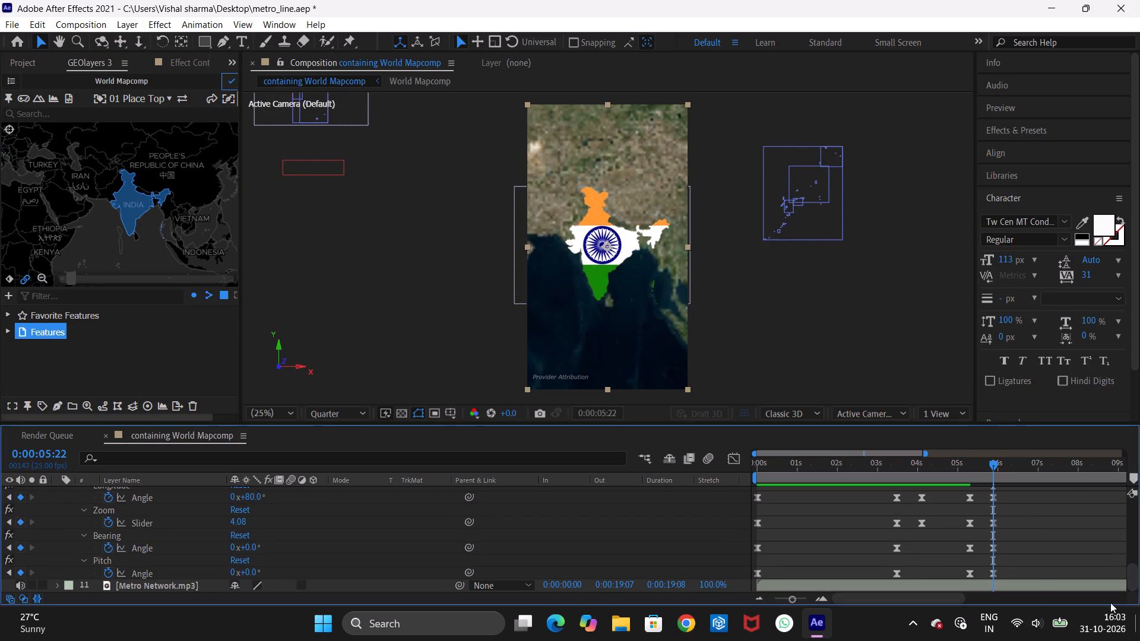
left_click(961, 465)
key("space")
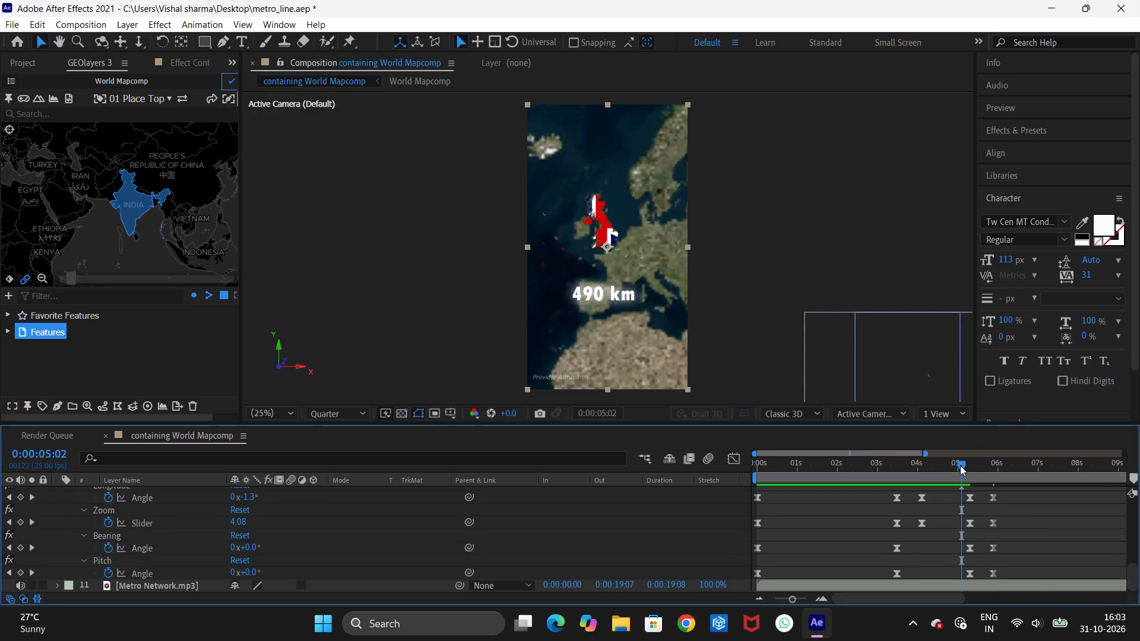
key("space")
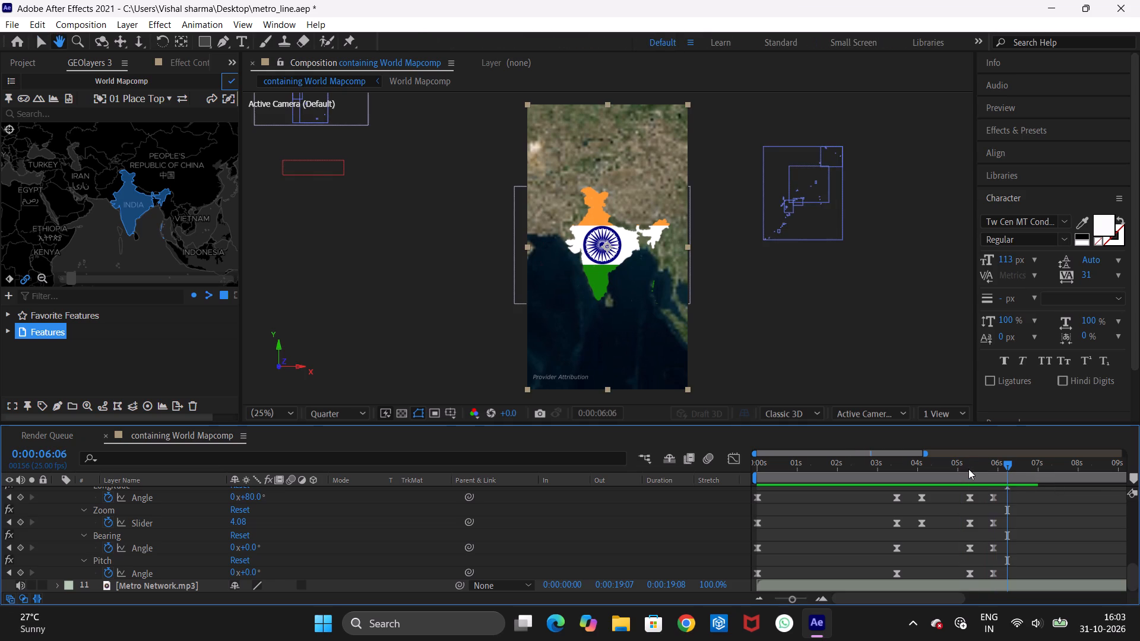
Duplicate the 490 km text layer to make a second metro-length label.
left_click(991, 474)
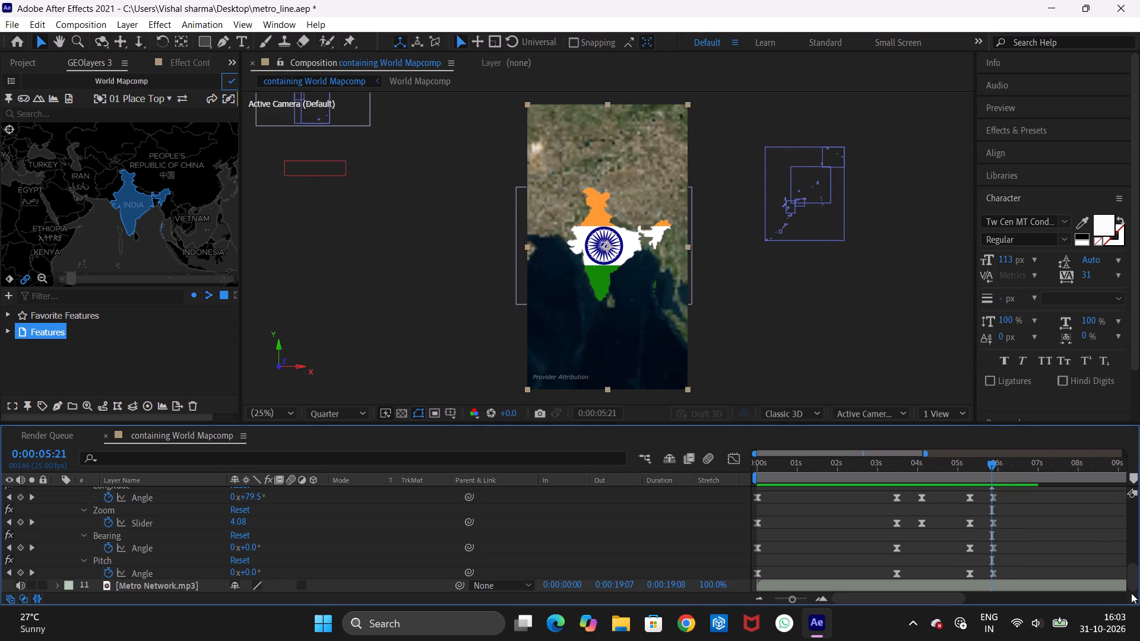
left_click_drag(1136, 583, 1098, 421)
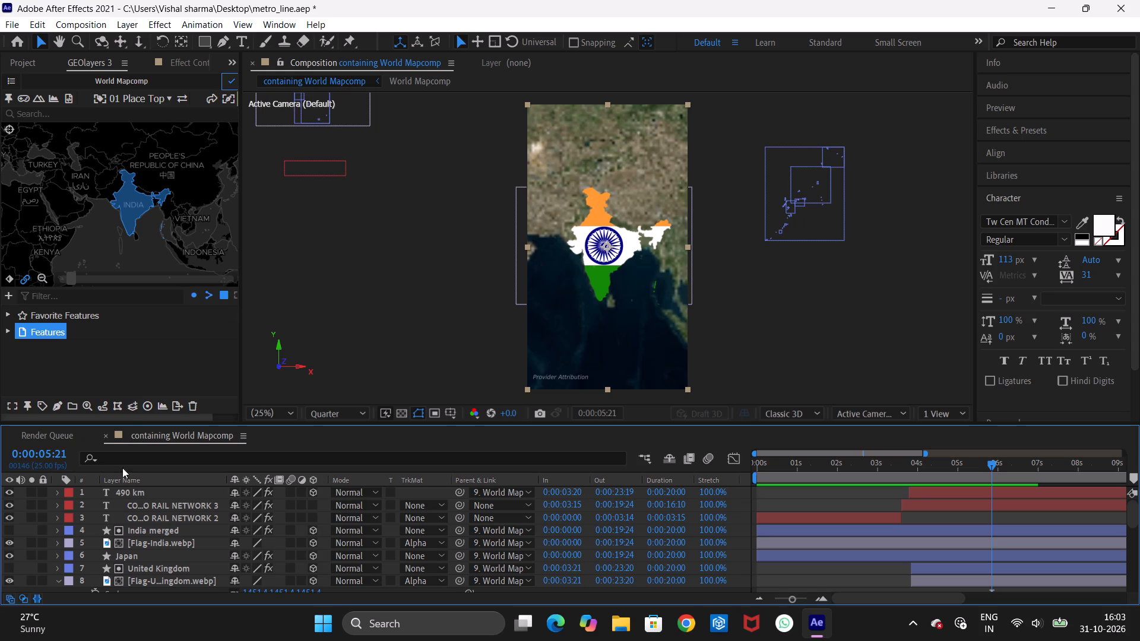
left_click(126, 492)
key("ctrl+d")
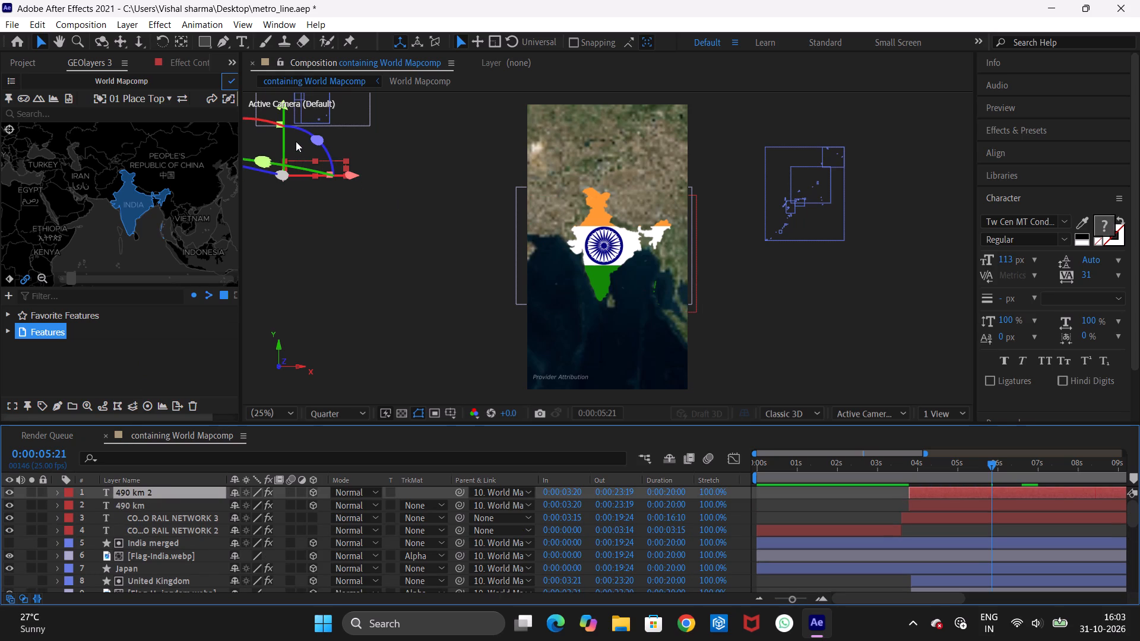
At 0:00:04:21, move the duplicated 490 km label southeast from the United Kingdom label onto North Africa, and play ahead to 0:00:05:14.
left_click_drag(965, 469, 961, 468)
left_click_drag(961, 468, 946, 462)
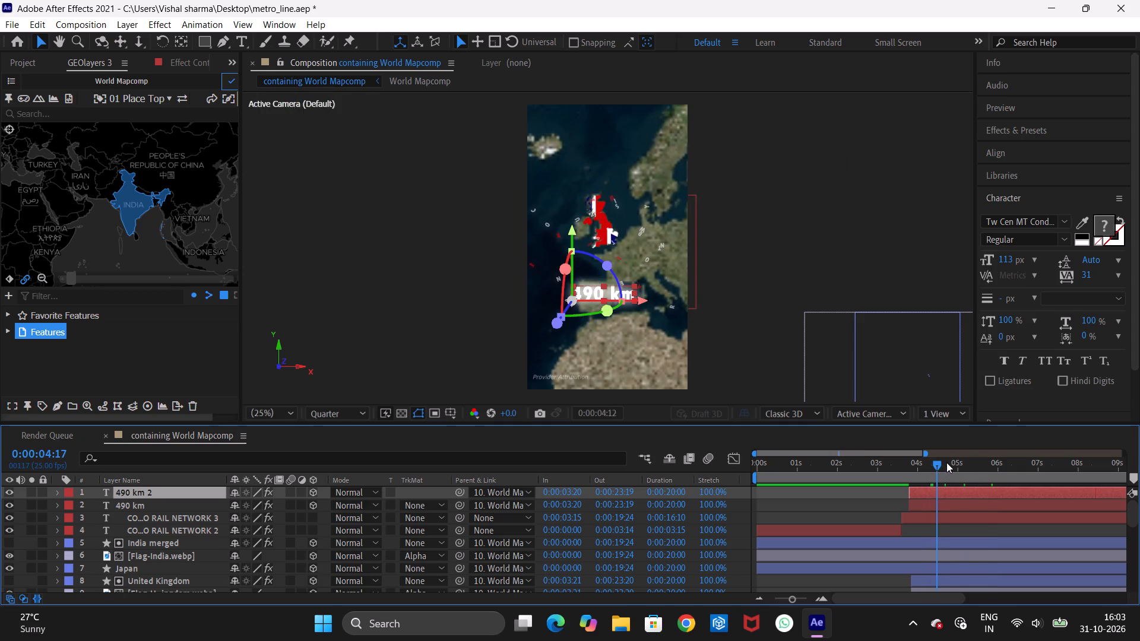
left_click_drag(946, 462, 952, 462)
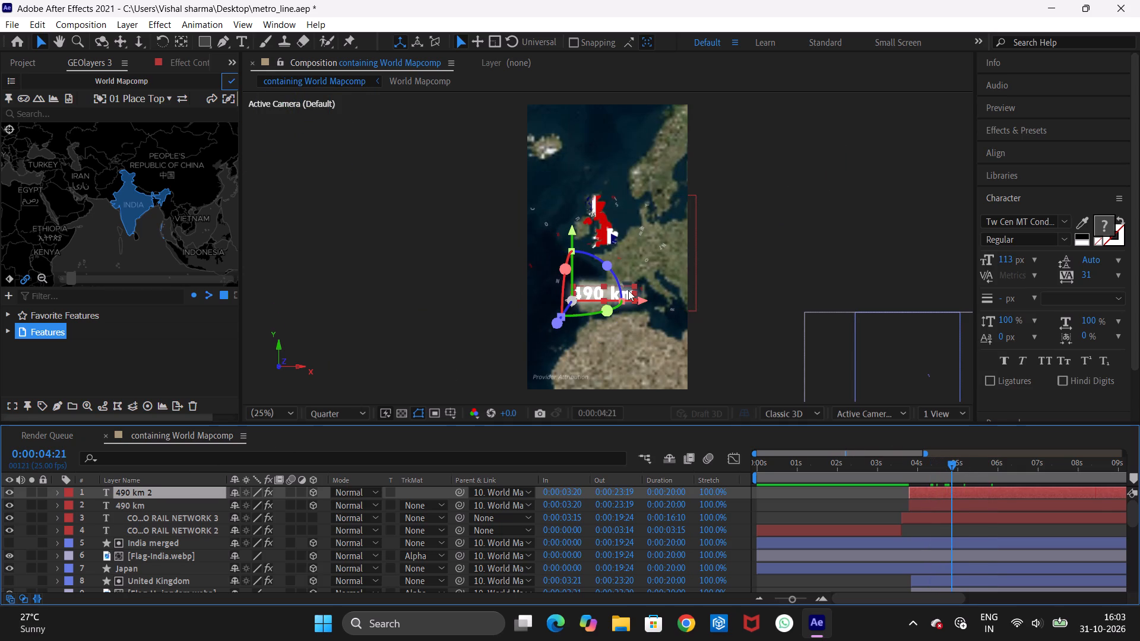
left_click_drag(628, 290, 661, 316)
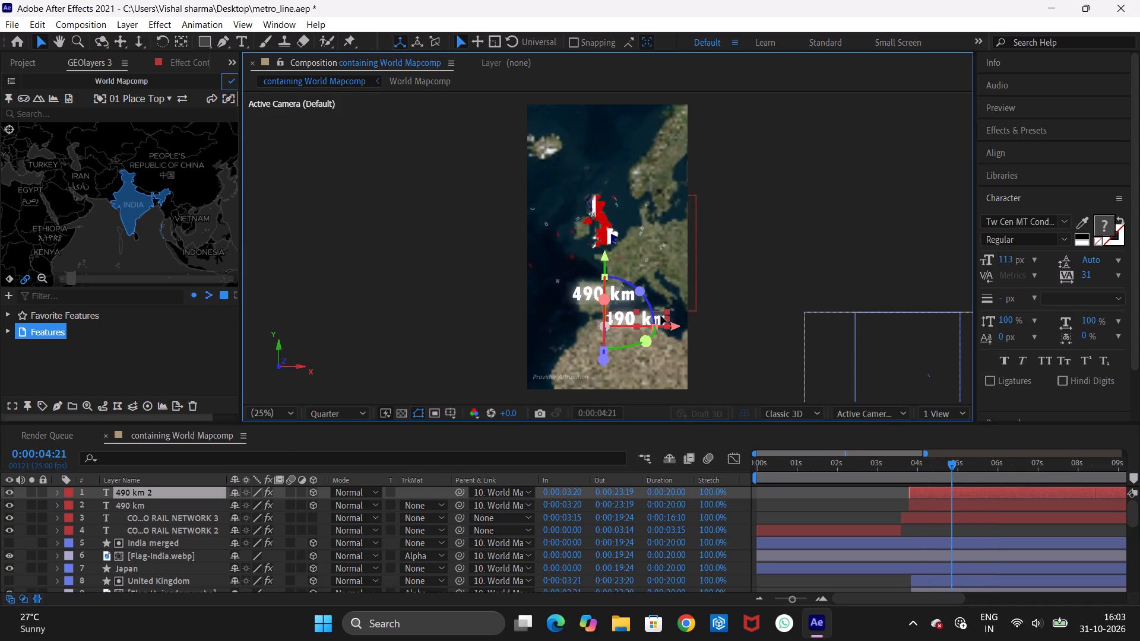
left_click_drag(661, 316, 701, 353)
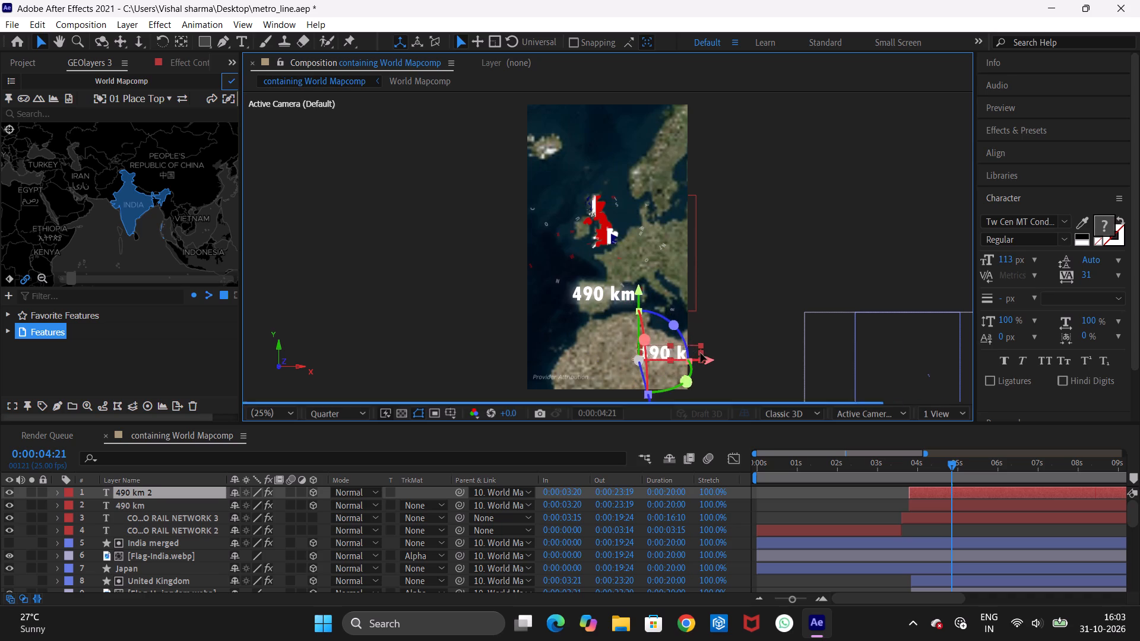
left_click_drag(701, 353, 702, 353)
key("space")
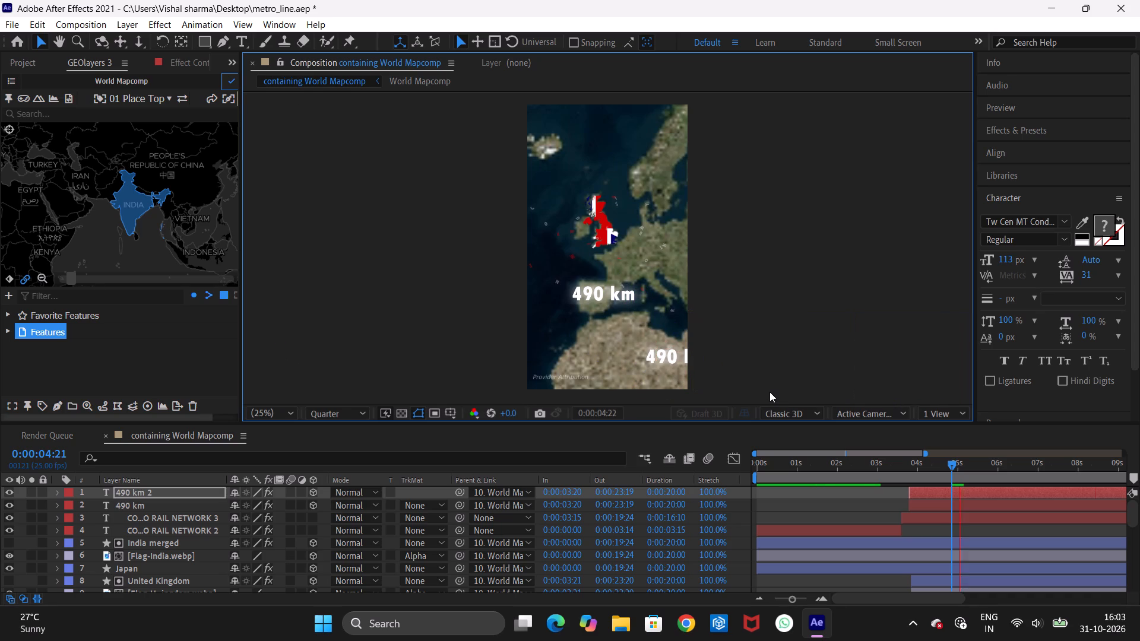
key("space")
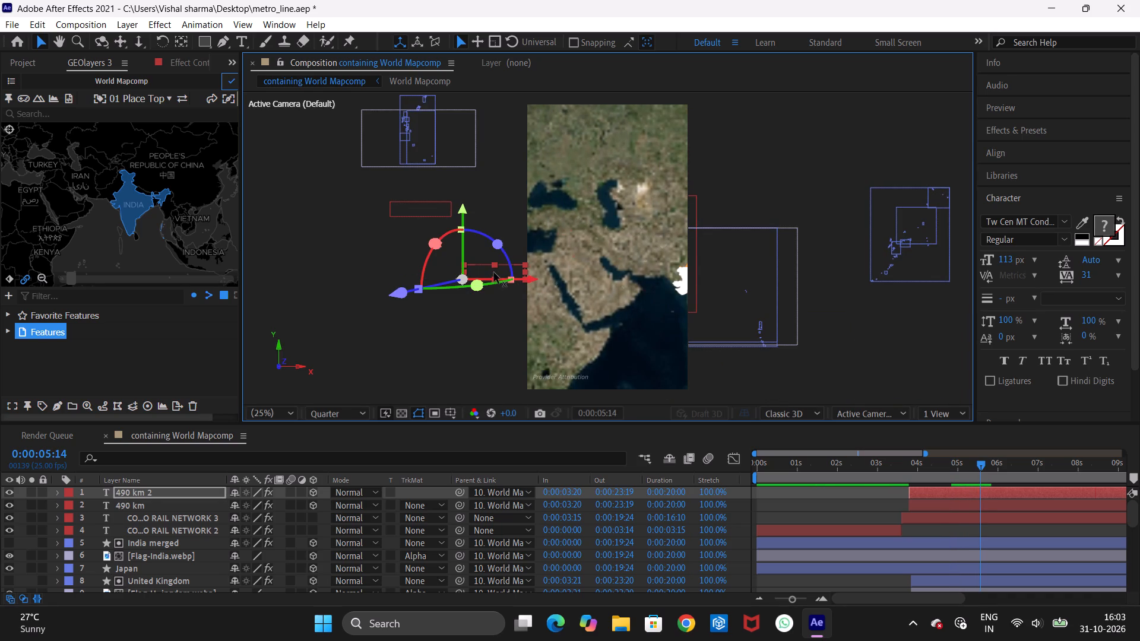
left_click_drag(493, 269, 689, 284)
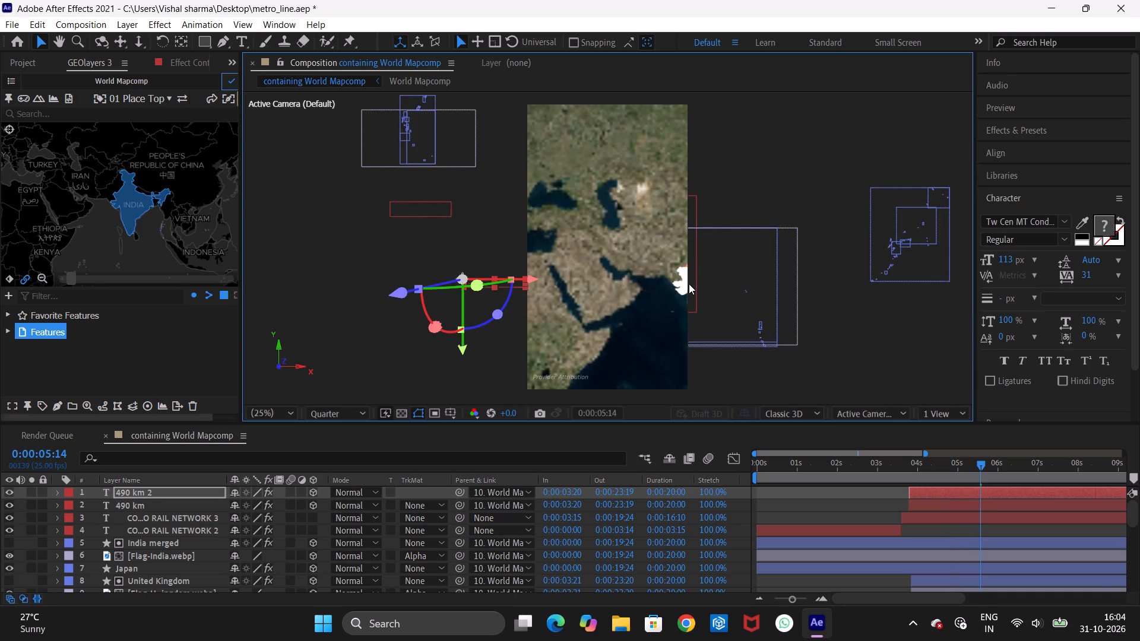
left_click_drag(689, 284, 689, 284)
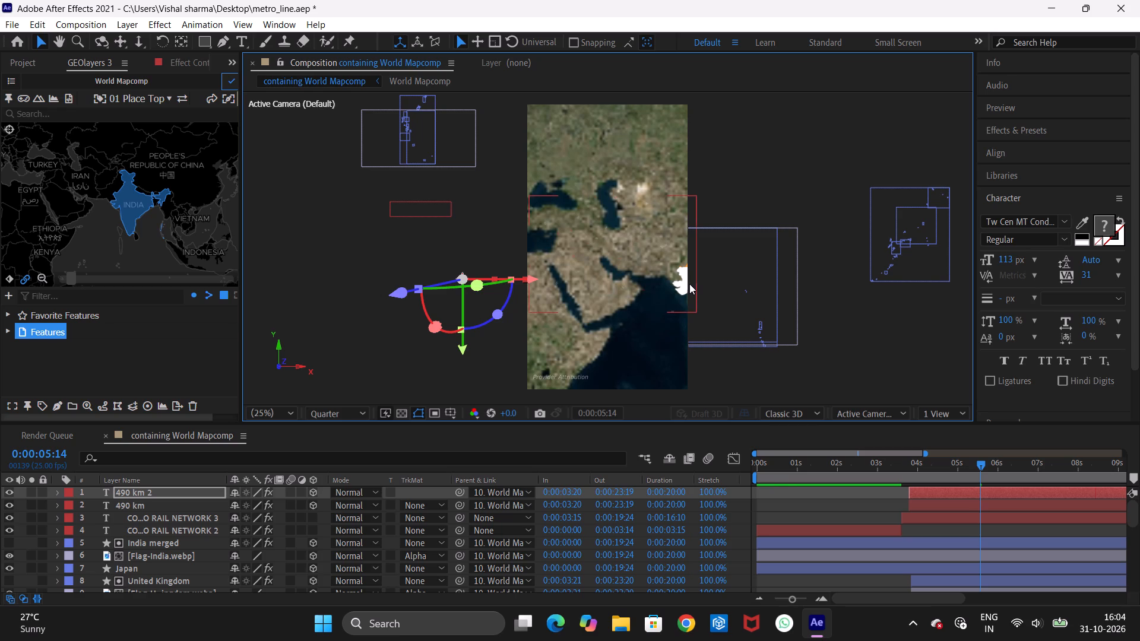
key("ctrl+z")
Move the duplicated 490 km label east to India, placing it over the country's southern part at 0:00:06:01.
left_click_drag(490, 271, 539, 271)
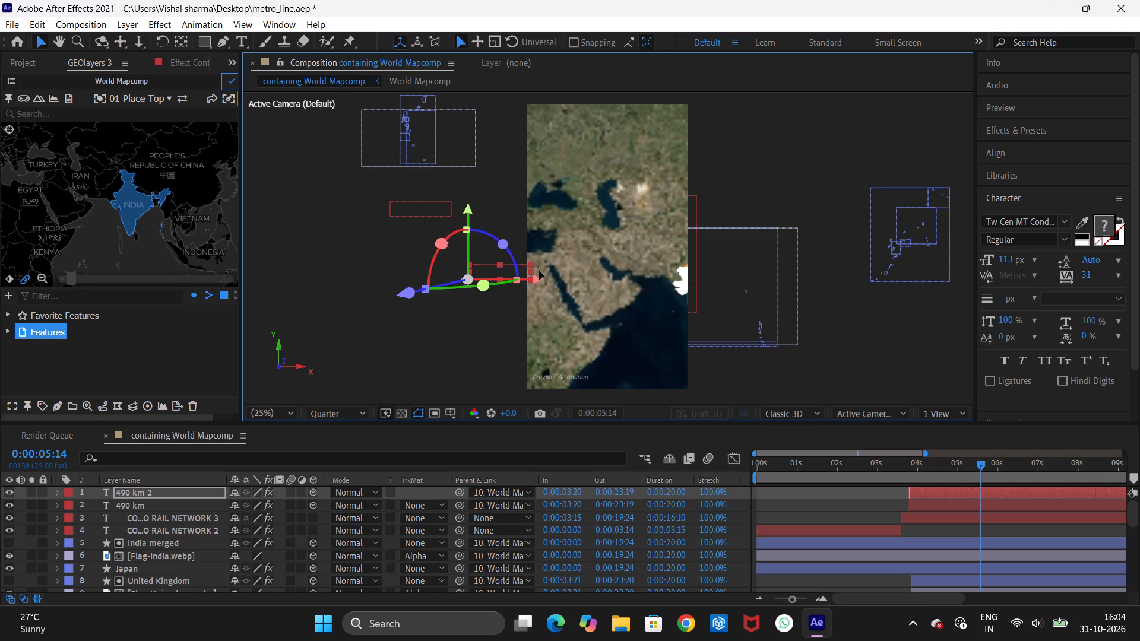
left_click_drag(539, 271, 720, 278)
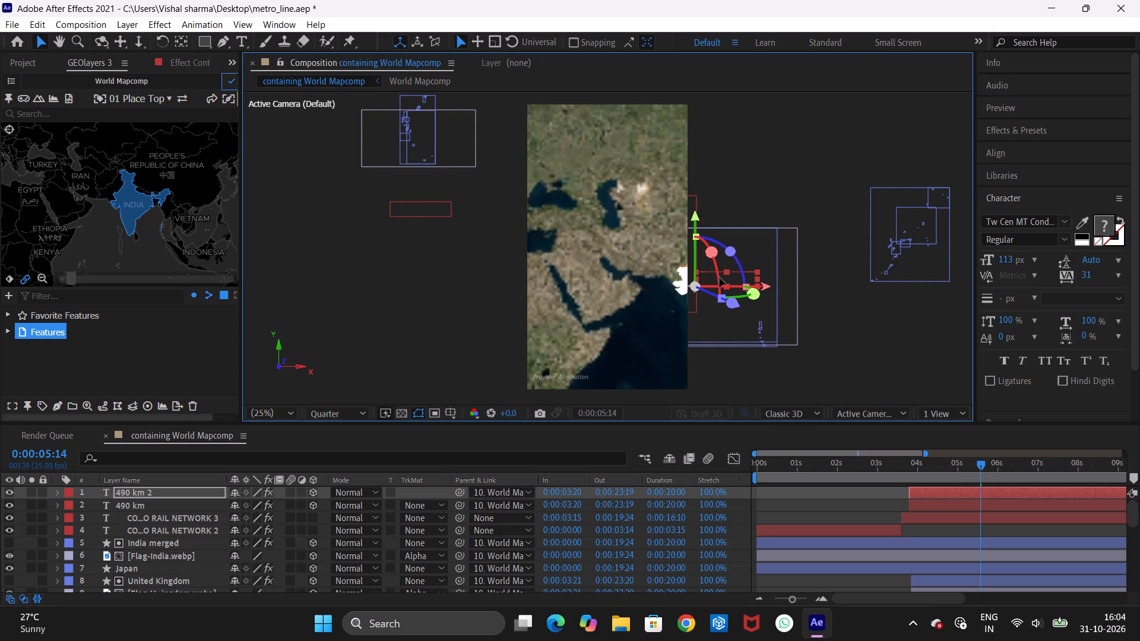
left_click_drag(720, 278, 717, 277)
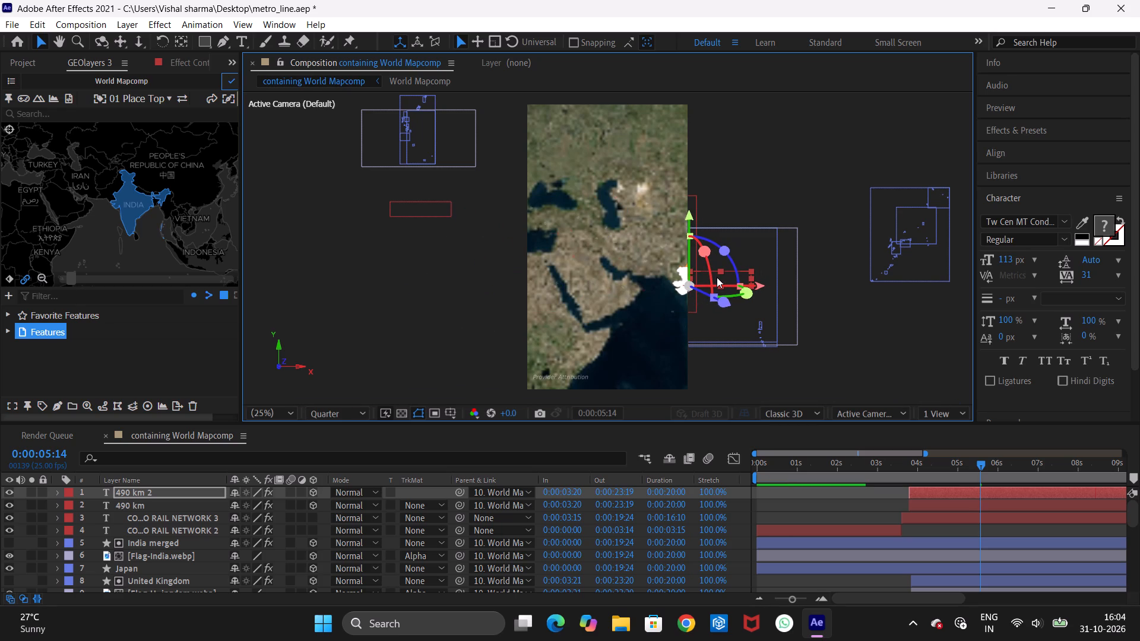
key("space")
key("space")
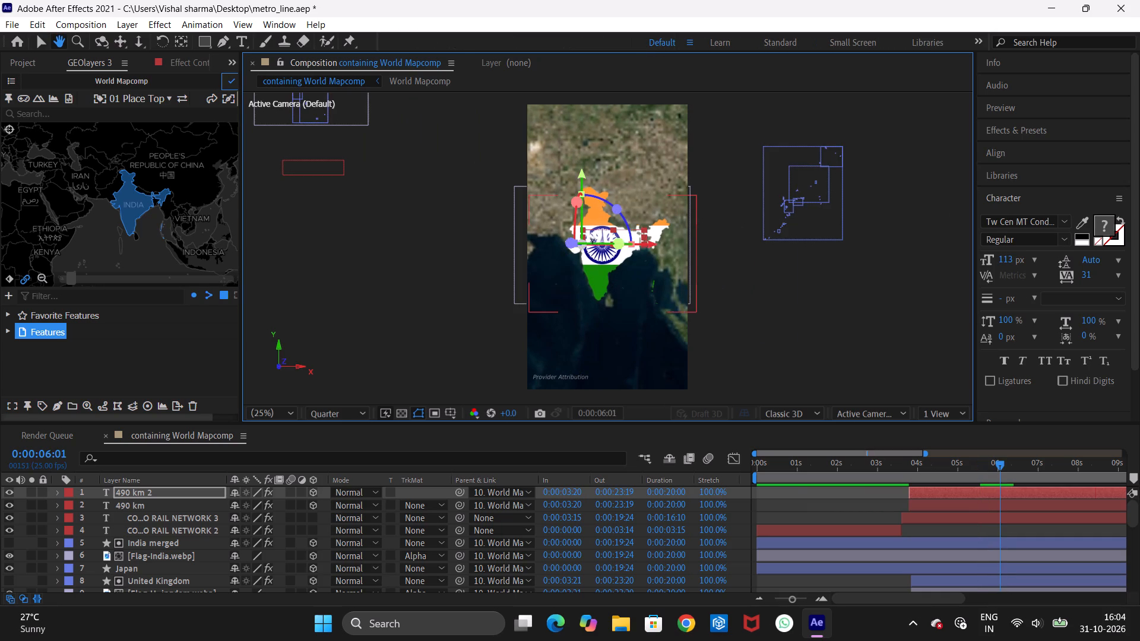
left_click_drag(606, 235, 602, 272)
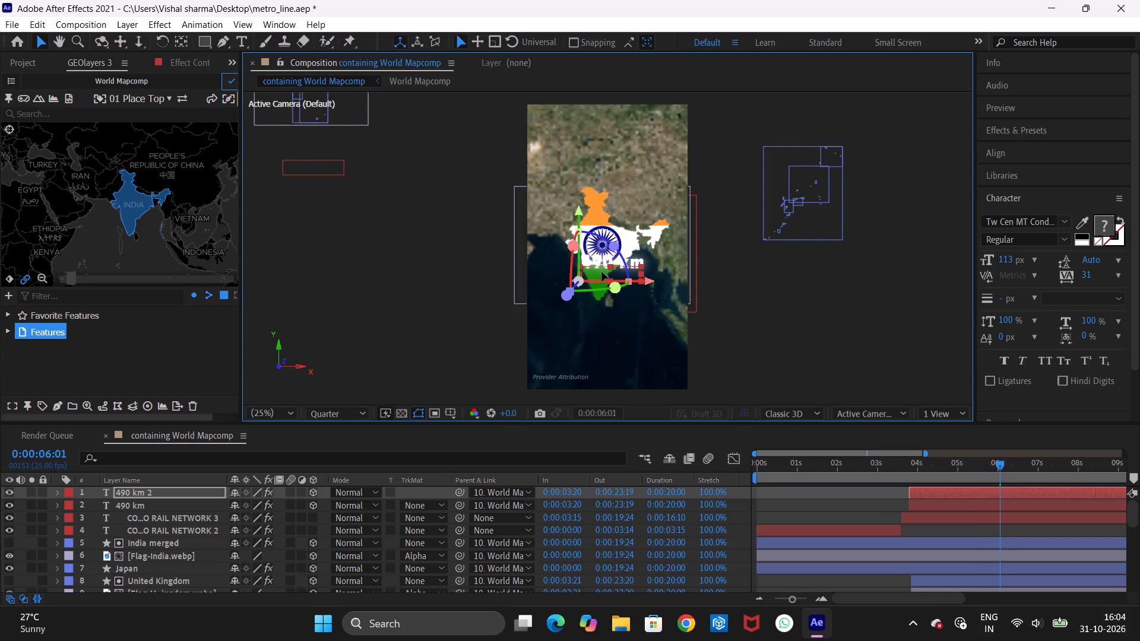
left_click_drag(602, 272, 597, 276)
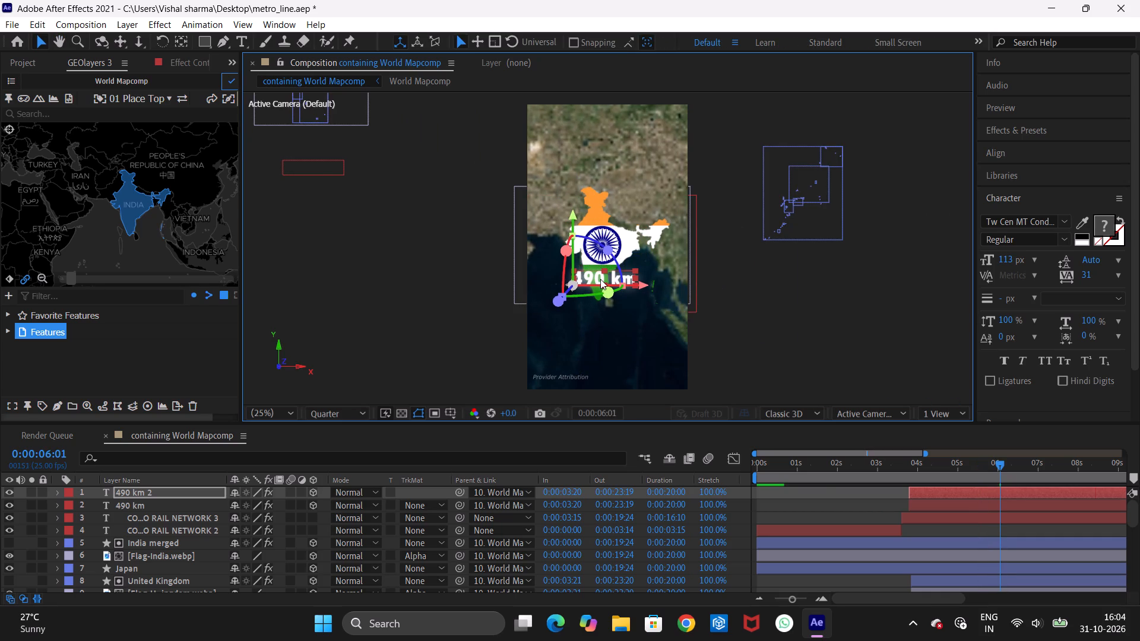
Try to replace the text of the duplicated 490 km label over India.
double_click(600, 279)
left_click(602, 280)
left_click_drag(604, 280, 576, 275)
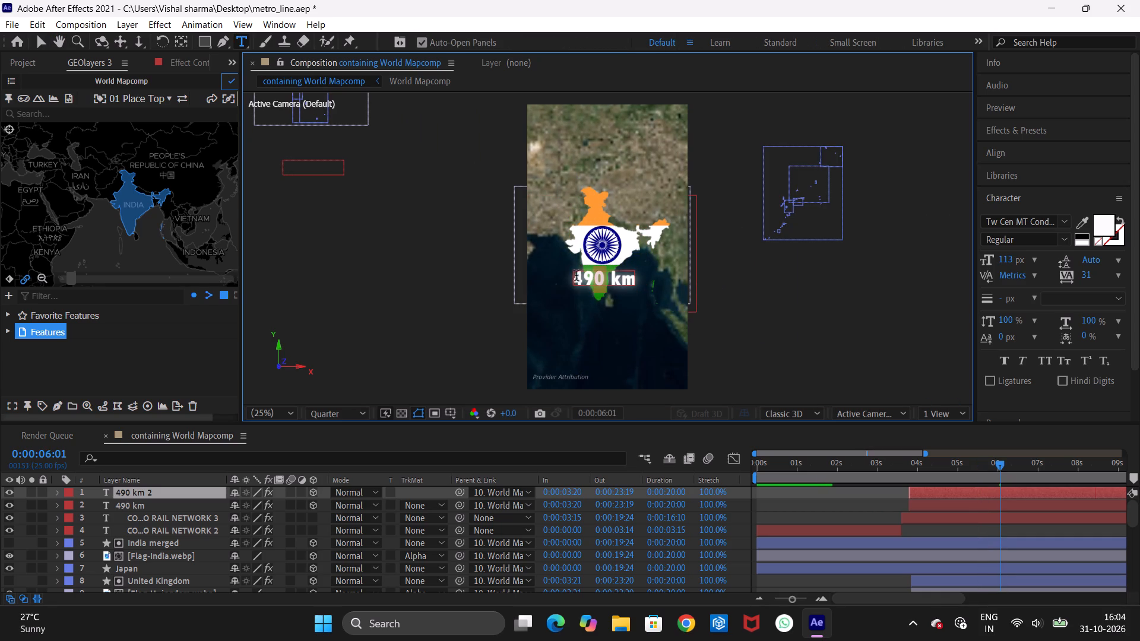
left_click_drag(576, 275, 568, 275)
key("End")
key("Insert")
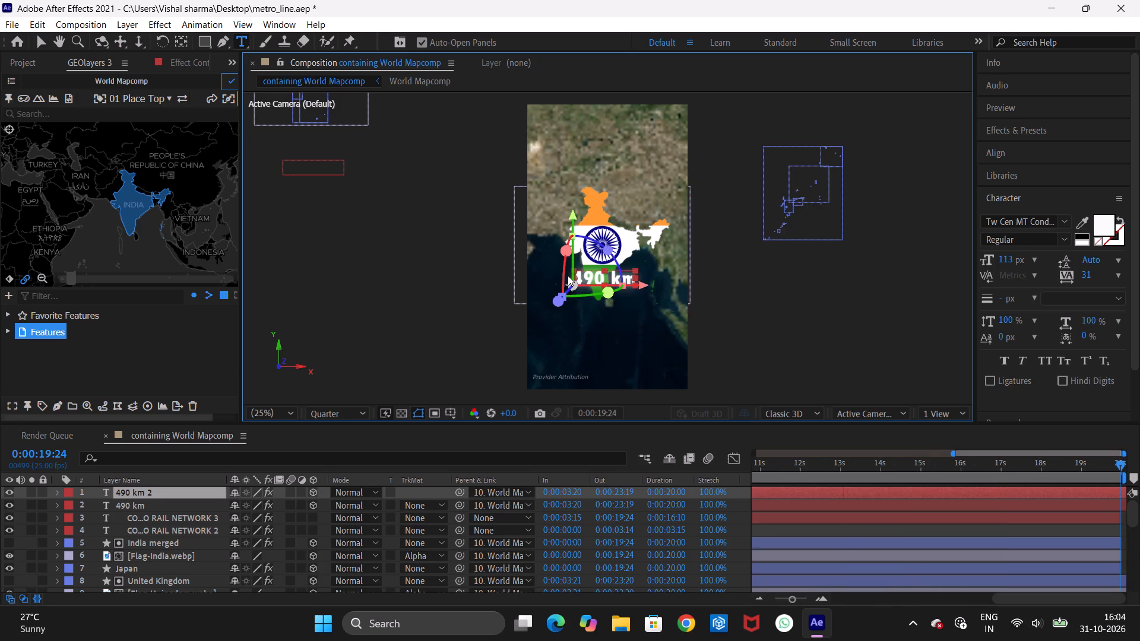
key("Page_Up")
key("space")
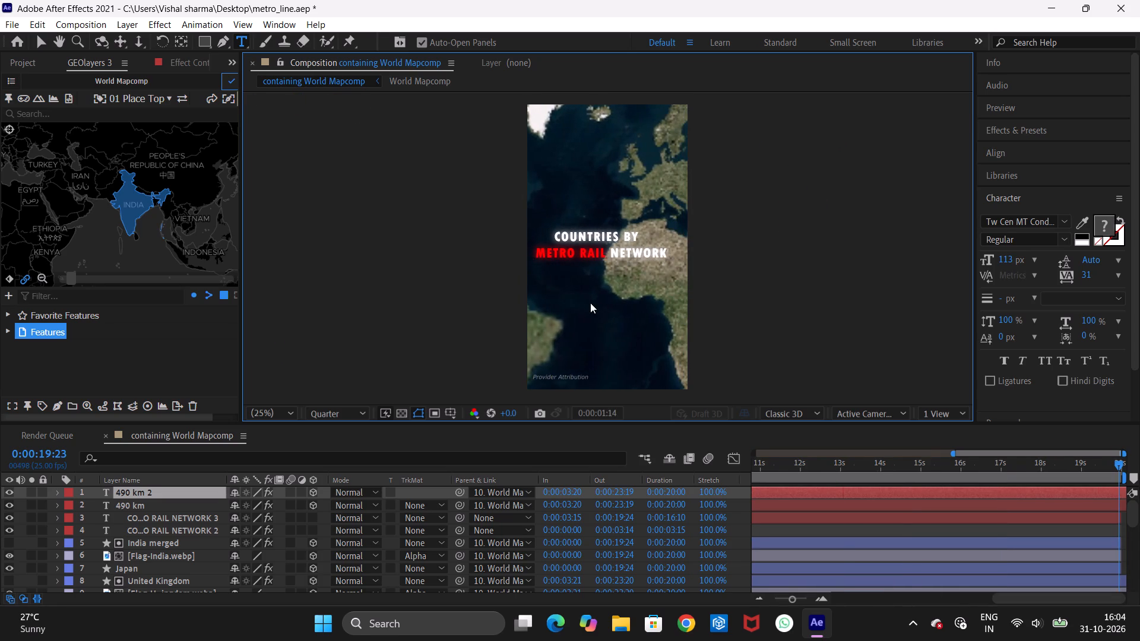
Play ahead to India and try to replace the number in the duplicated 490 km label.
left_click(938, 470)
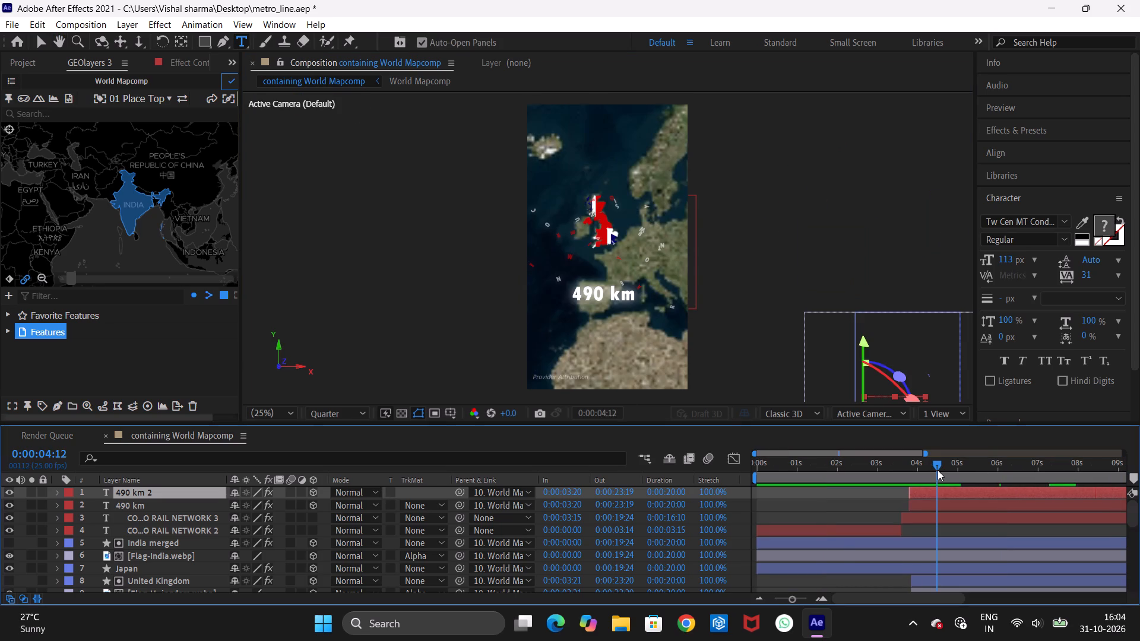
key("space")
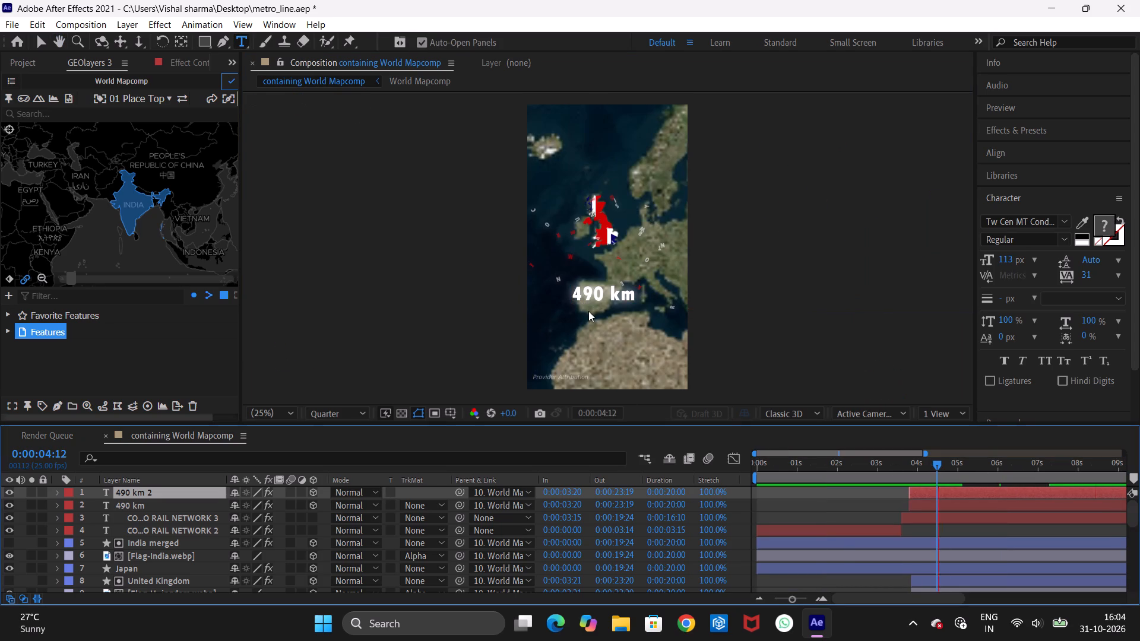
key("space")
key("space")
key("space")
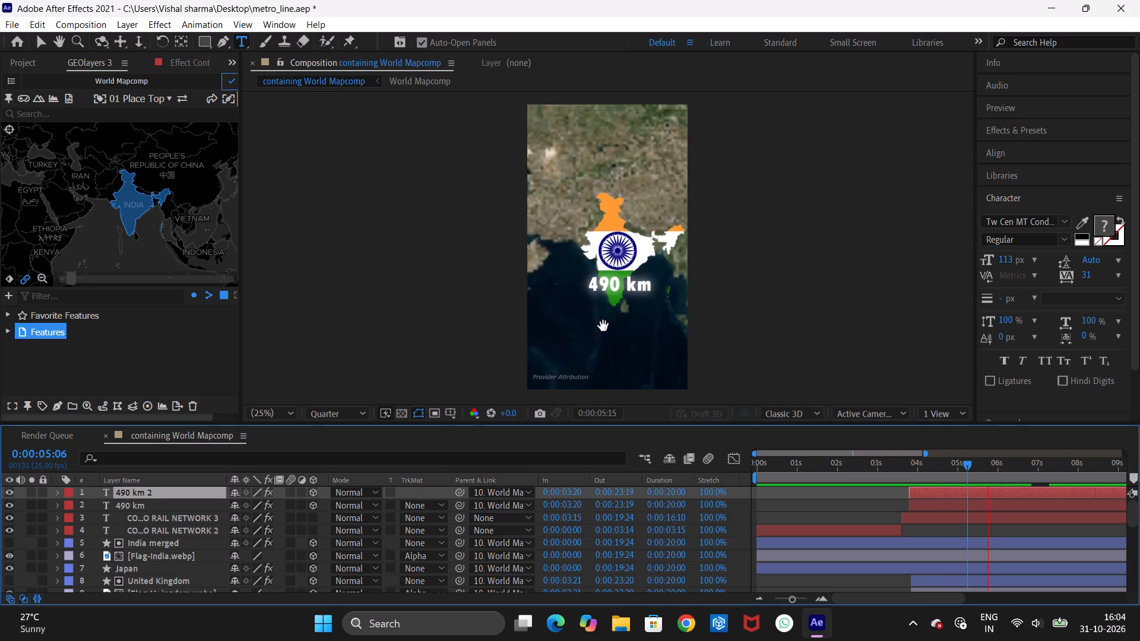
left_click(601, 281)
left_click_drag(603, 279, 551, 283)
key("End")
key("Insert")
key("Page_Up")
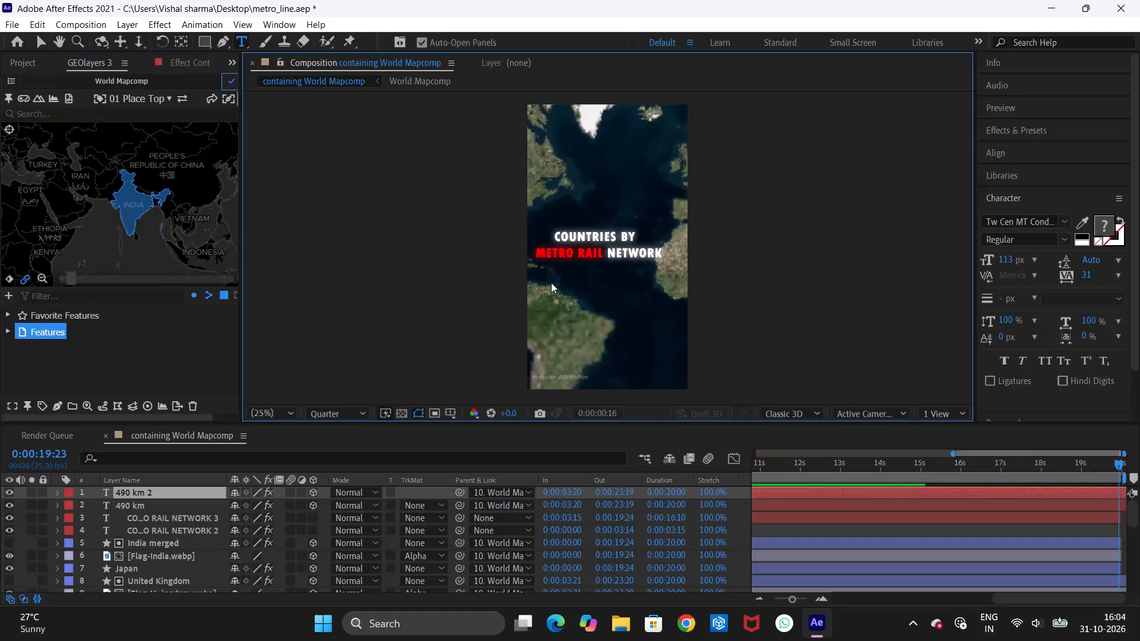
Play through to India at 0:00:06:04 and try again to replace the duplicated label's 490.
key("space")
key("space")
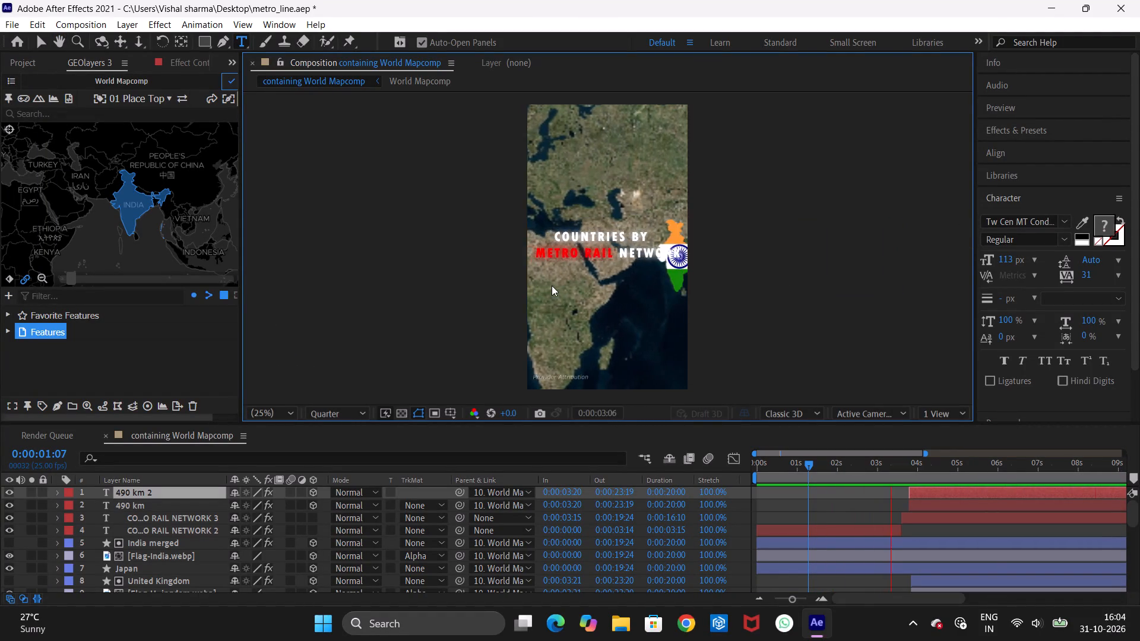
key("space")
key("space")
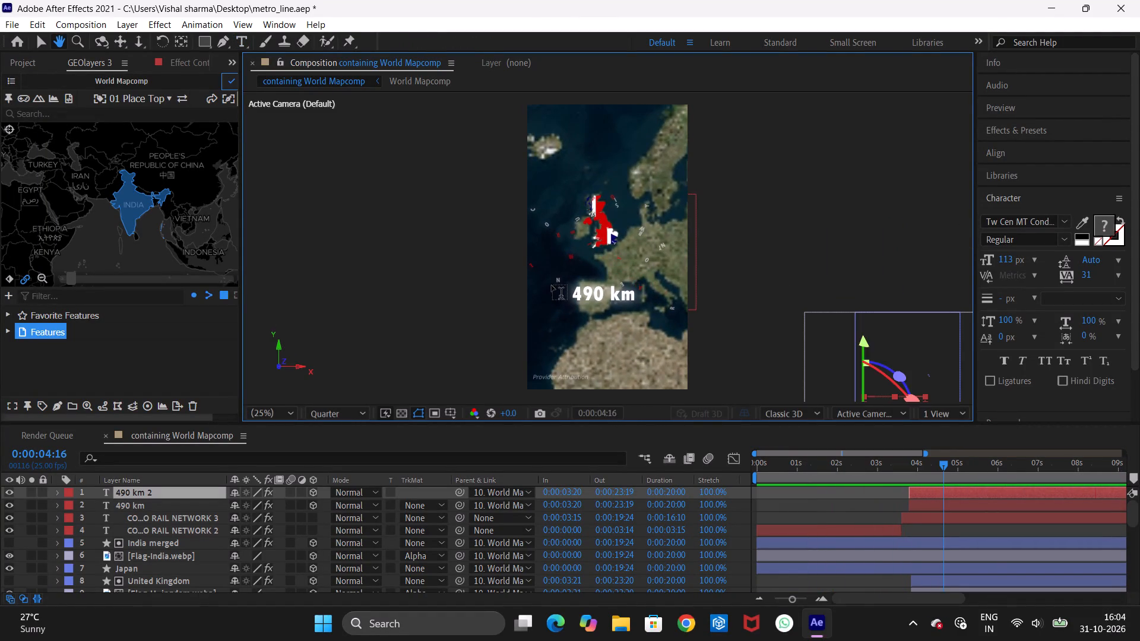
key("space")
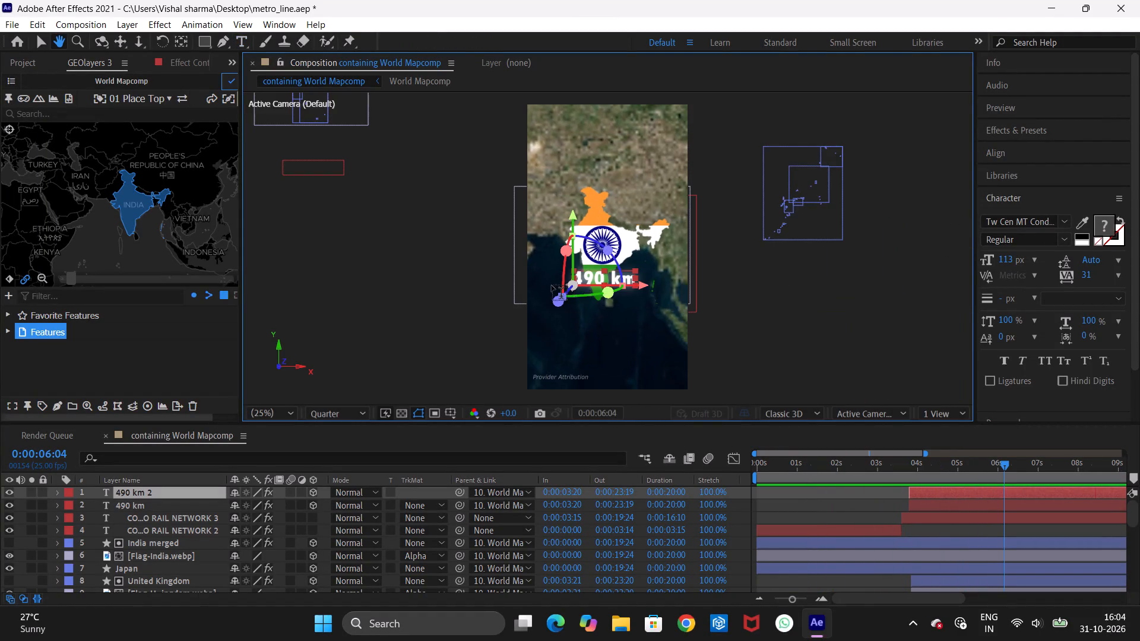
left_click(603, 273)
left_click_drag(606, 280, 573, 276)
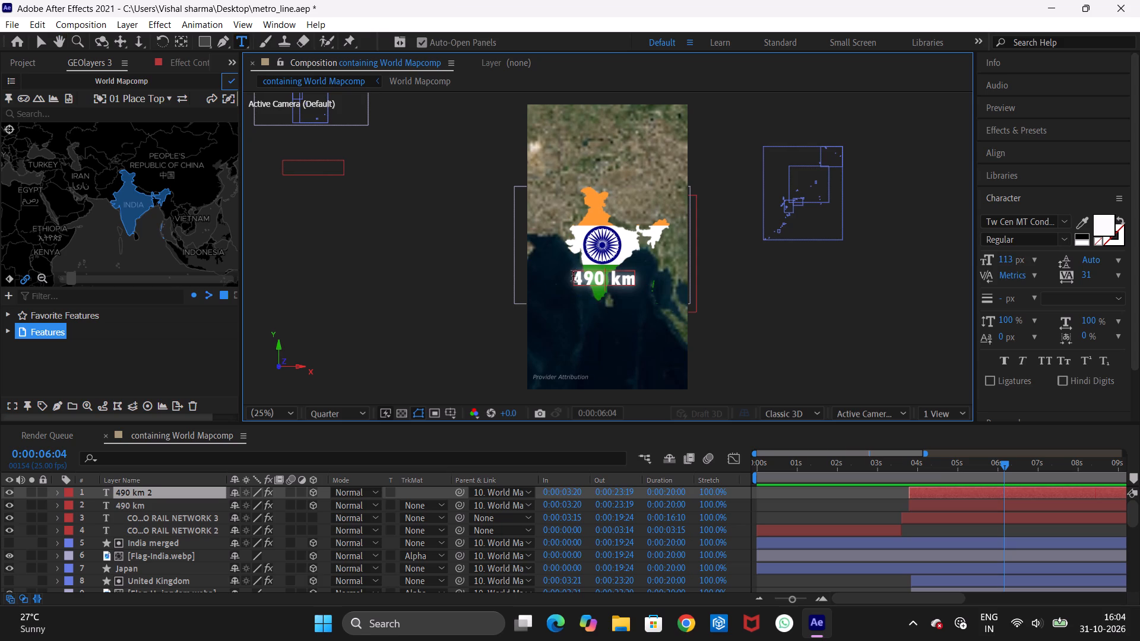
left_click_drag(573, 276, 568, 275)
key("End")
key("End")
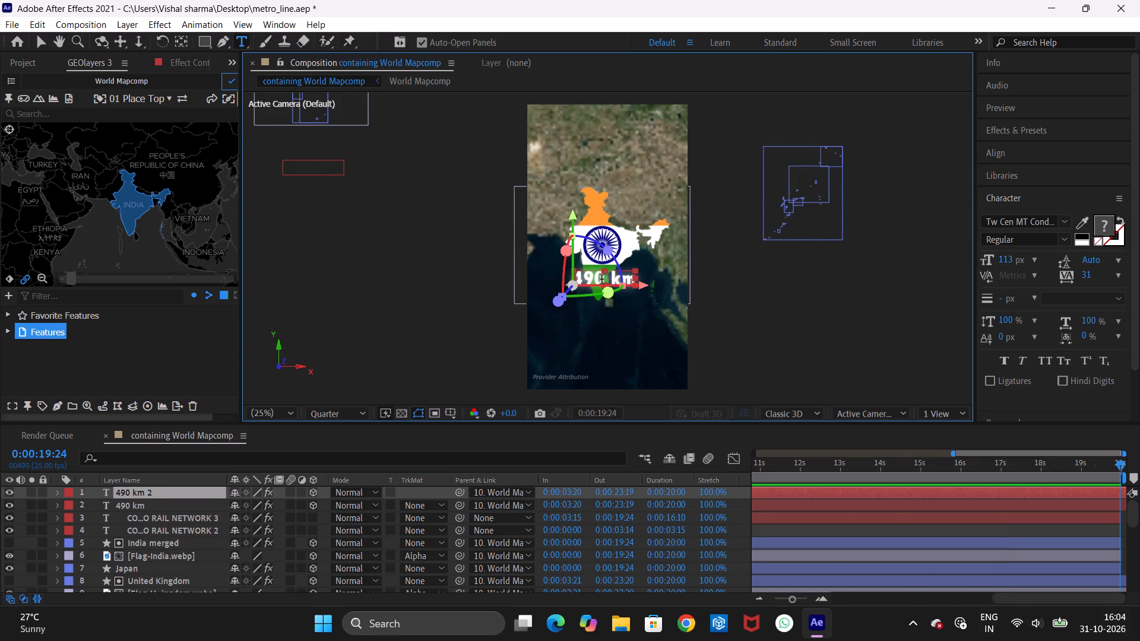
Change the duplicated metro-length label over India to read 1090 km.
left_click(602, 279)
left_click_drag(602, 279, 574, 274)
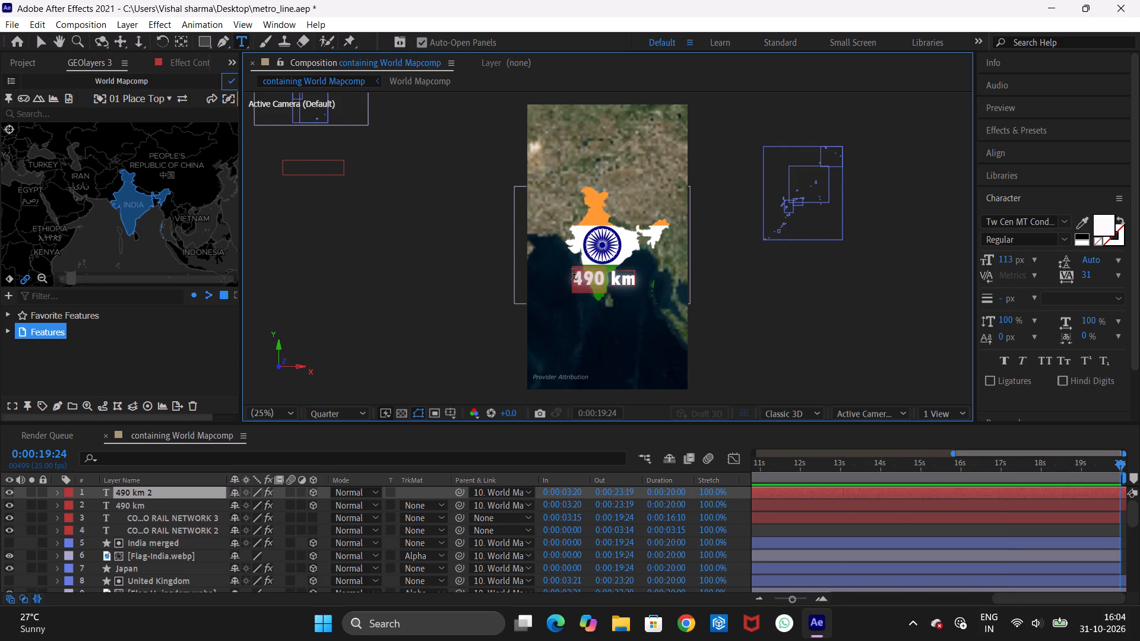
key("1")
key("1")
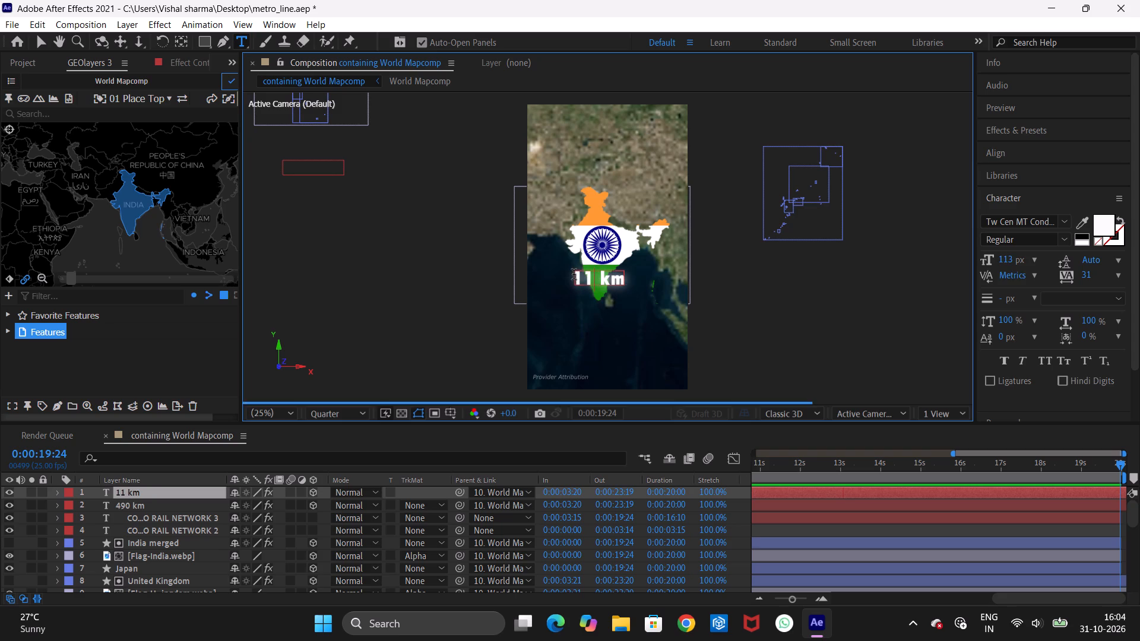
key("BackSpace")
key("0")
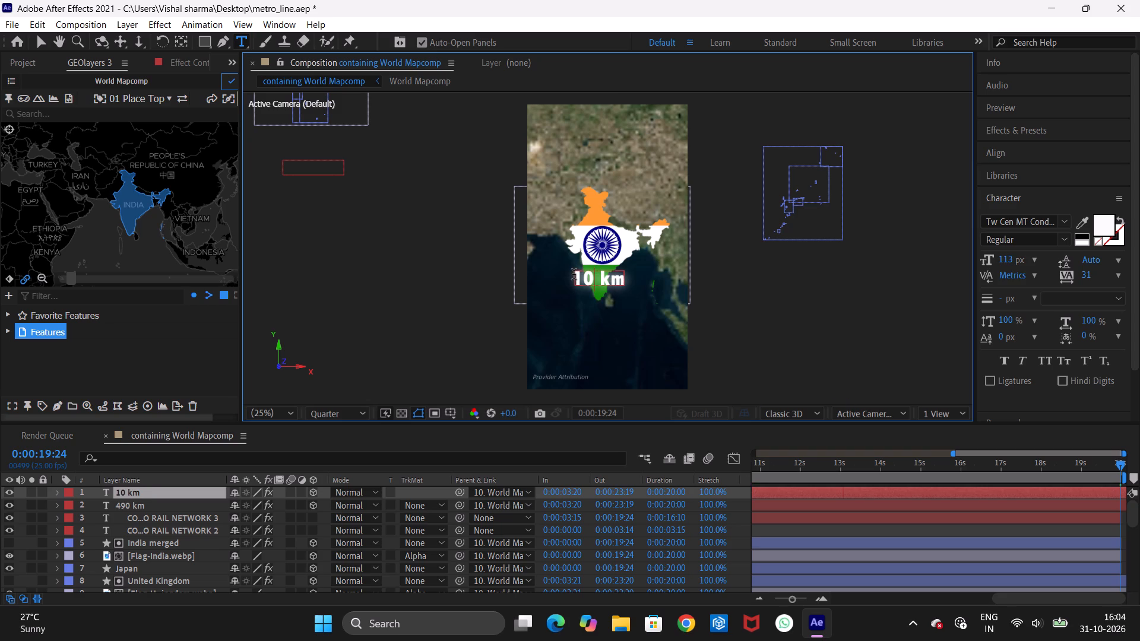
type("90")
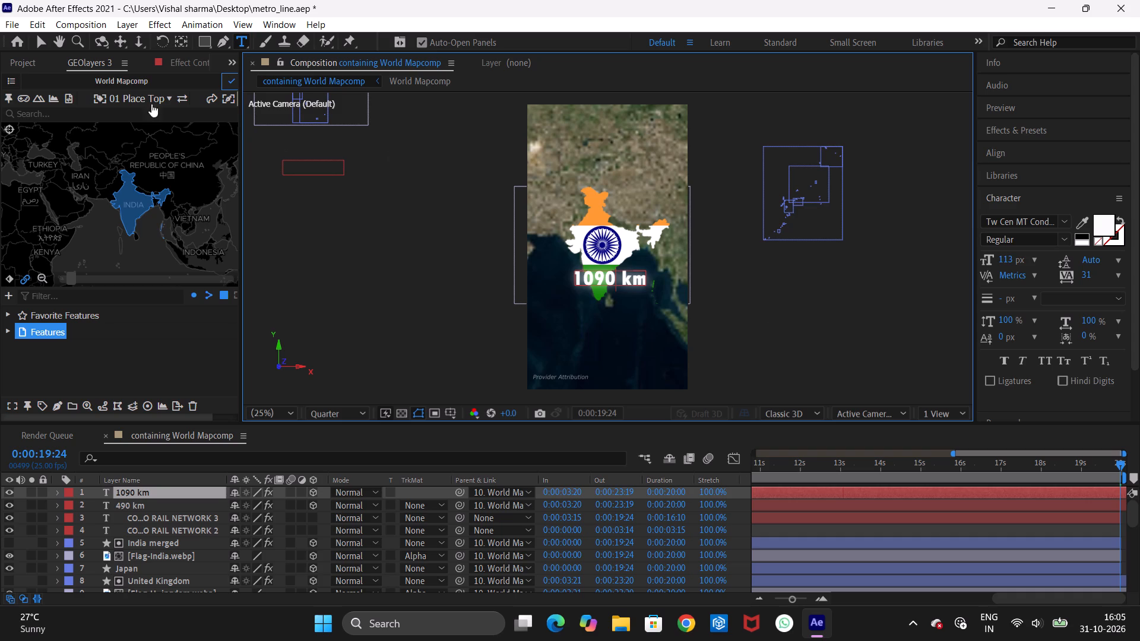
Nudge the 1090 km label slightly west so it sits centred over southern India.
left_click(37, 41)
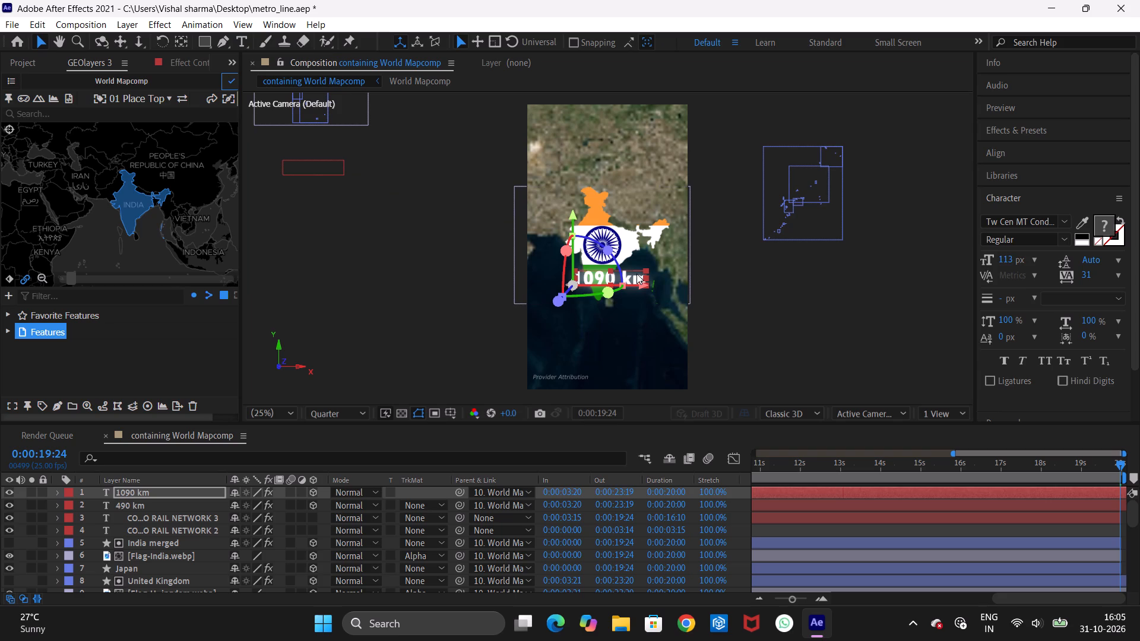
left_click_drag(636, 274, 632, 274)
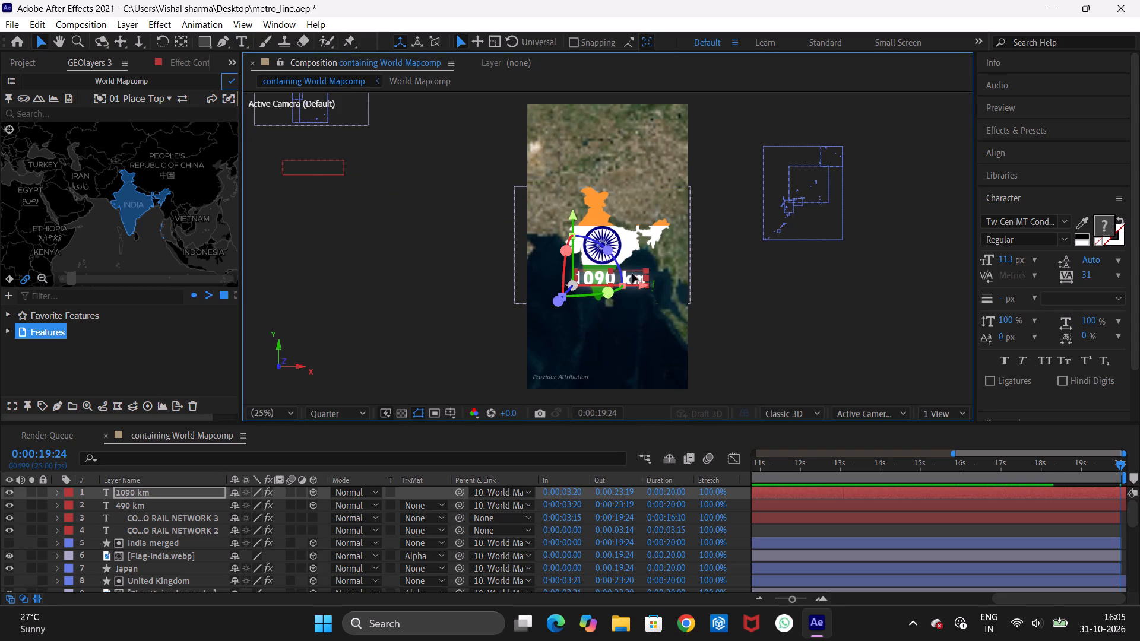
left_click_drag(632, 274, 627, 272)
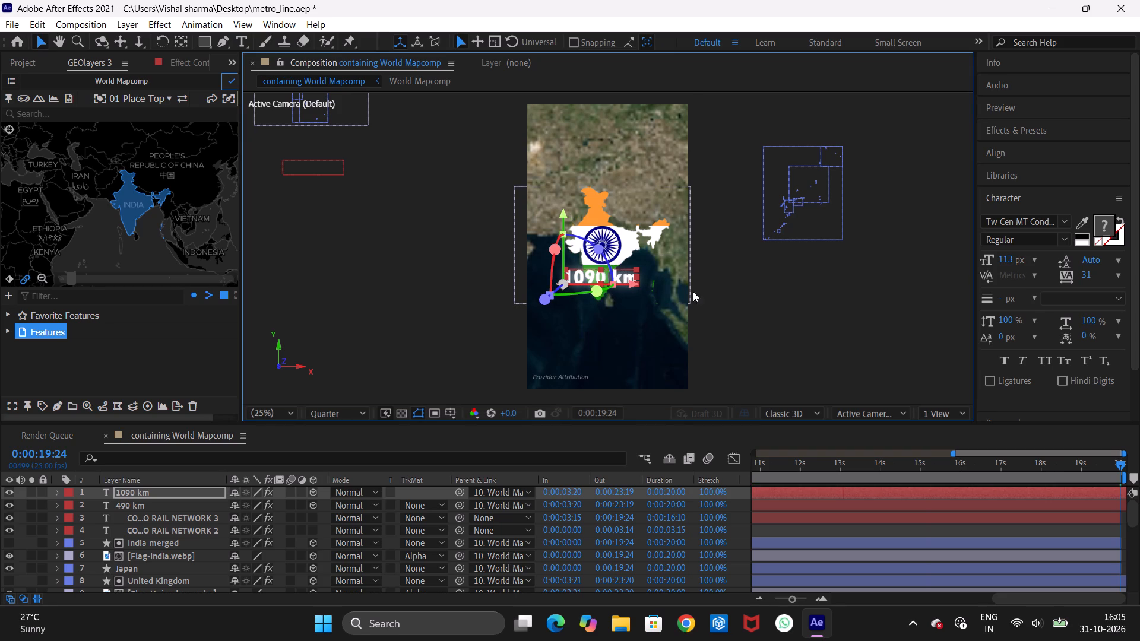
left_click(779, 297)
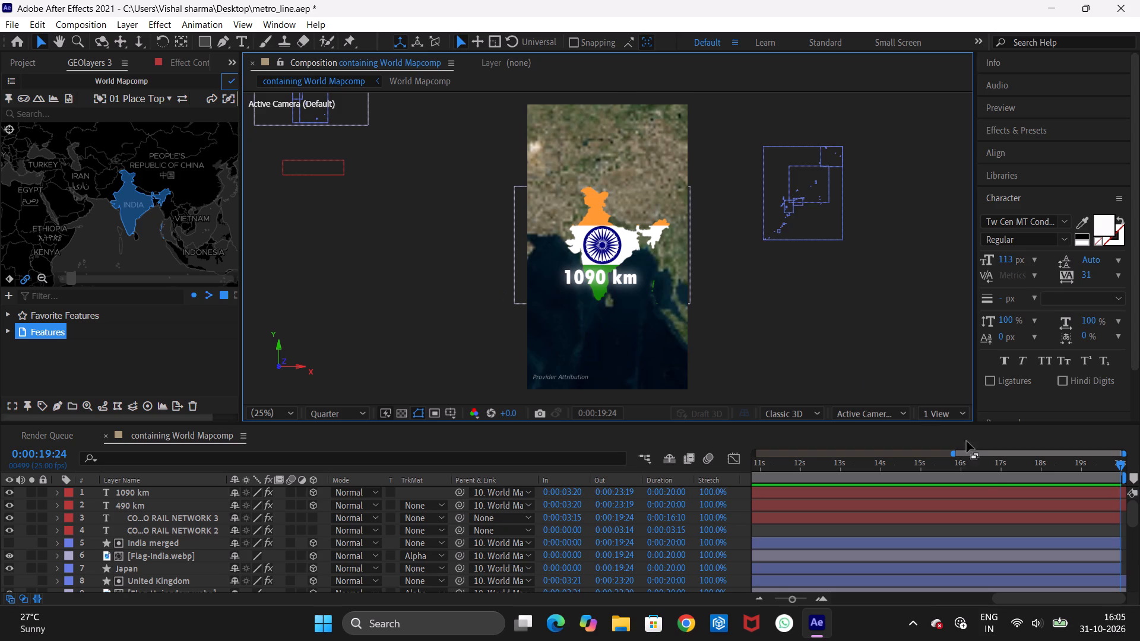
Play back several parts of the timeline to check the 1090 km label and the move from the United Kingdom to India.
left_click(948, 473)
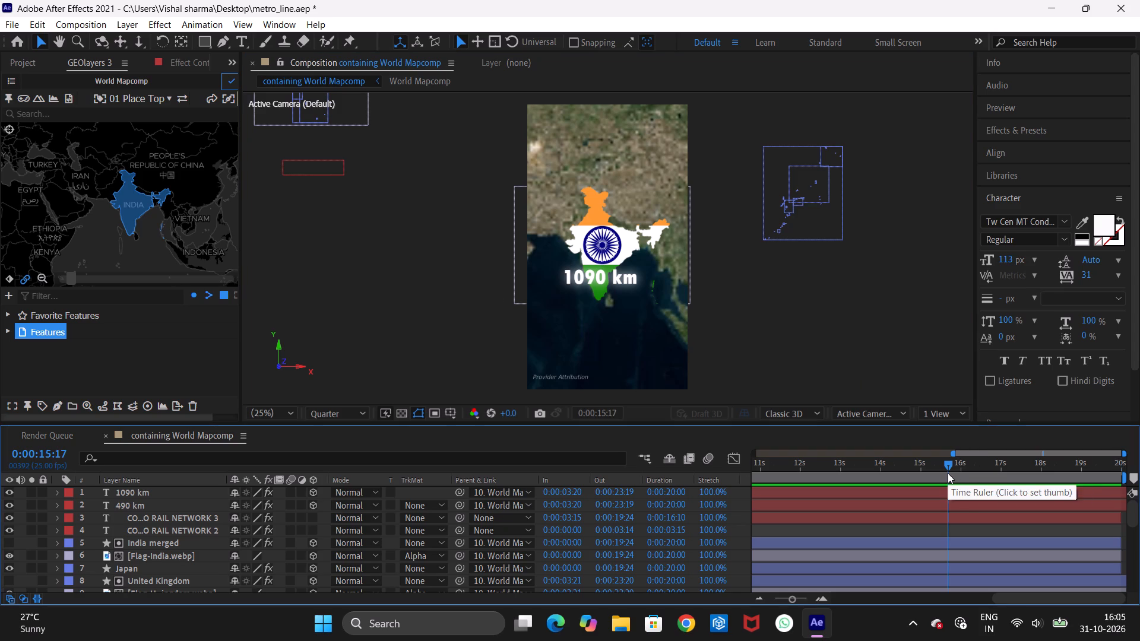
key("space")
key("space")
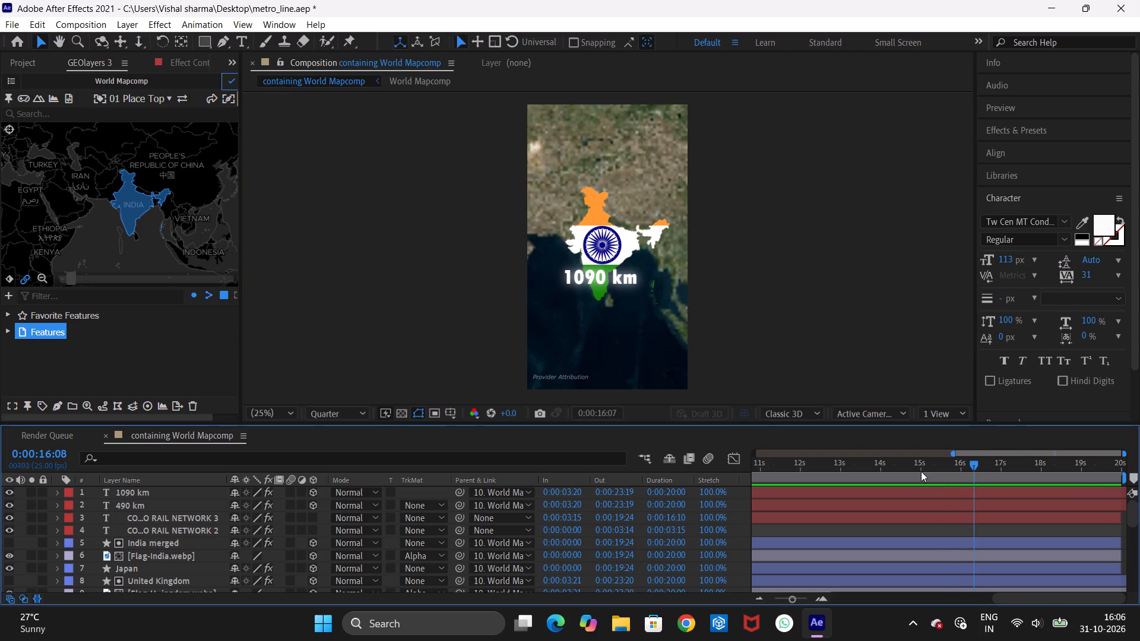
left_click_drag(897, 471, 864, 469)
key("space")
key("space")
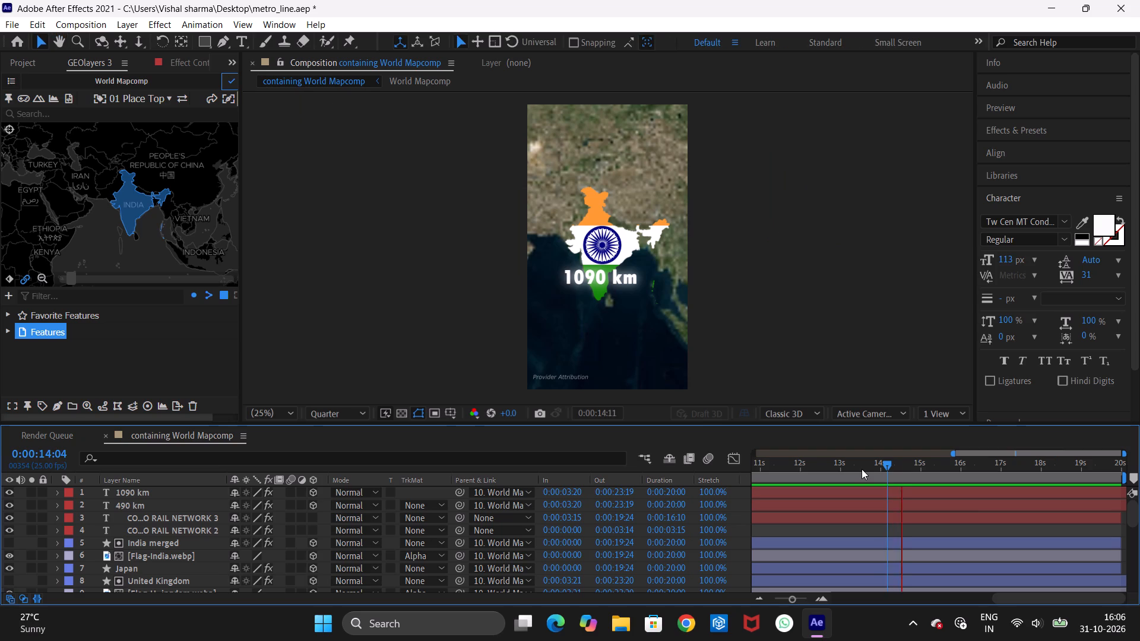
left_click_drag(843, 463, 777, 456)
key("space")
key("space")
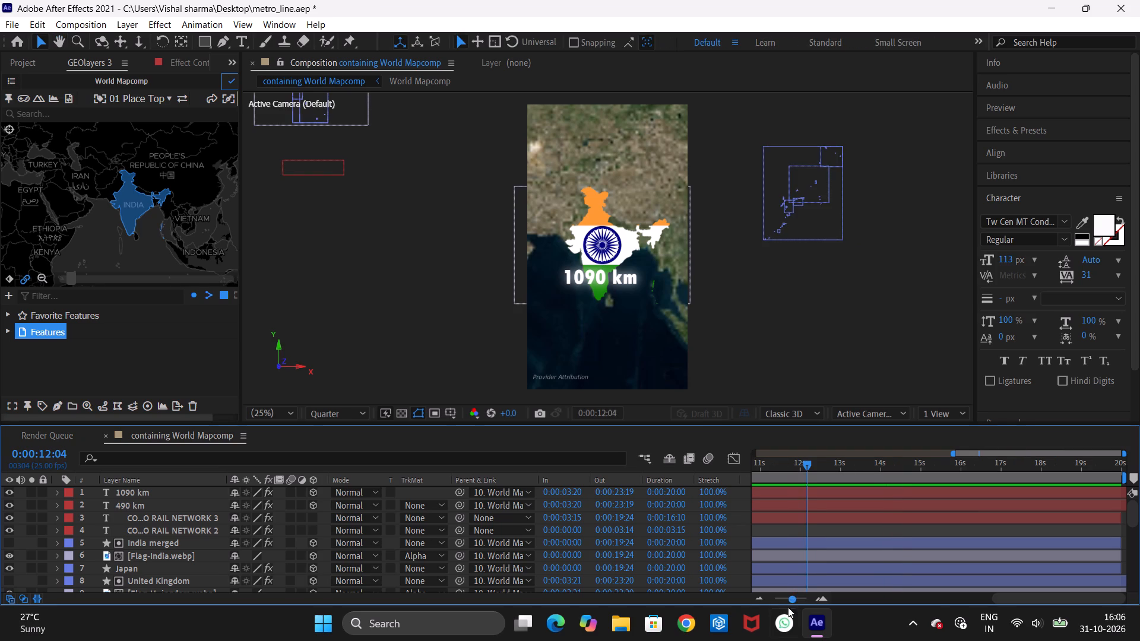
left_click_drag(1040, 598, 882, 608)
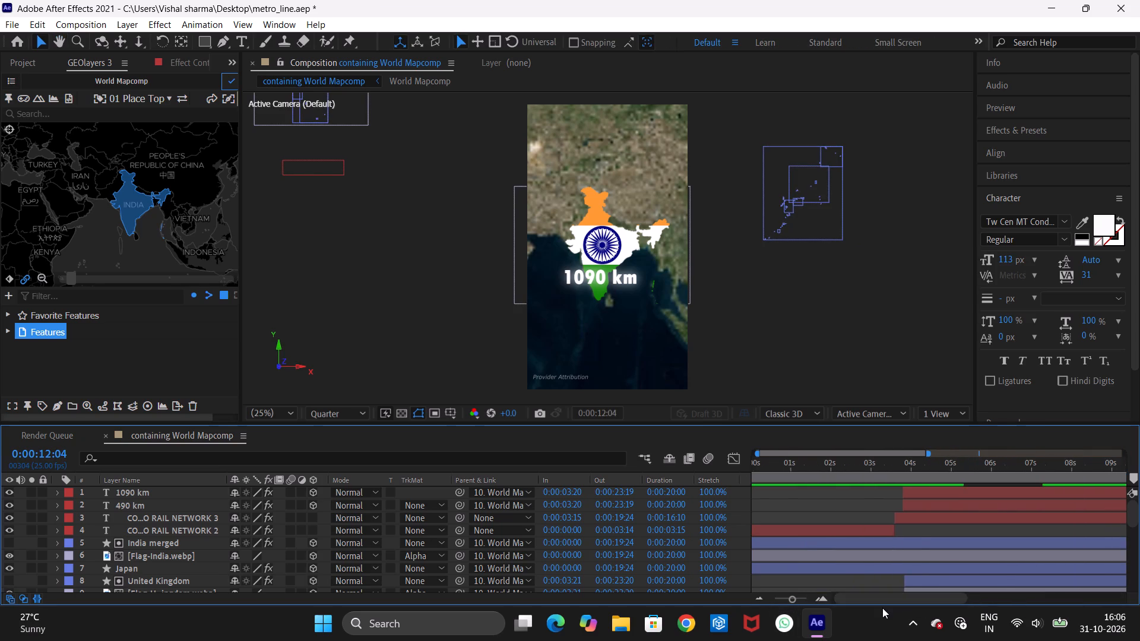
left_click(857, 455)
left_click(858, 463)
key("space")
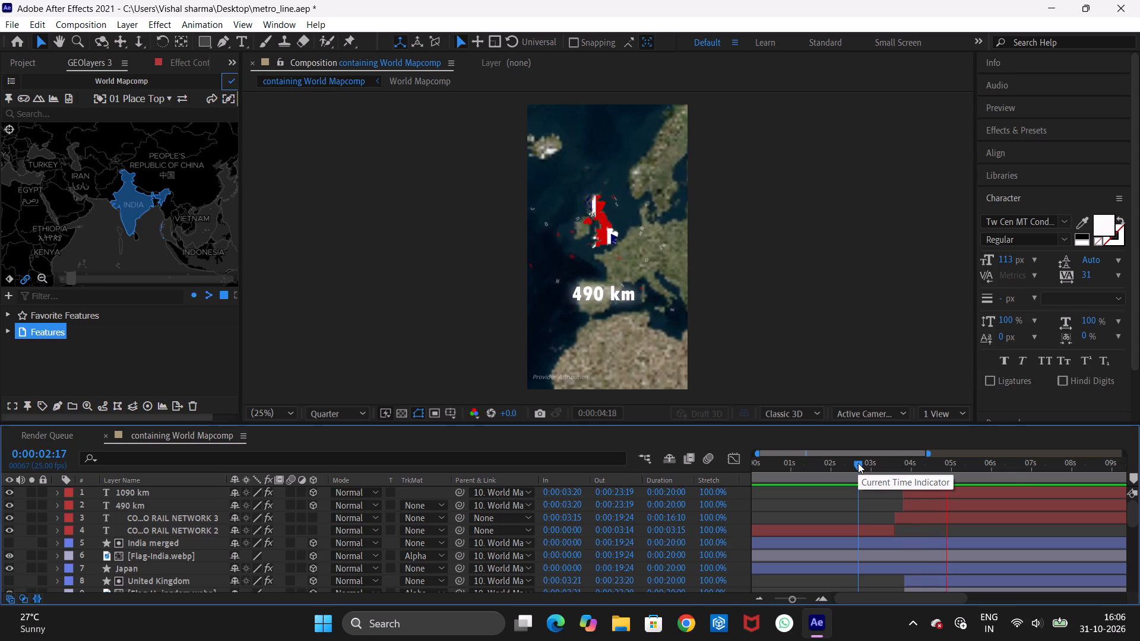
key("space")
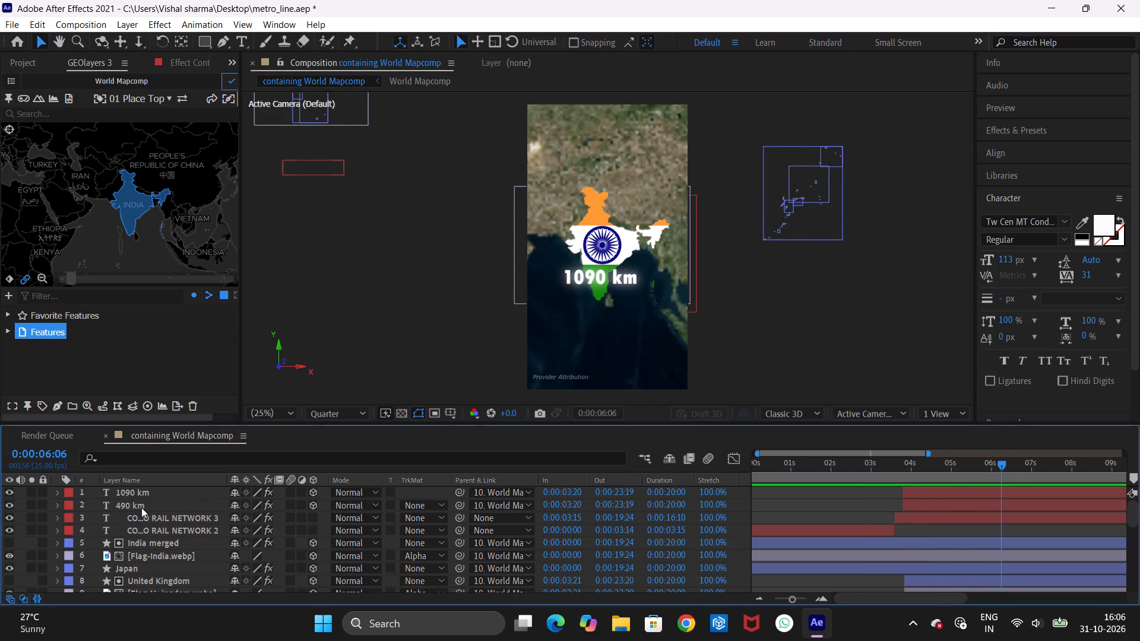
Duplicate the CO...O RAIL NETWORK 3 text layer and shift the copy to start at 0:00:06:07.
left_click(150, 531)
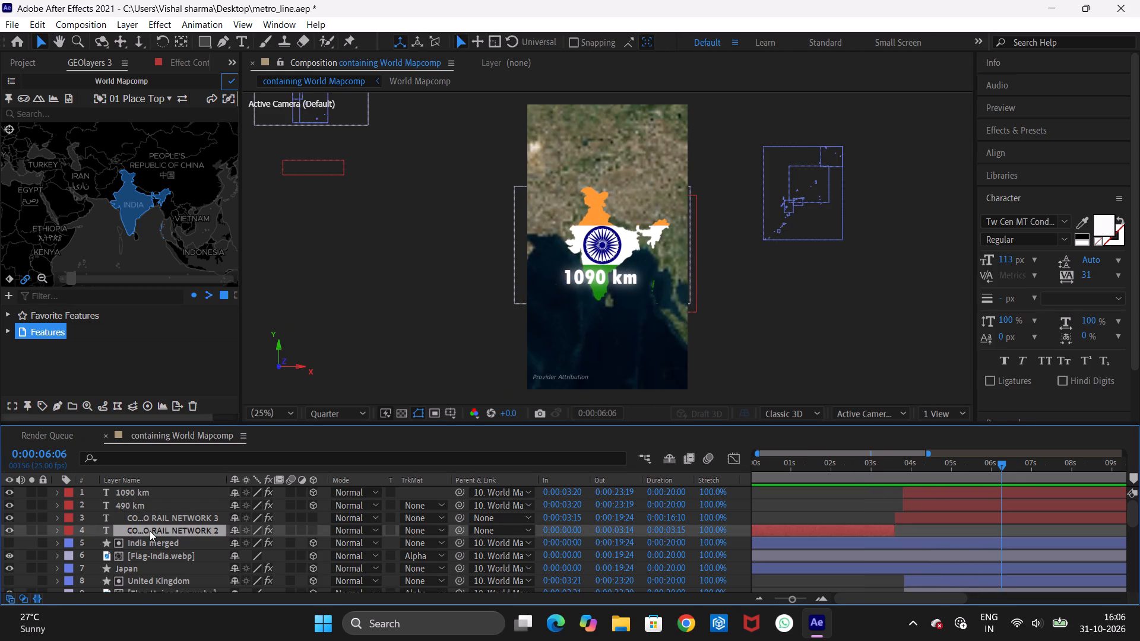
left_click(153, 518)
left_click(154, 525)
left_click(157, 512)
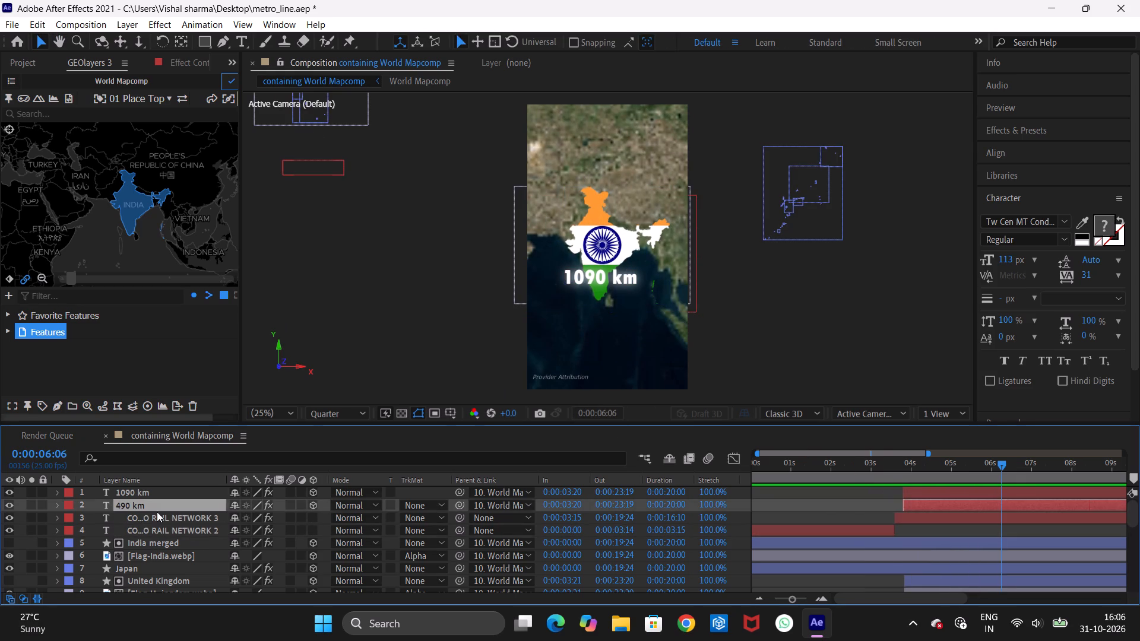
left_click(870, 529)
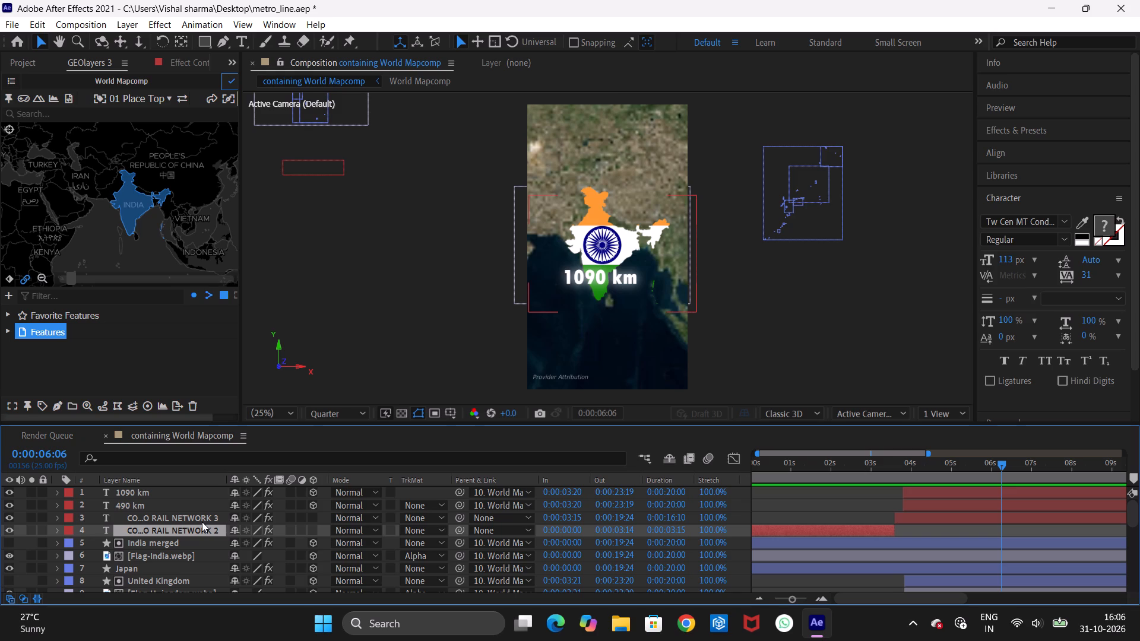
left_click(202, 522)
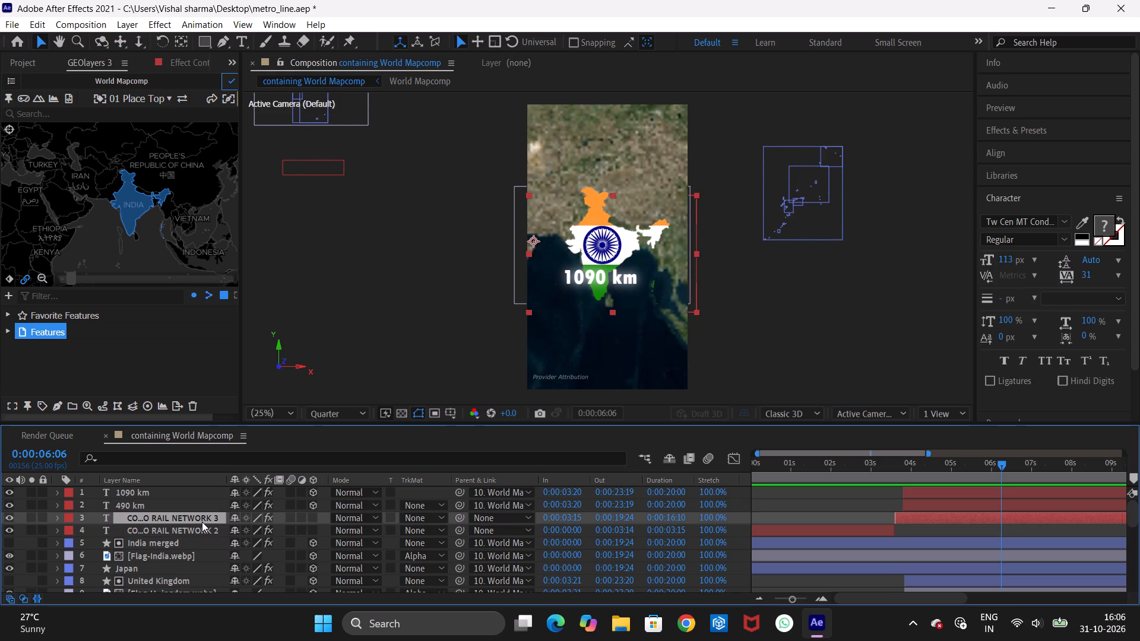
key("ctrl+d")
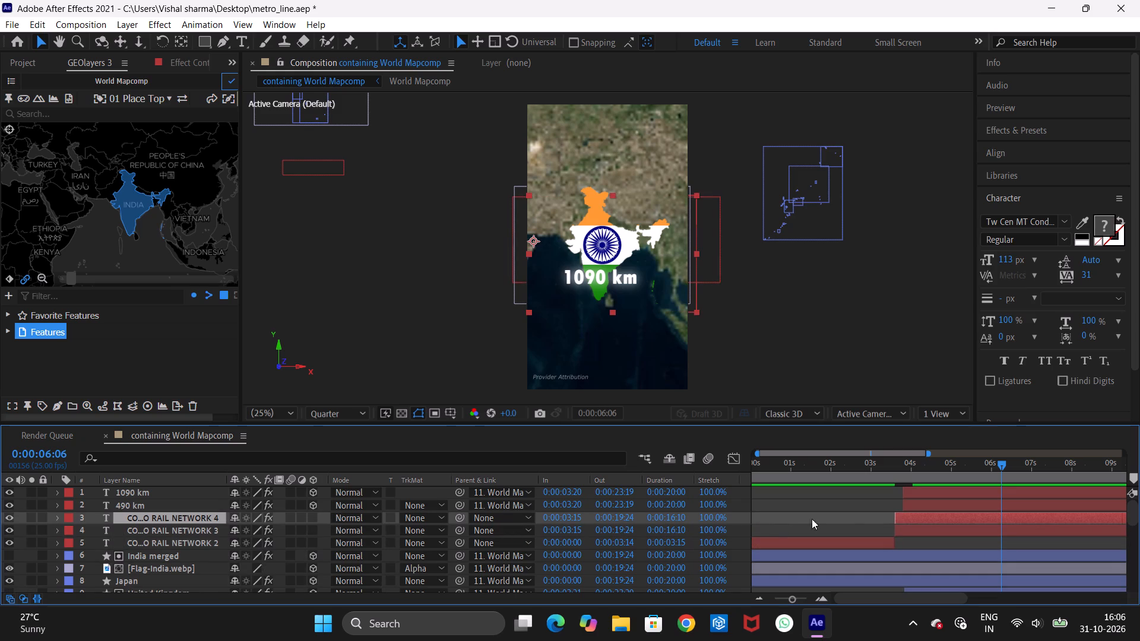
left_click_drag(919, 518, 1003, 520)
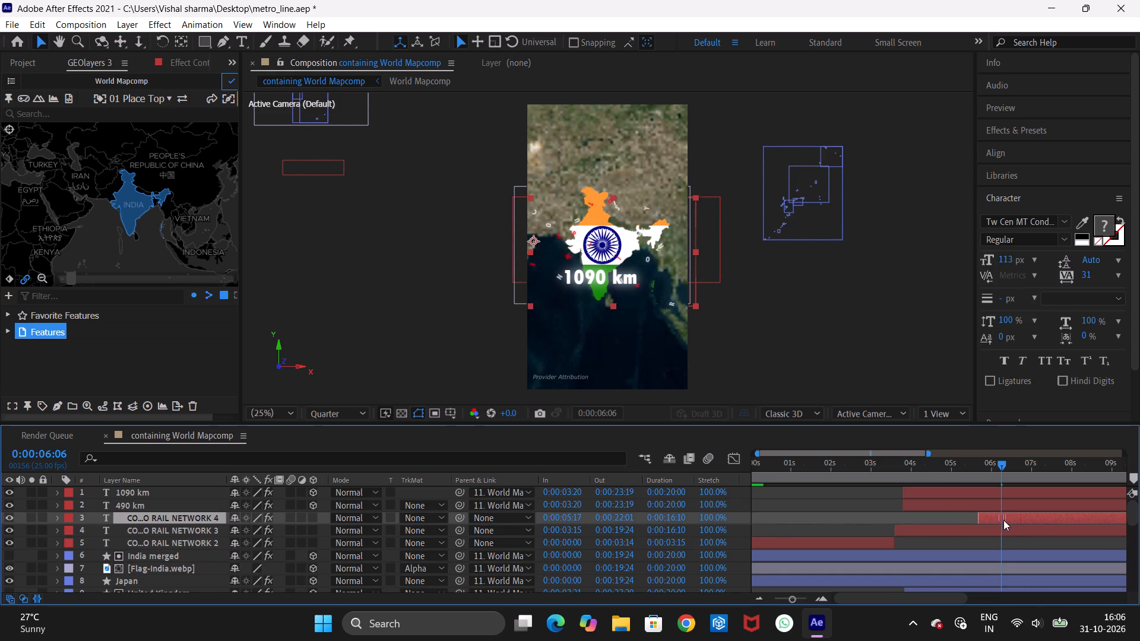
left_click_drag(1003, 520, 1025, 526)
Move the CO...O RAIL NETWORK 3 title down in the frame to sit lower over India, and preview the India stop.
left_click_drag(711, 265, 711, 266)
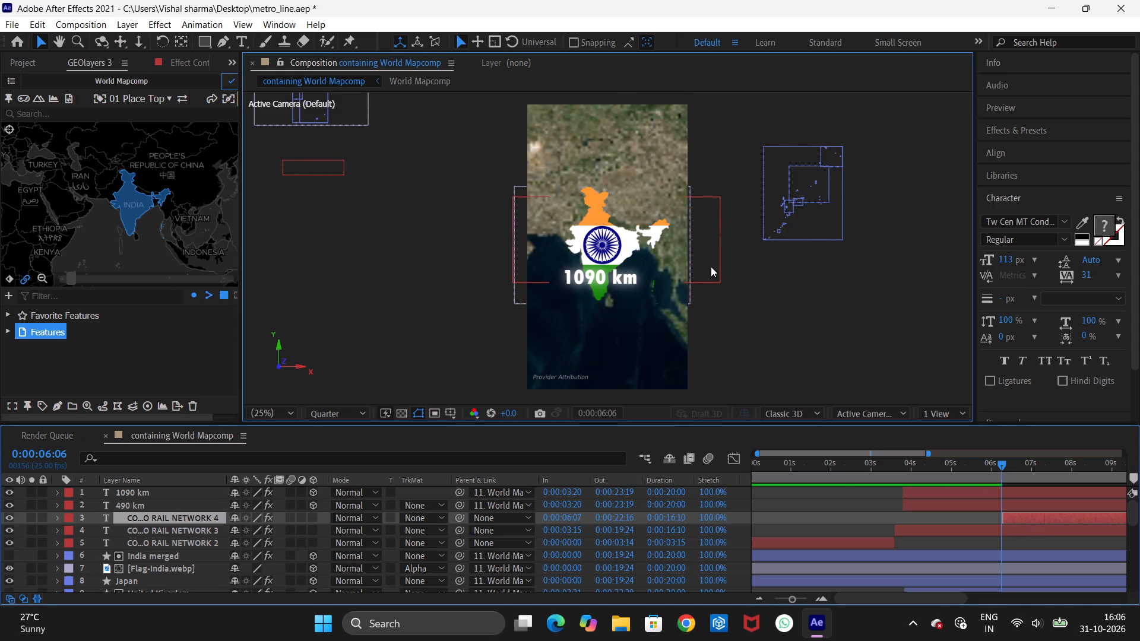
left_click_drag(711, 266, 710, 313)
key("space")
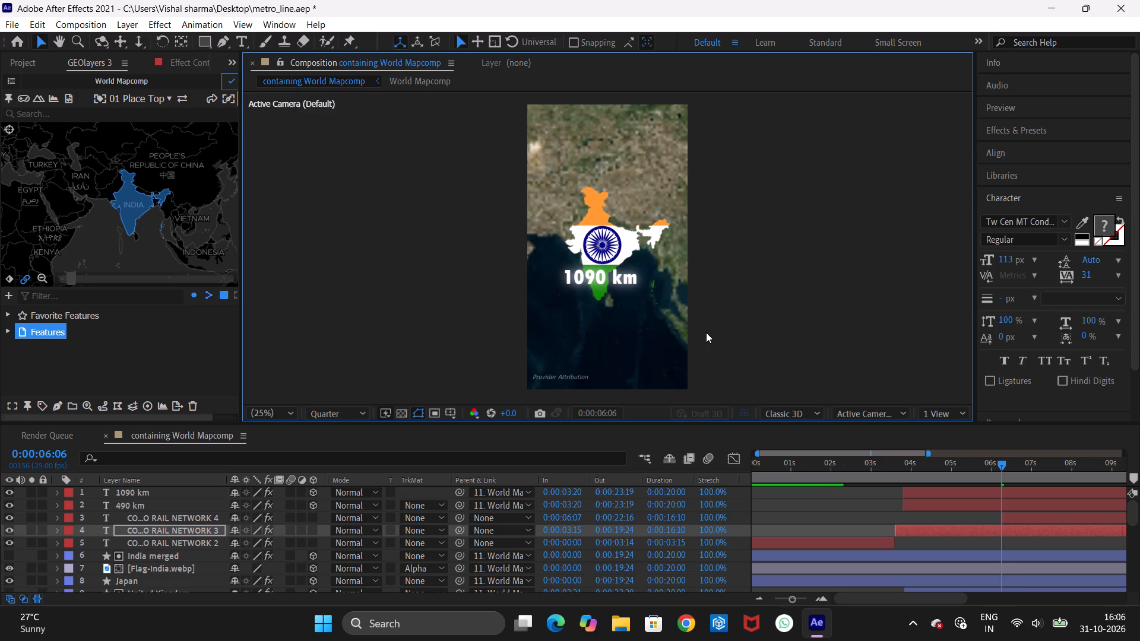
key("space")
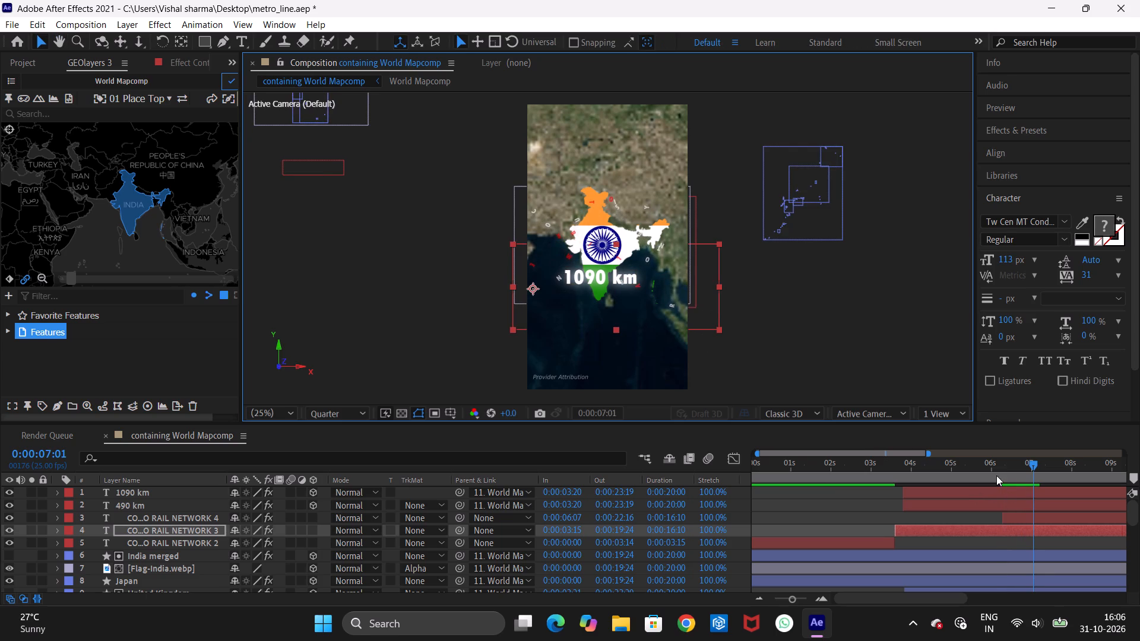
left_click_drag(983, 475, 965, 472)
key("space")
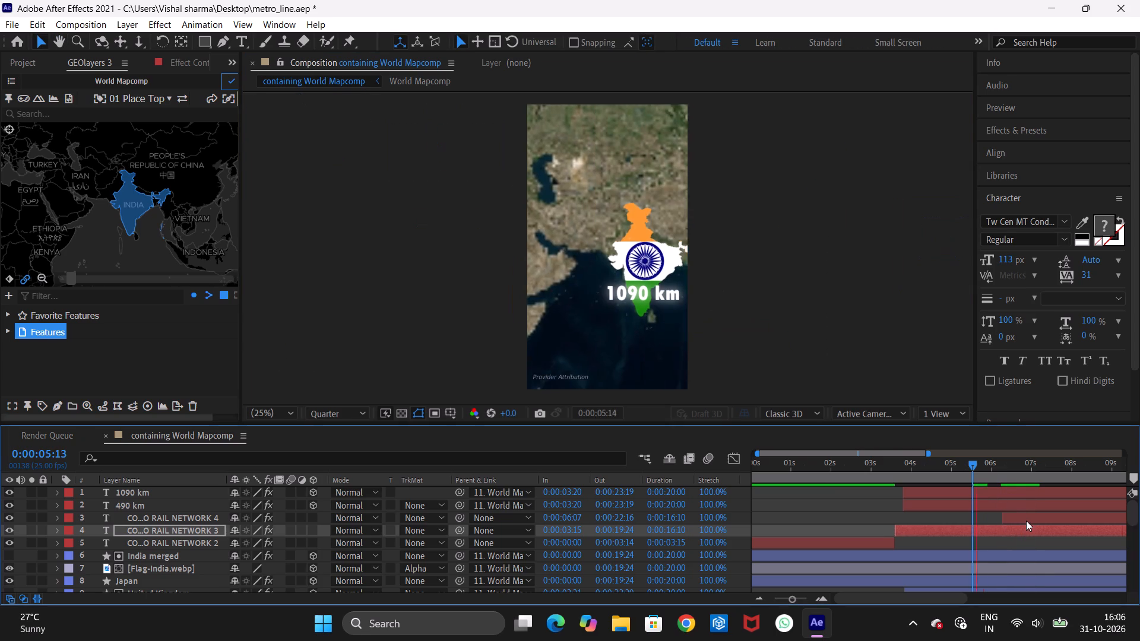
key("space")
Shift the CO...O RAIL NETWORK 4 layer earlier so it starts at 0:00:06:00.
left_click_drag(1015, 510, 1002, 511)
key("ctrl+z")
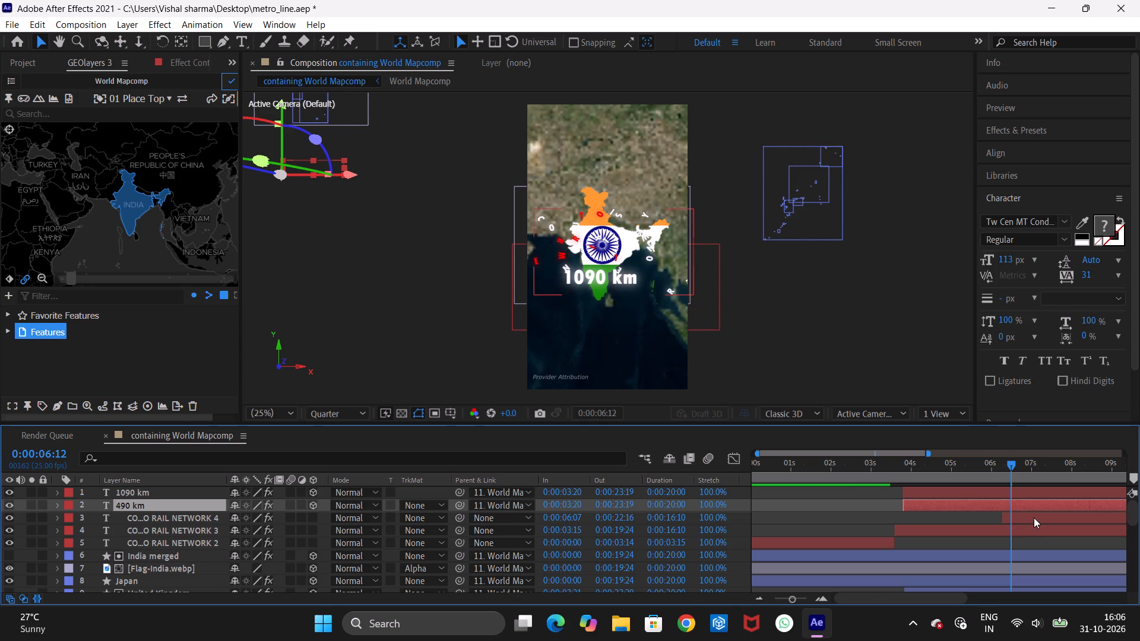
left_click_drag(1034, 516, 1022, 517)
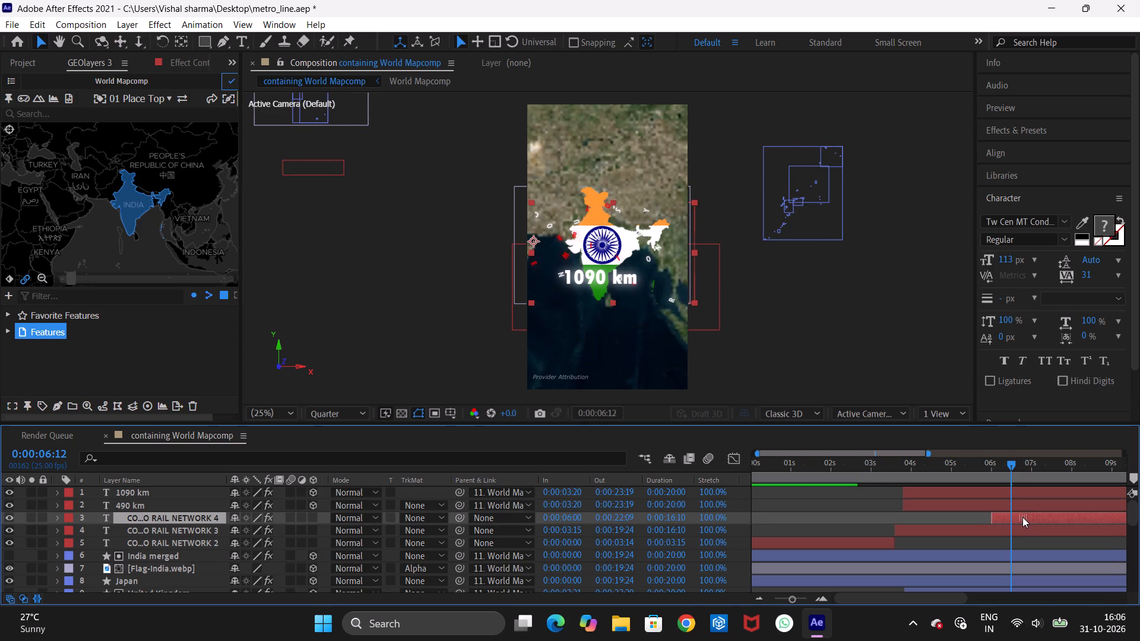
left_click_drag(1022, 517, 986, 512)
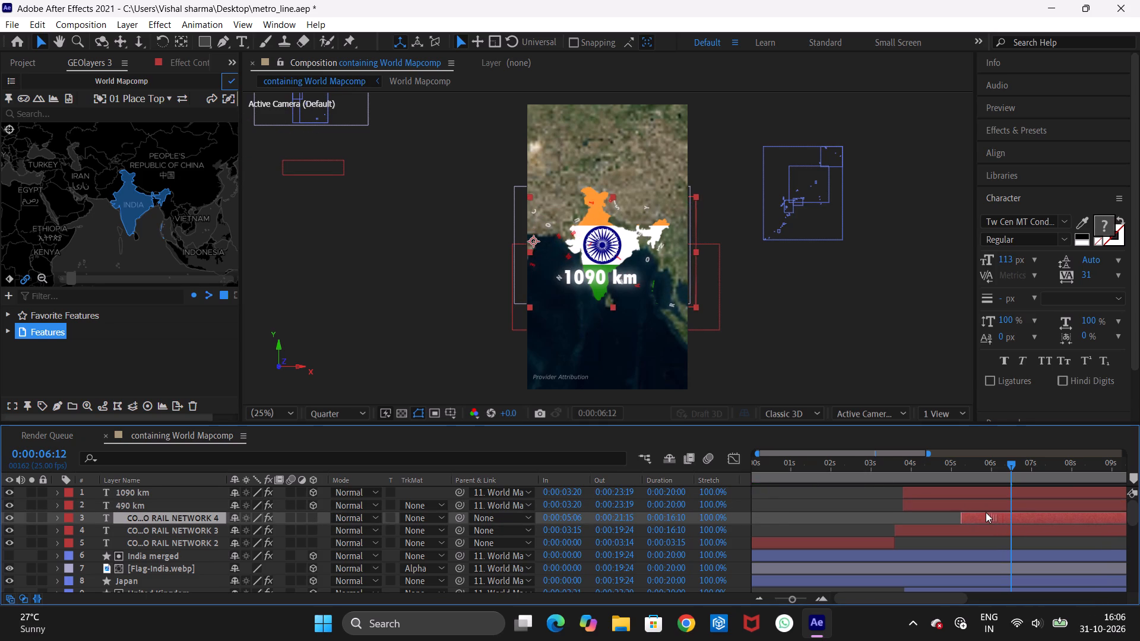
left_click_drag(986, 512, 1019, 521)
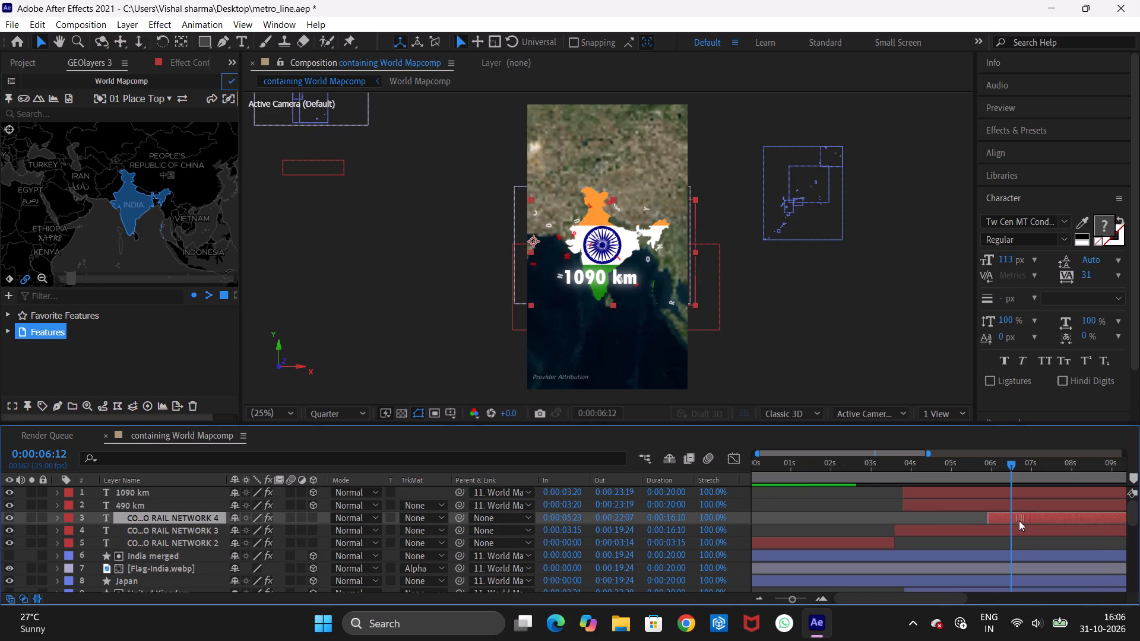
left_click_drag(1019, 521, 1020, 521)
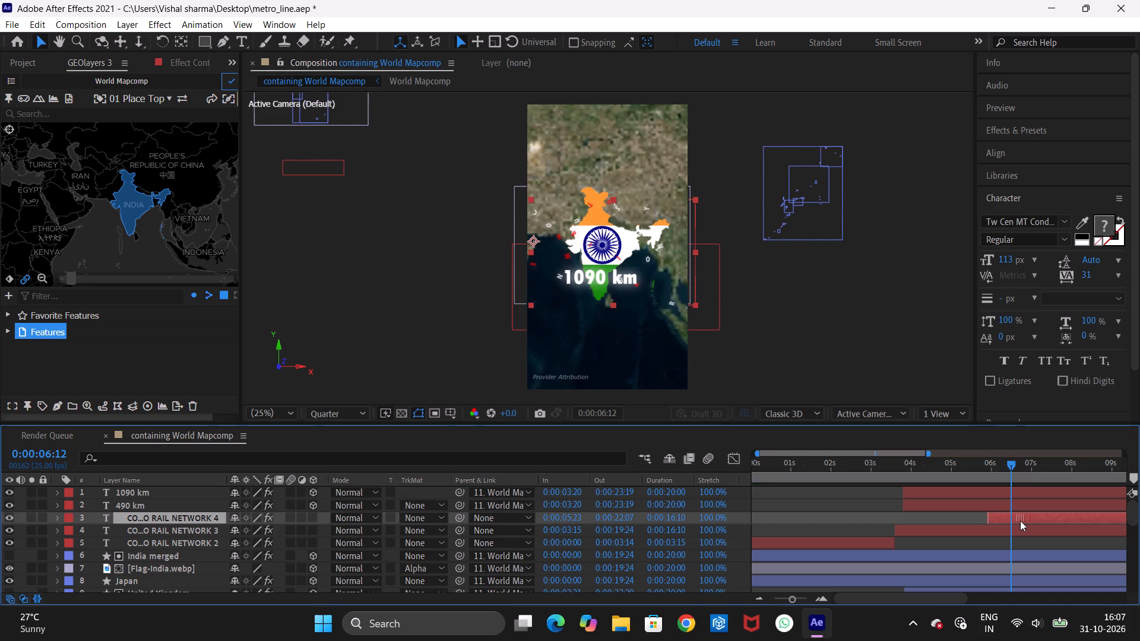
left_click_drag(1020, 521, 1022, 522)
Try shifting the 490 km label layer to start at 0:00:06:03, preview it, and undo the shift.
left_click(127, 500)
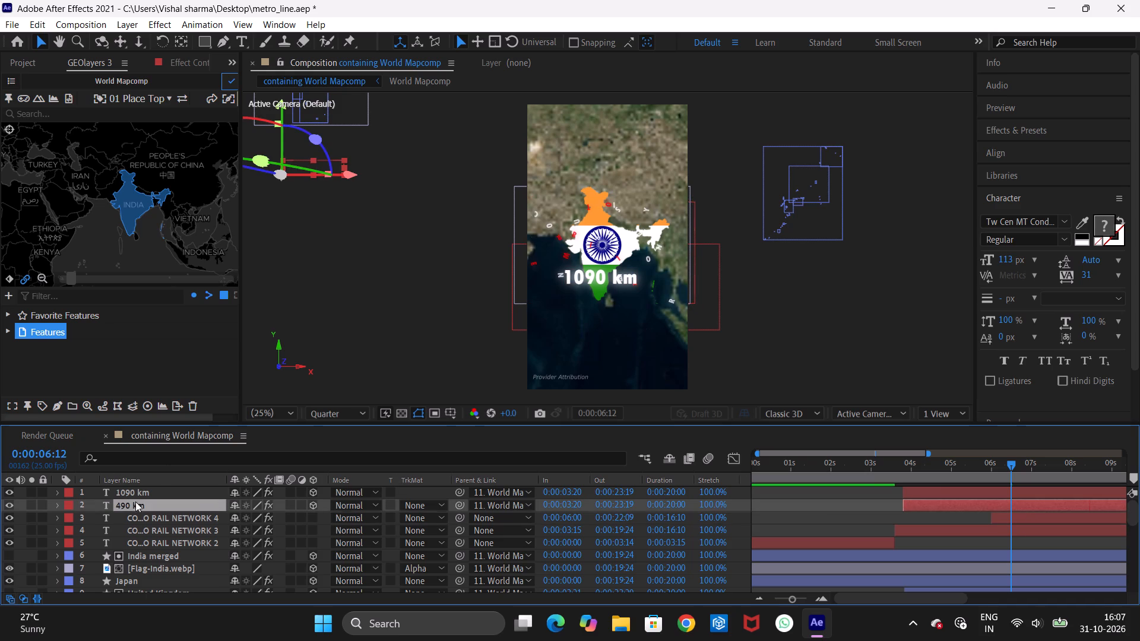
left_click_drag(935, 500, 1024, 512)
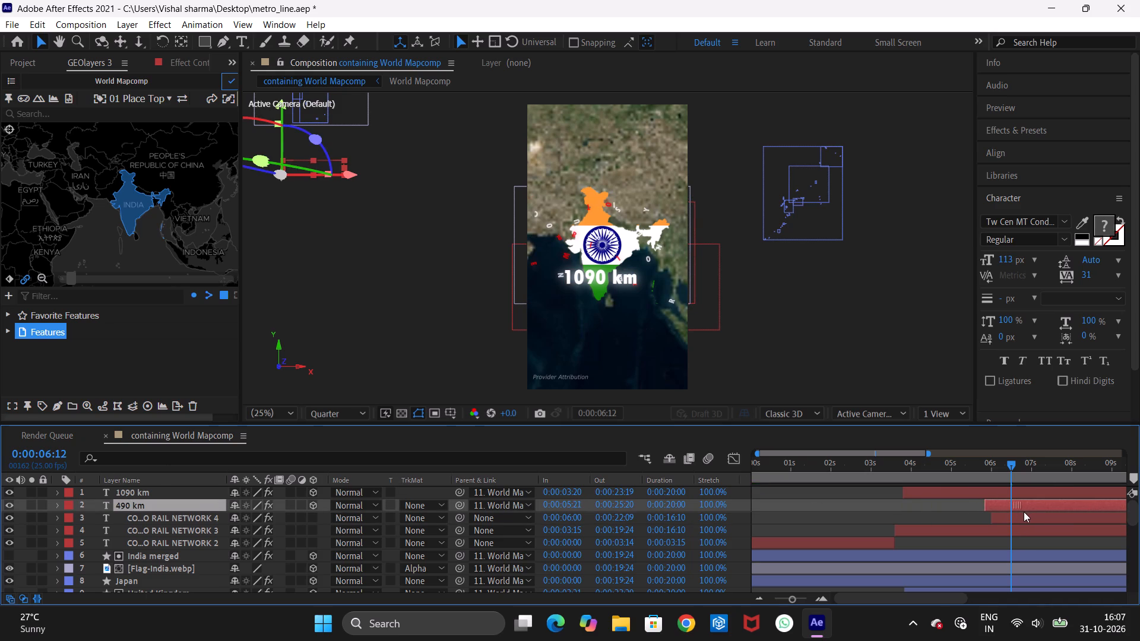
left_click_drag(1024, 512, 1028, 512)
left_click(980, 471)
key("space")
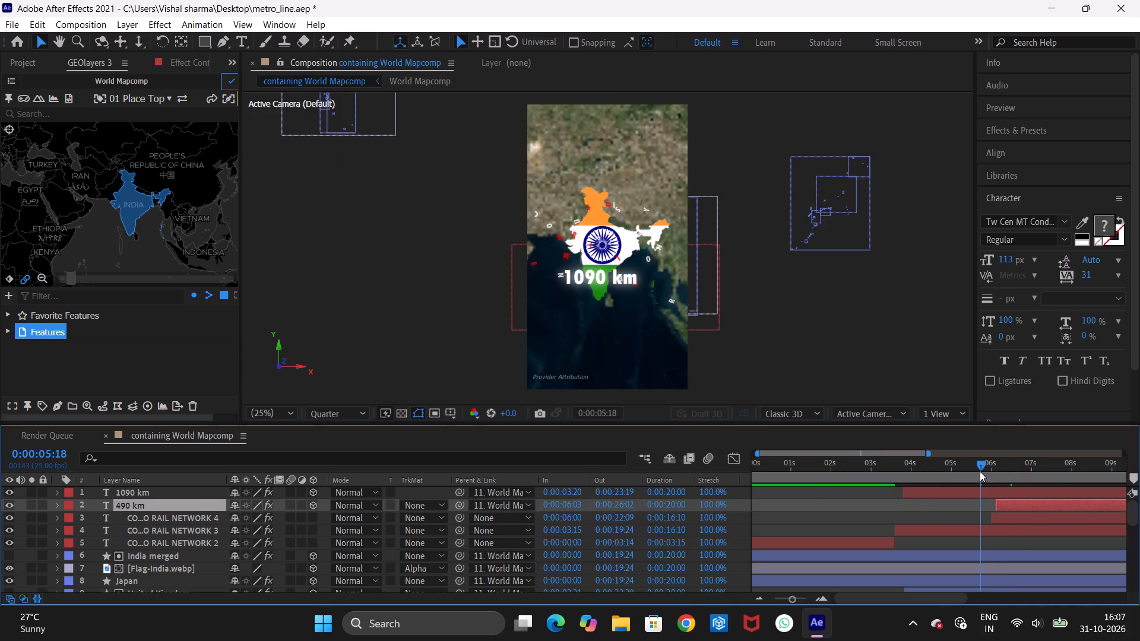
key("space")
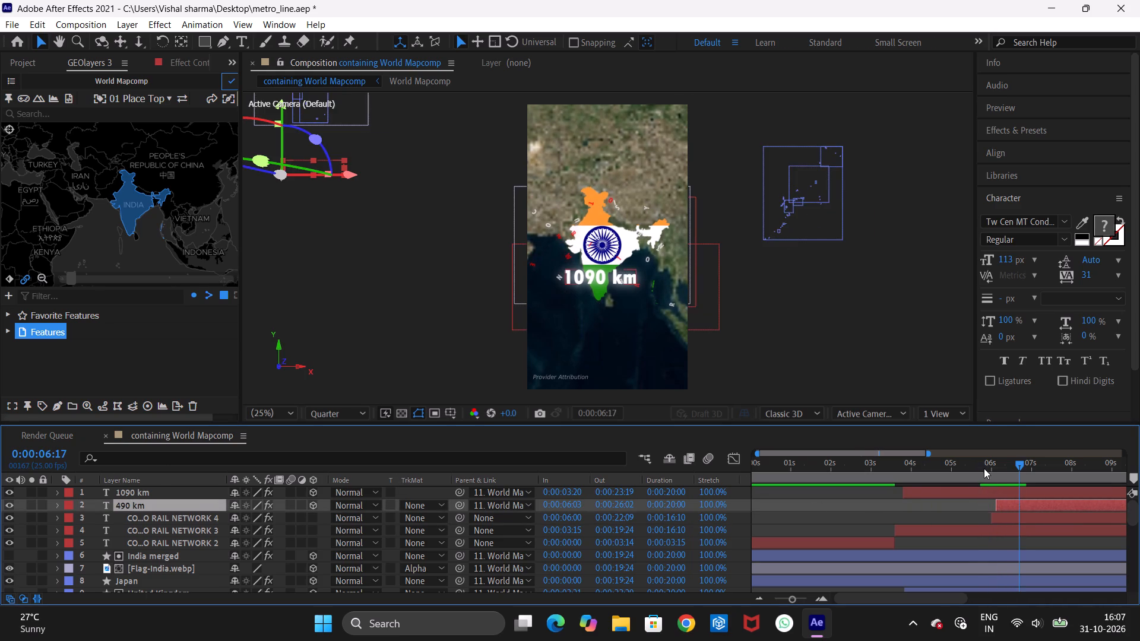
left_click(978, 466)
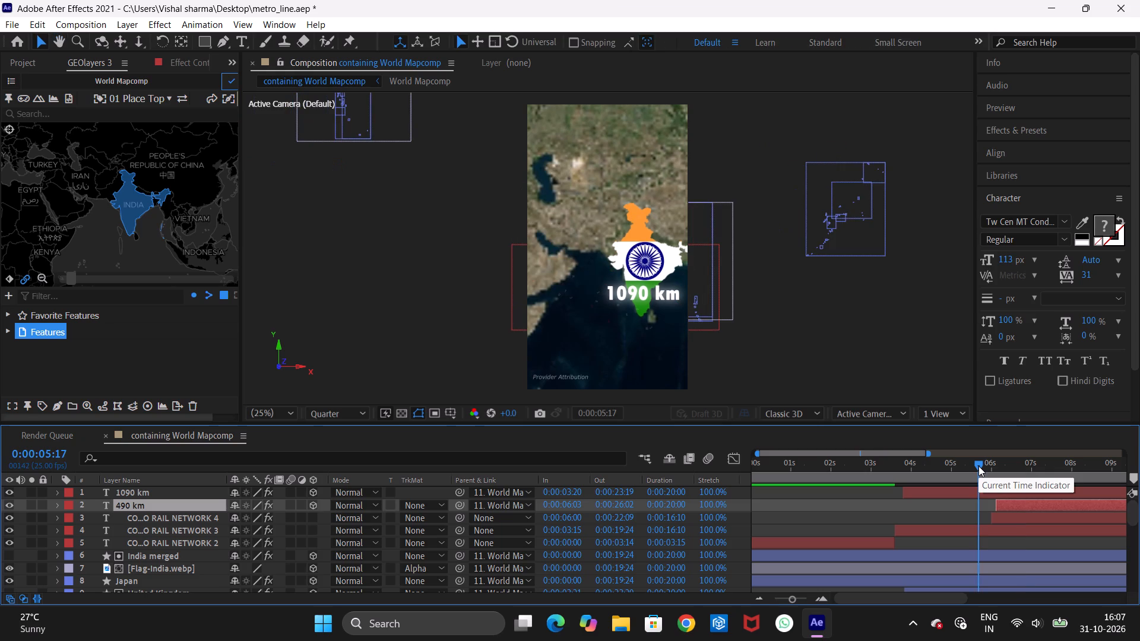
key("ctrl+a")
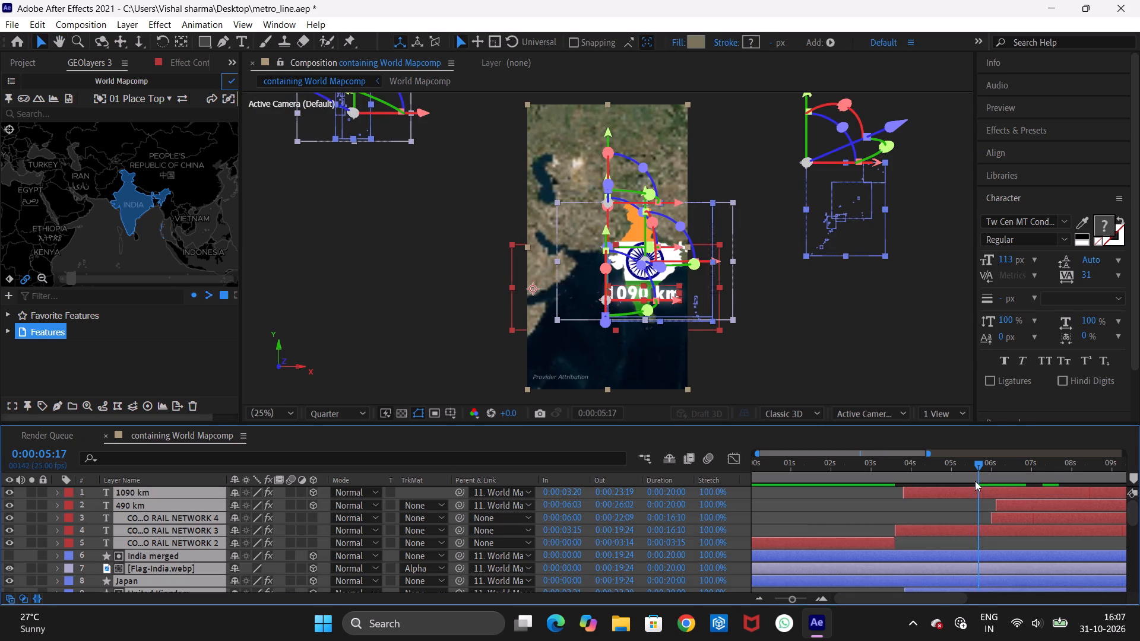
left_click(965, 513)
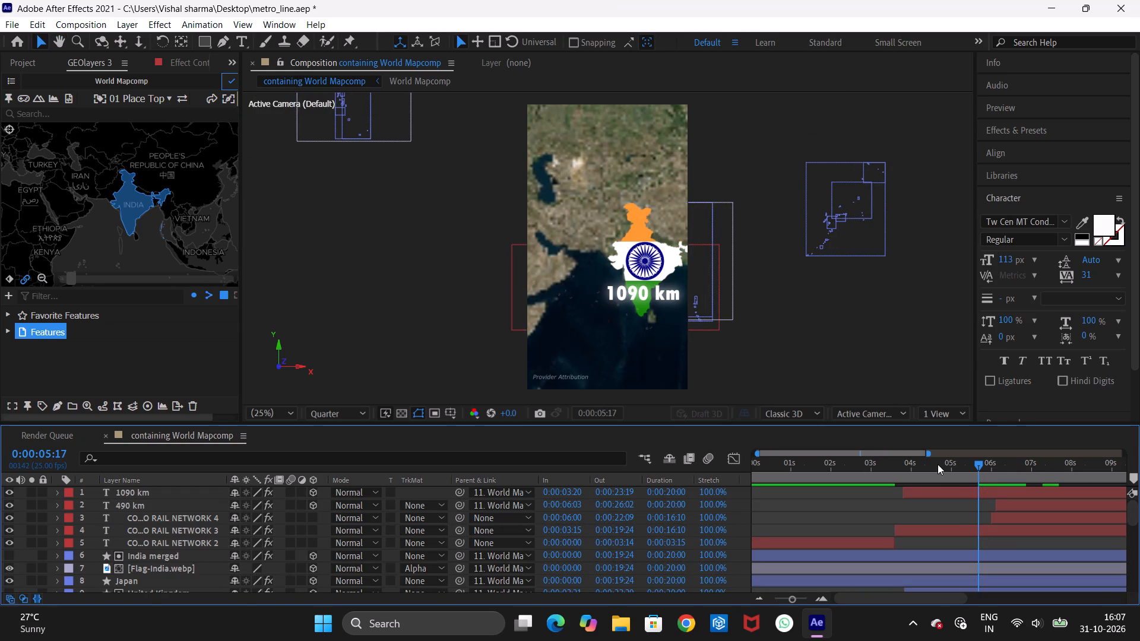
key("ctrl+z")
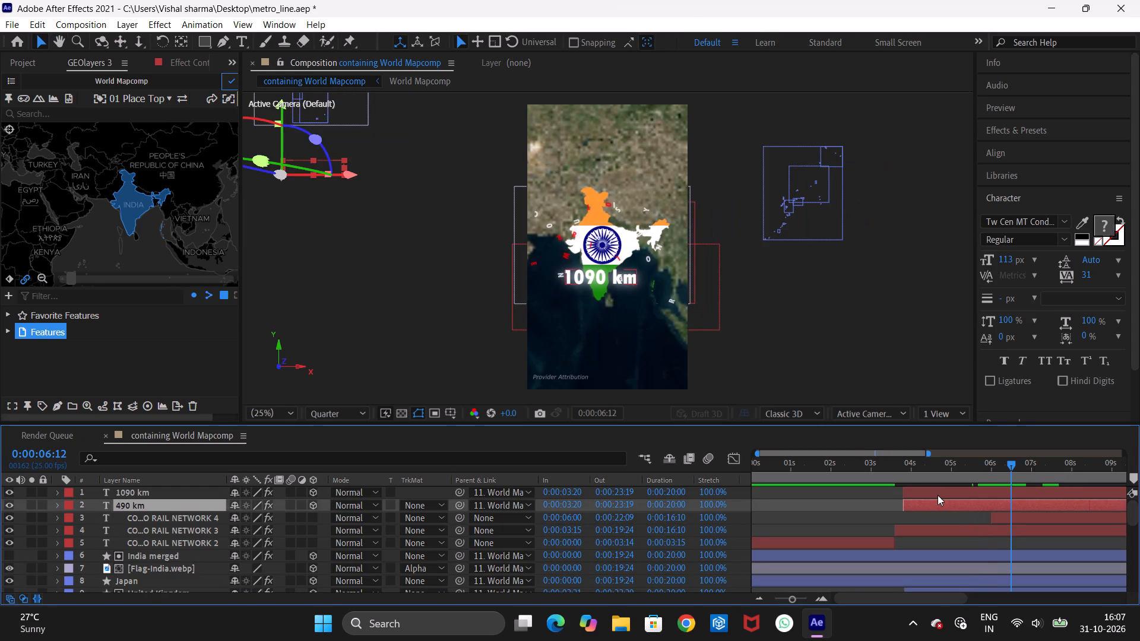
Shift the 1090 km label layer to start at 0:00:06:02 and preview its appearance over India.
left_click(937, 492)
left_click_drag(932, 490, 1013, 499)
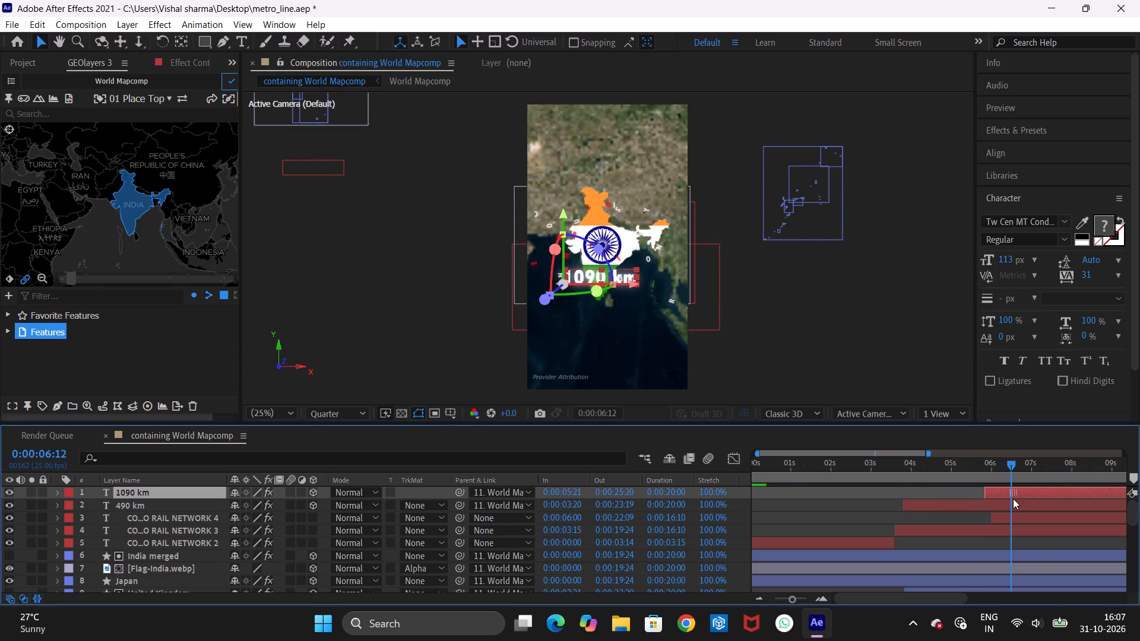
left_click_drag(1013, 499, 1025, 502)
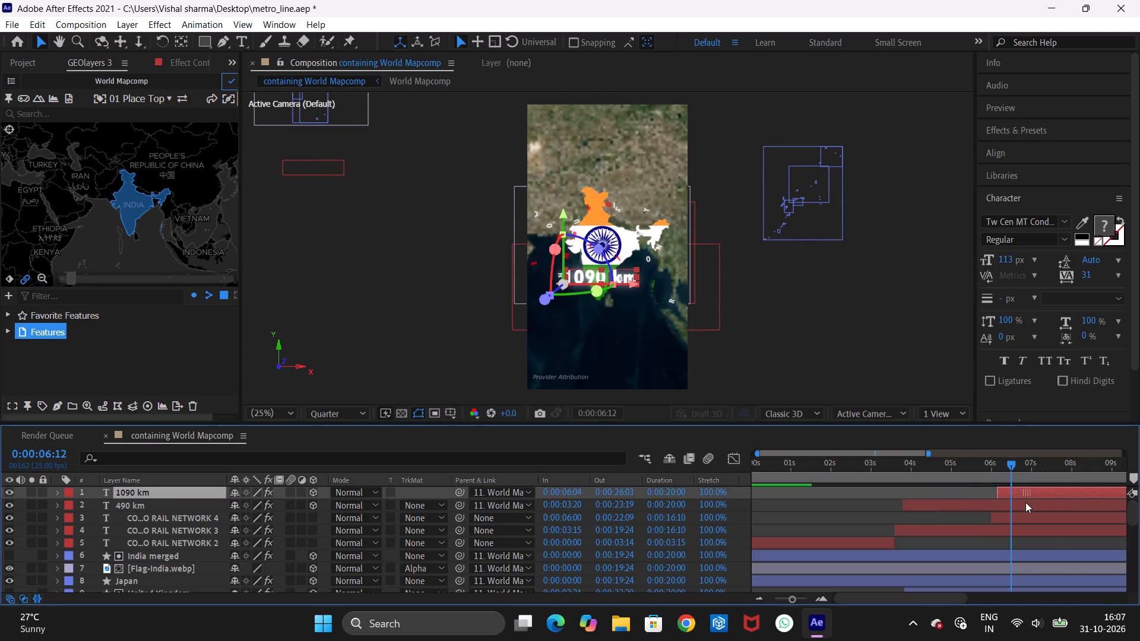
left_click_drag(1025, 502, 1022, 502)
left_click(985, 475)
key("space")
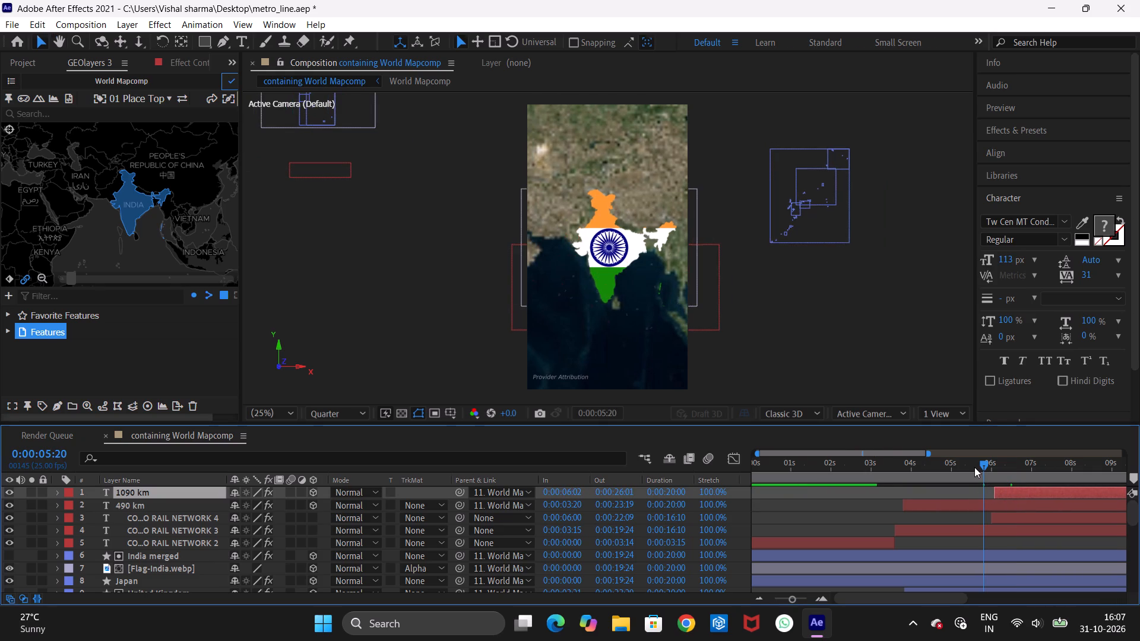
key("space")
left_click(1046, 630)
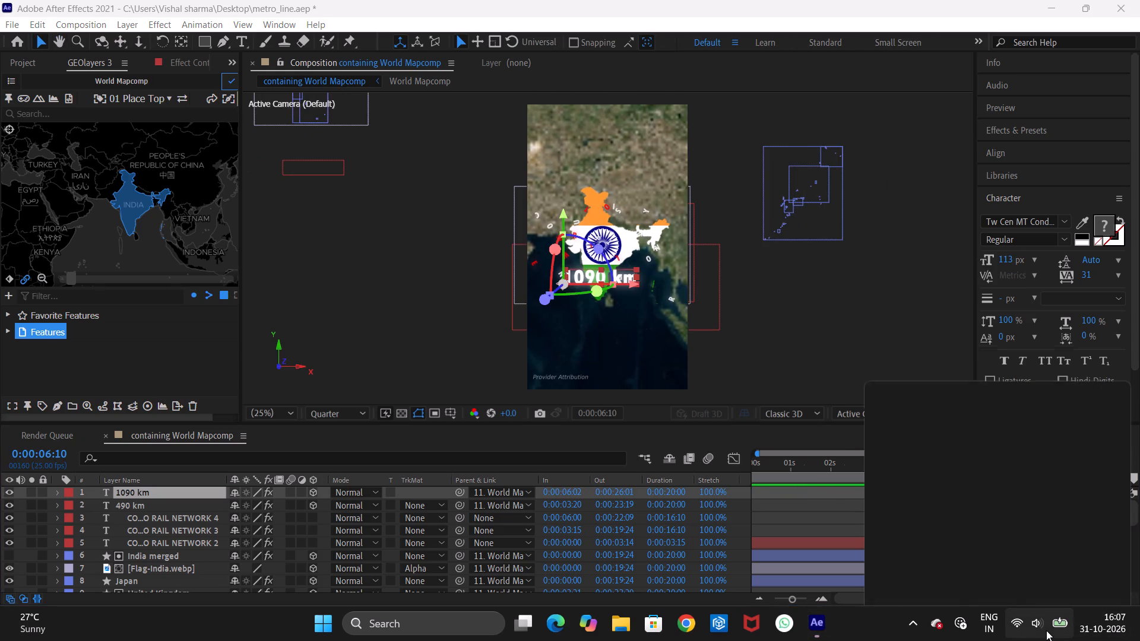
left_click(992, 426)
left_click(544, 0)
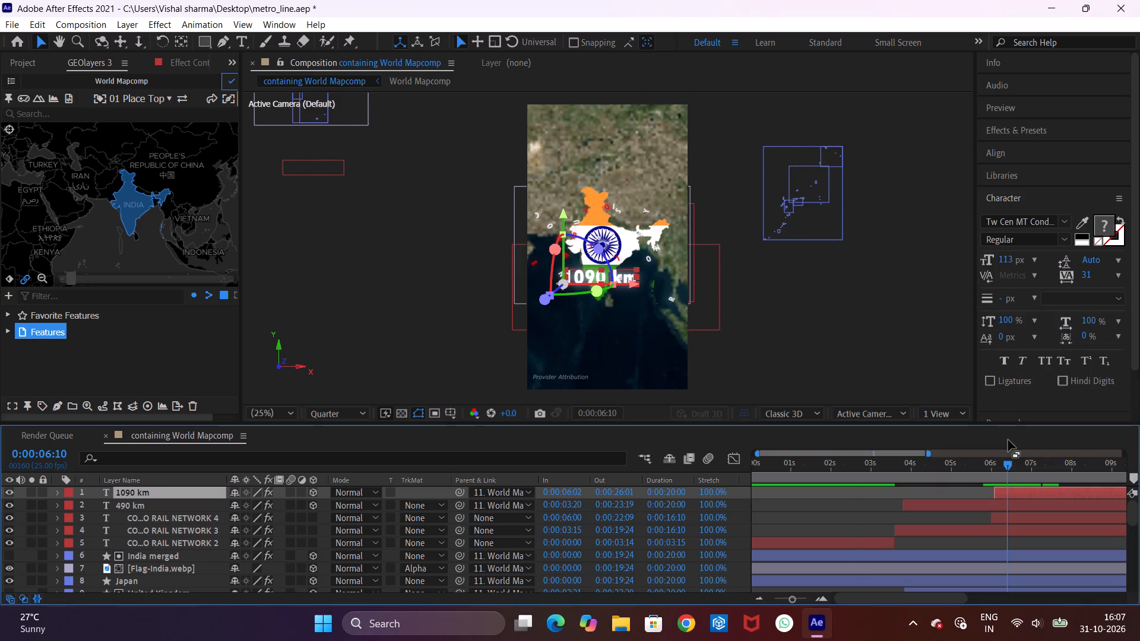
Shift the CO...O RAIL NETWORK 4 layer to start at 0:00:05:22, previewing the arrival at India before and after.
left_click_drag(982, 471, 968, 468)
key("space")
key("space")
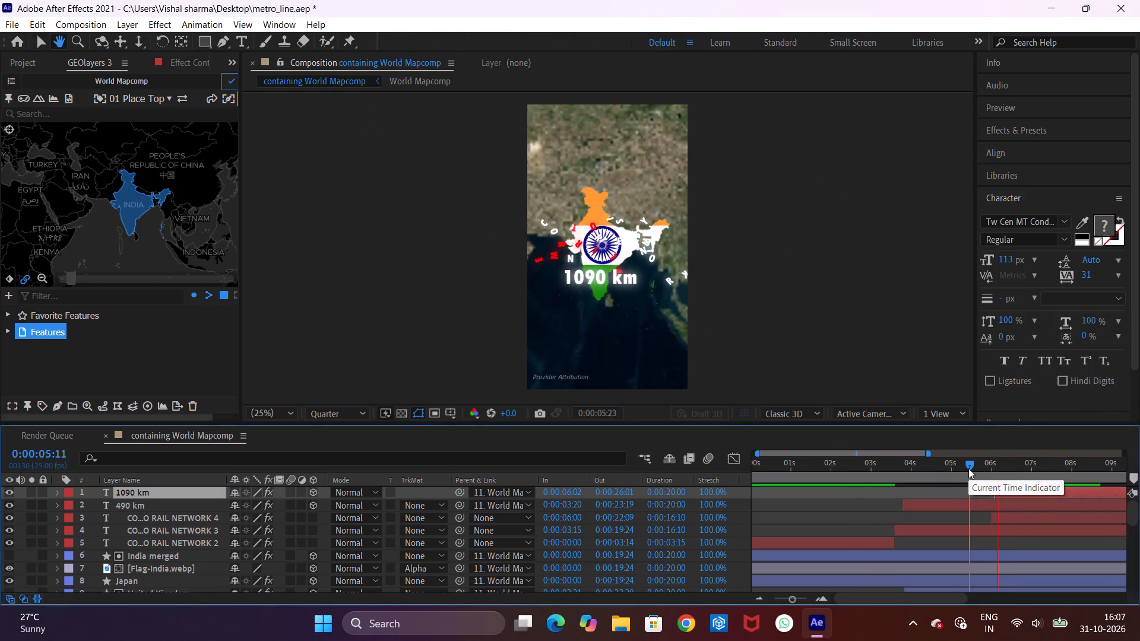
left_click(1002, 516)
left_click_drag(1006, 518, 1001, 518)
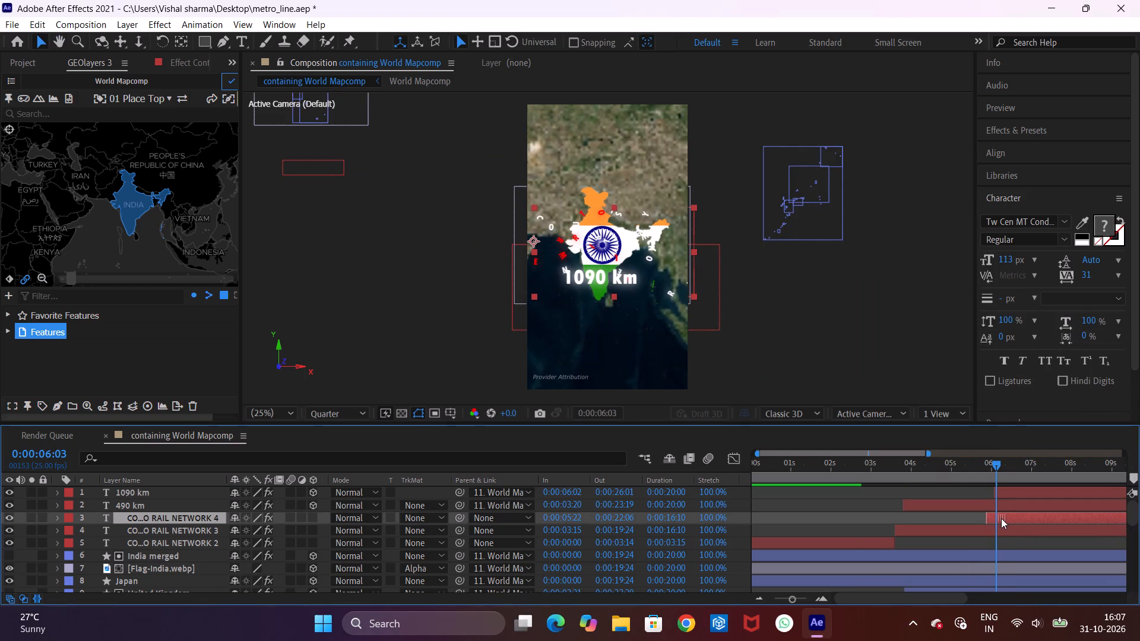
left_click_drag(1001, 518, 1000, 518)
left_click(966, 462)
key("space")
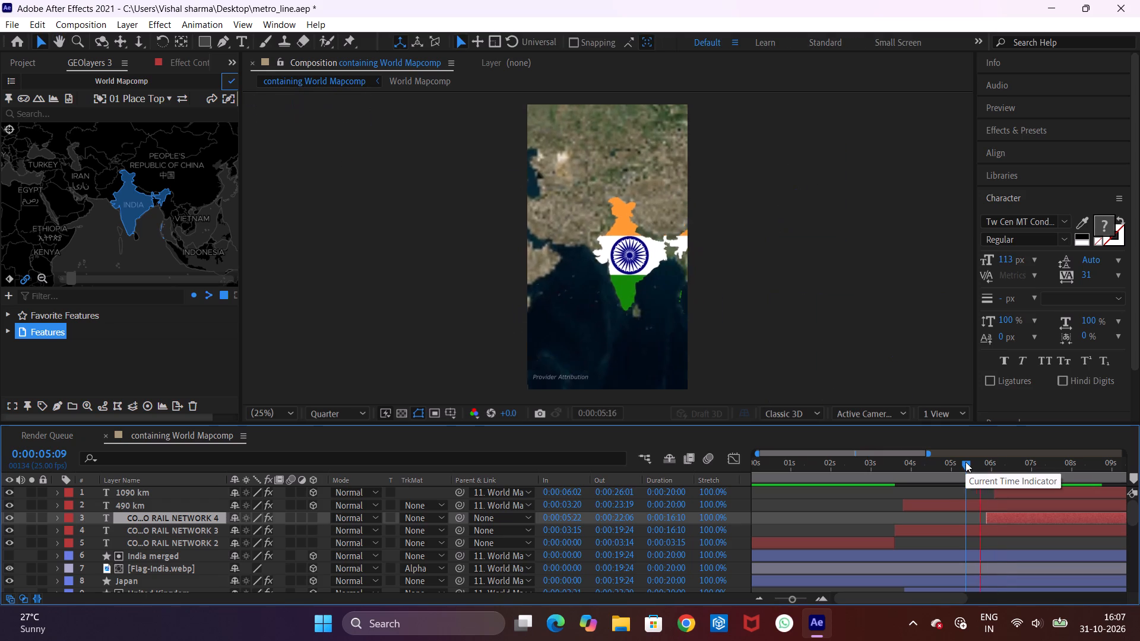
key("space")
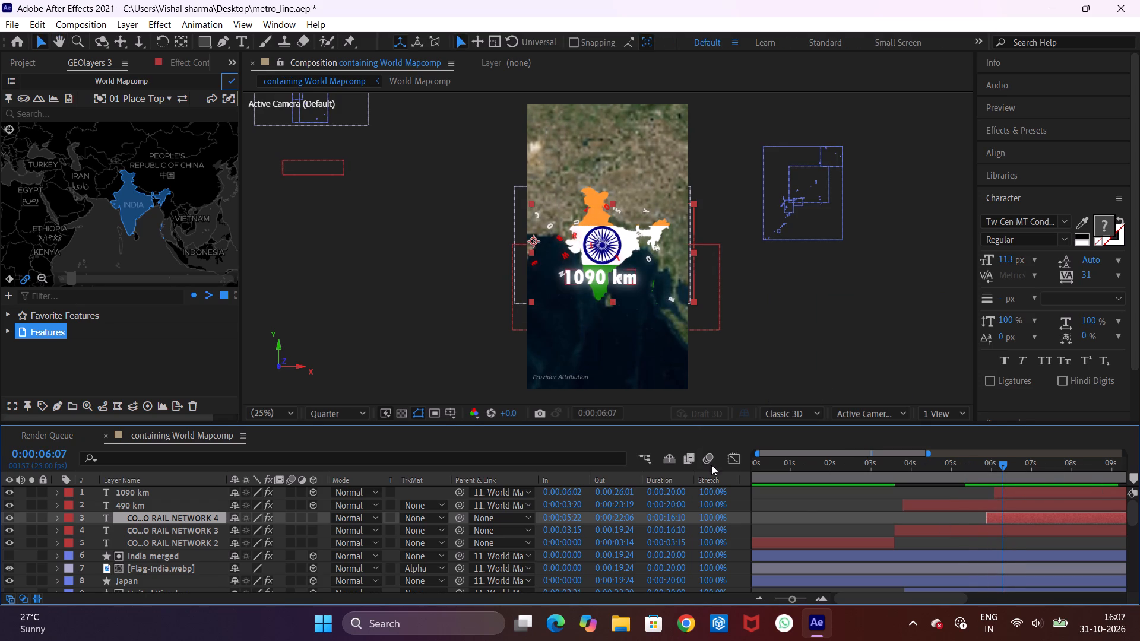
Move the CO...O RAIL NETWORK 4 title down in the frame so its letters lie around and below the 1090 km label.
left_click_drag(653, 220, 655, 259)
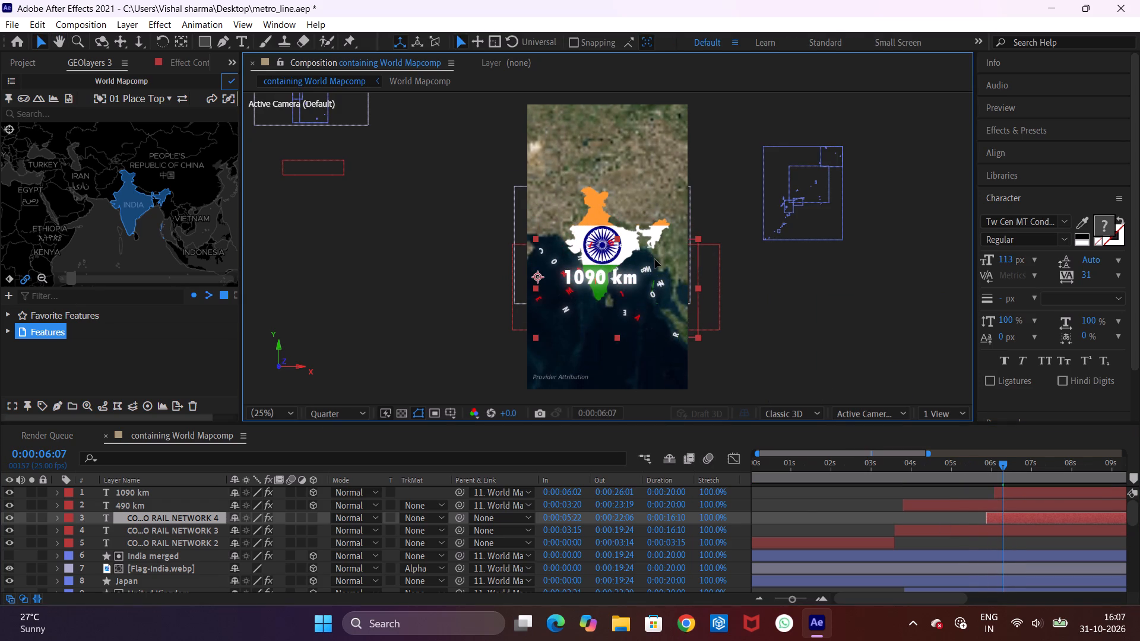
left_click_drag(655, 259, 655, 263)
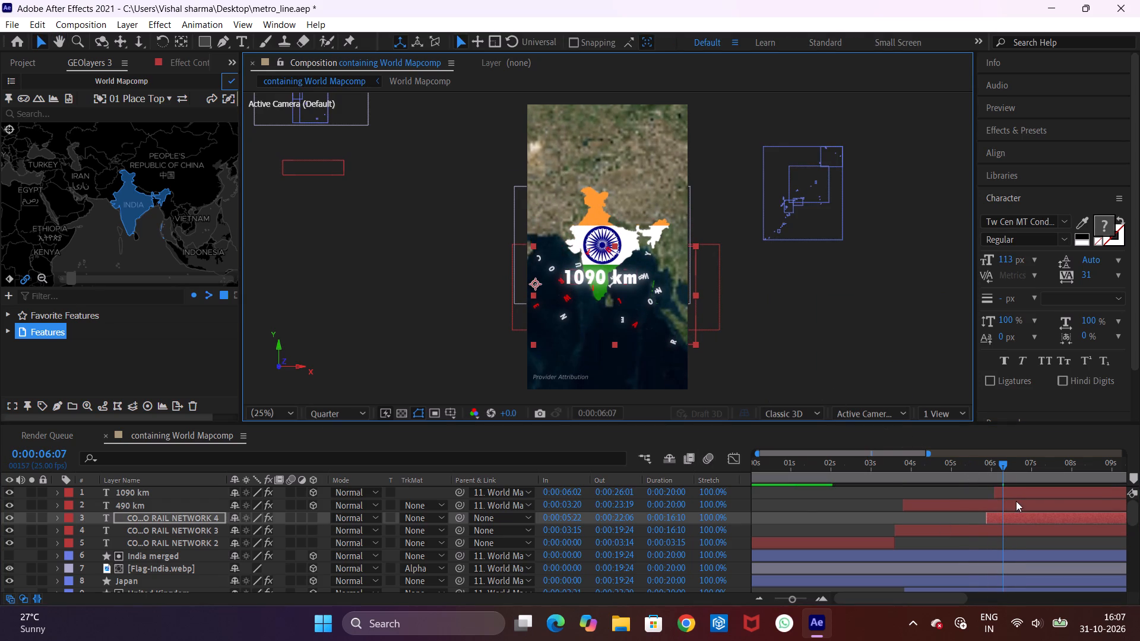
Shift the 1090 km label layer to start at 0:00:05:23.
left_click(1007, 487)
left_click_drag(1008, 488, 1004, 489)
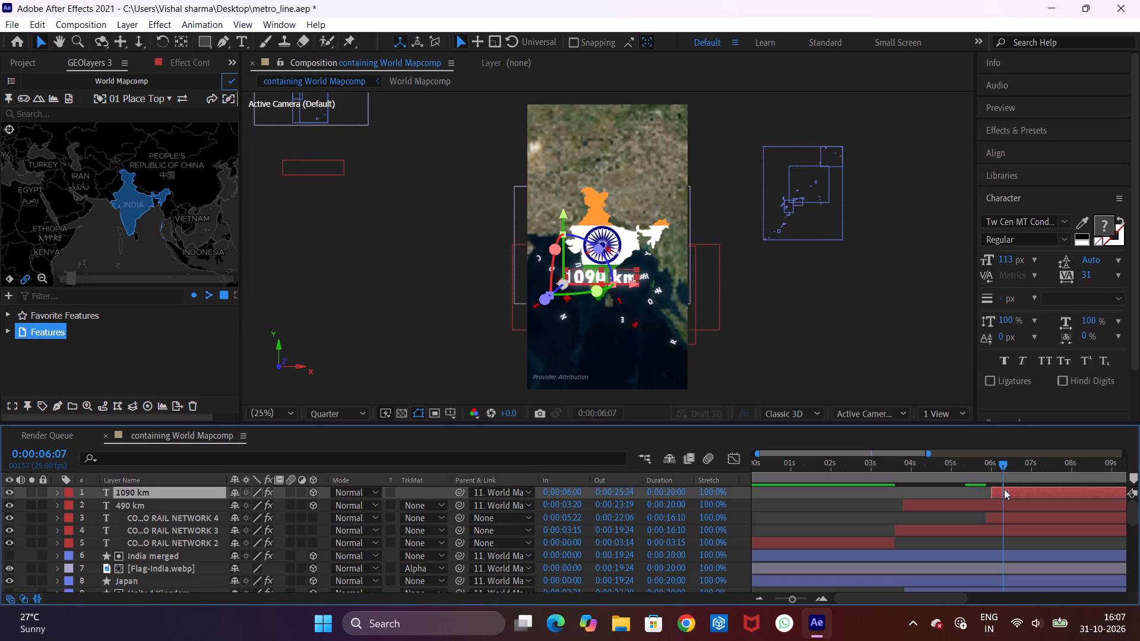
left_click_drag(1004, 489, 1002, 490)
Play back the India arrival, and the animation from its beginning, to check the timing of the titles and labels.
left_click(970, 472)
key("space")
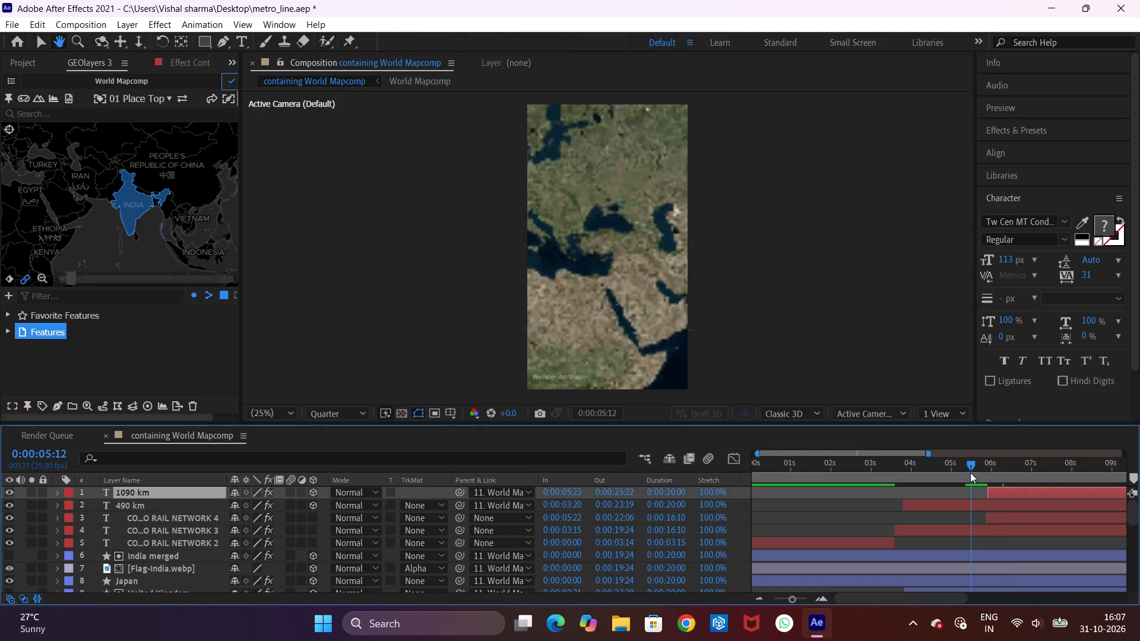
key("space")
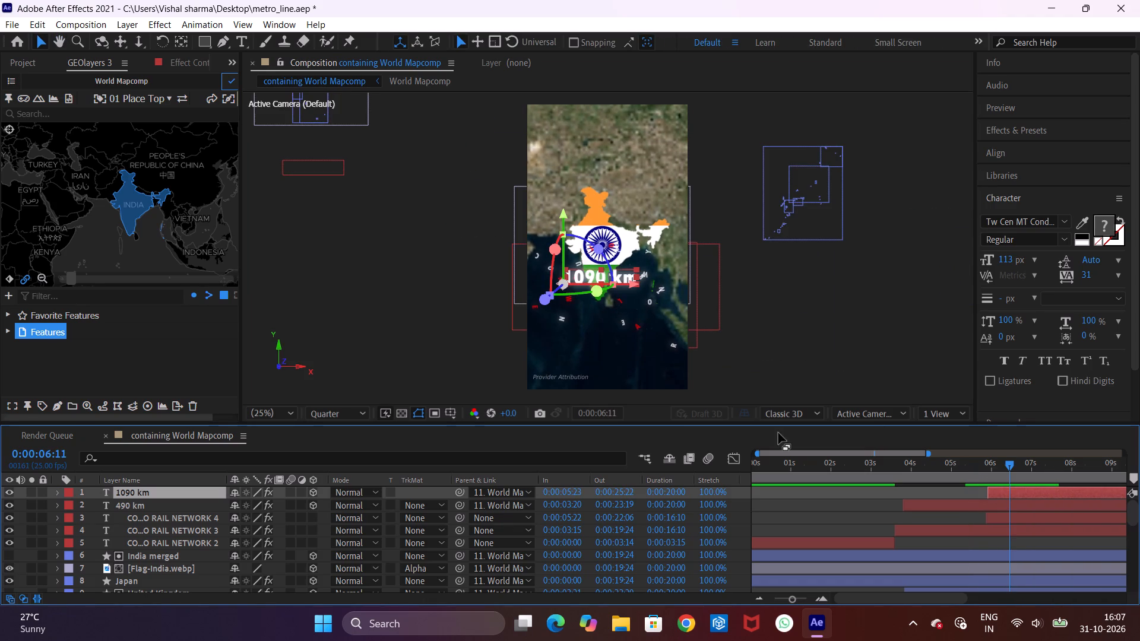
left_click_drag(963, 471, 663, 471)
key("space")
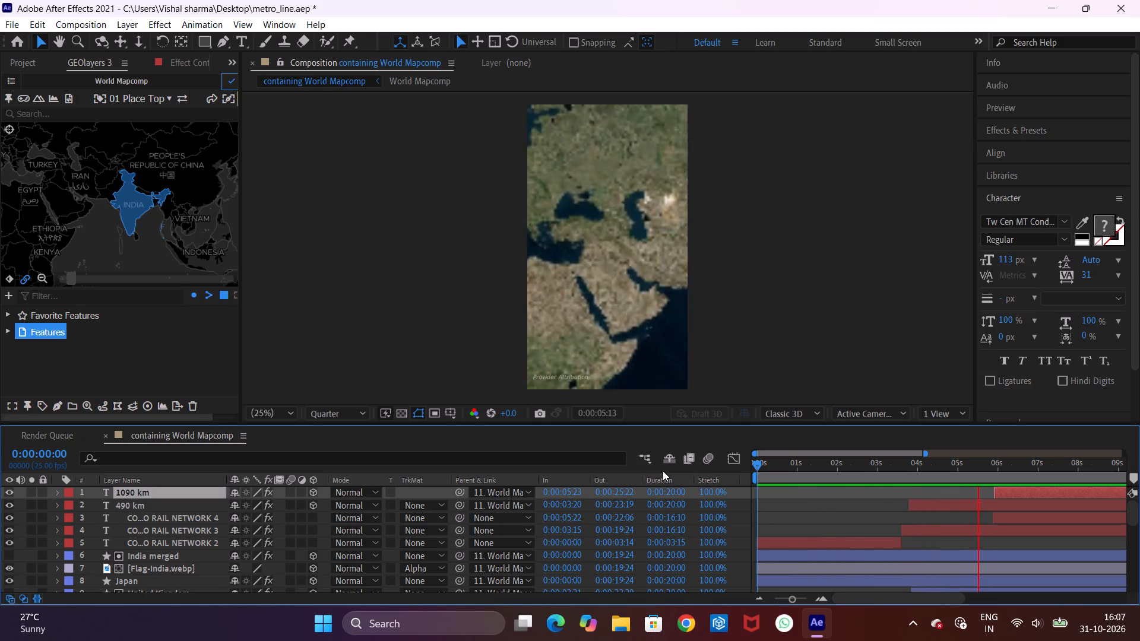
key("space")
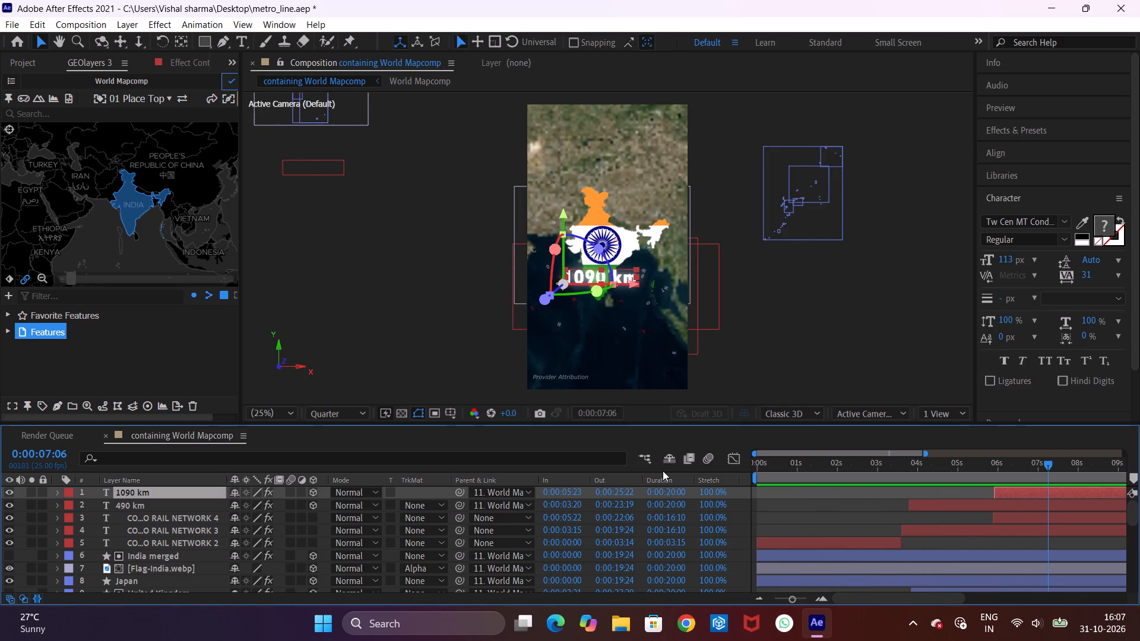
key("space")
key("space")
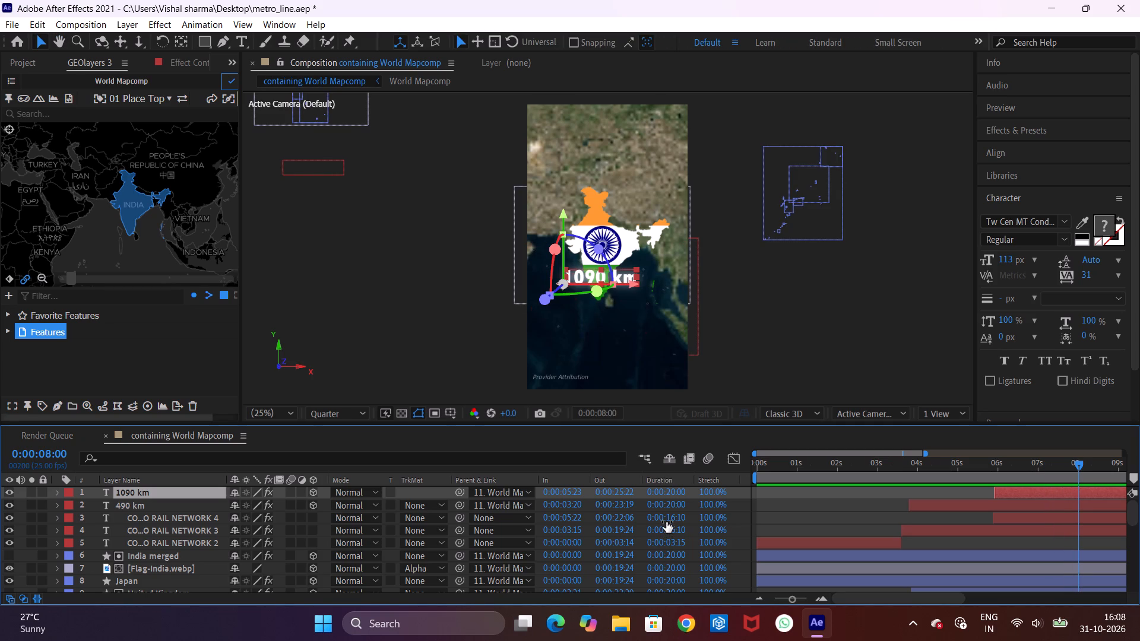
Find usa in the GEOlayers search, add the United States of America country feature, and draw it as a shape layer.
left_click(73, 111)
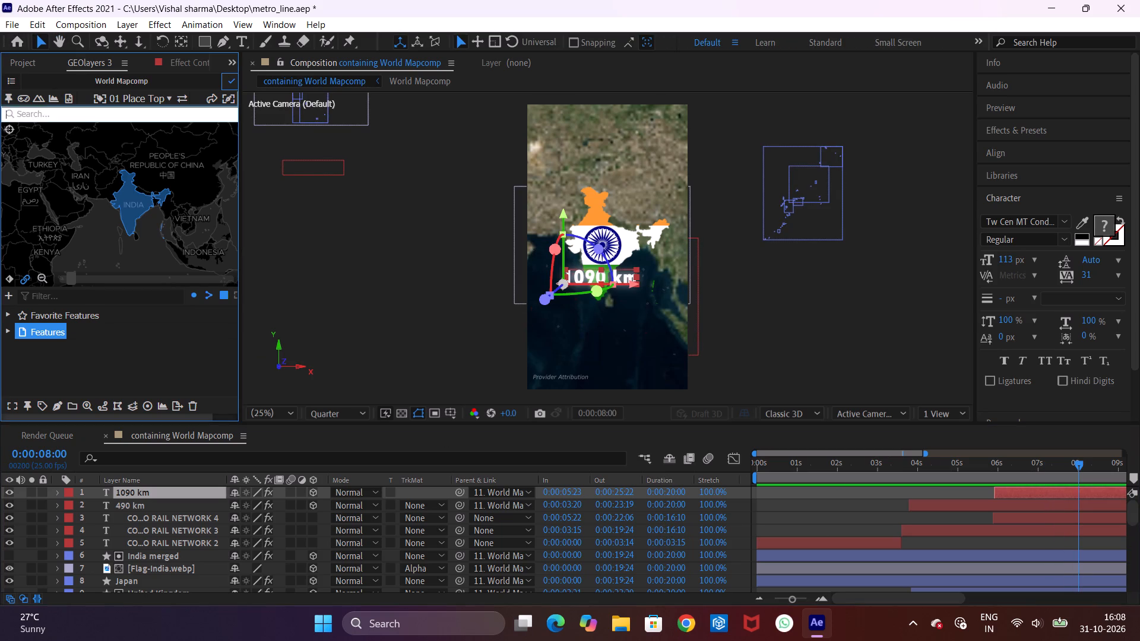
key("u")
type("sa")
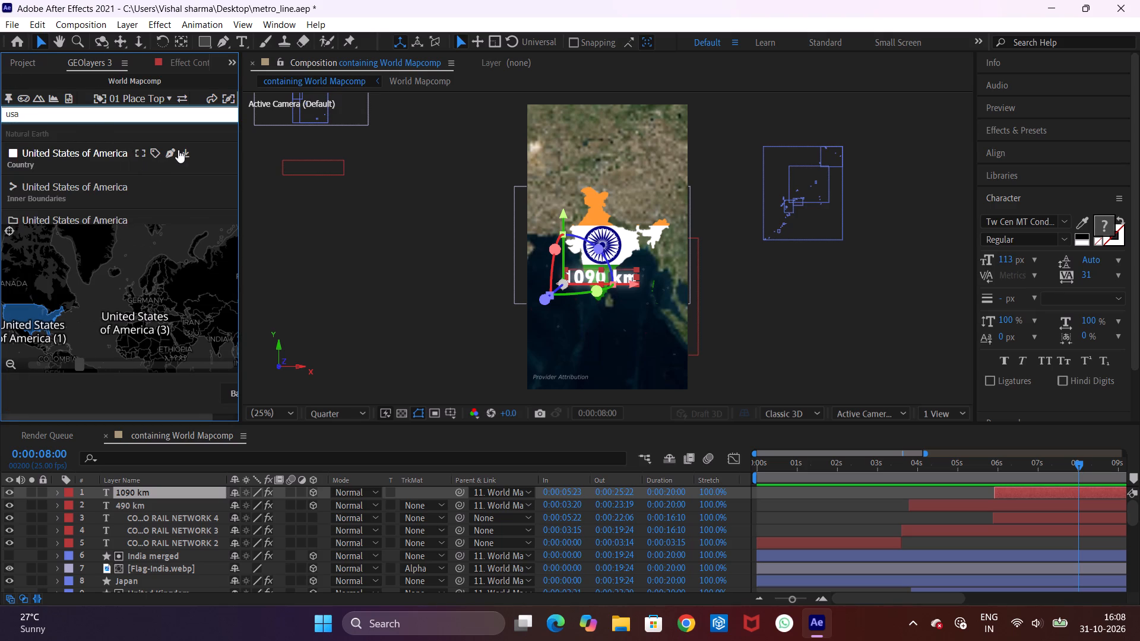
left_click(182, 150)
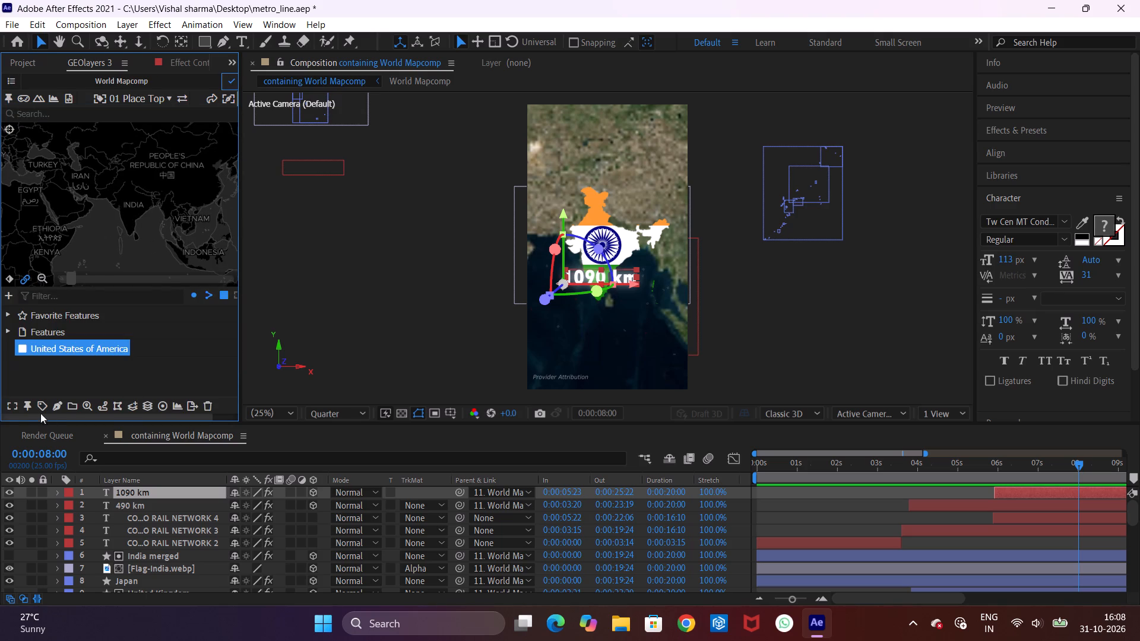
left_click(51, 405)
left_click(115, 371)
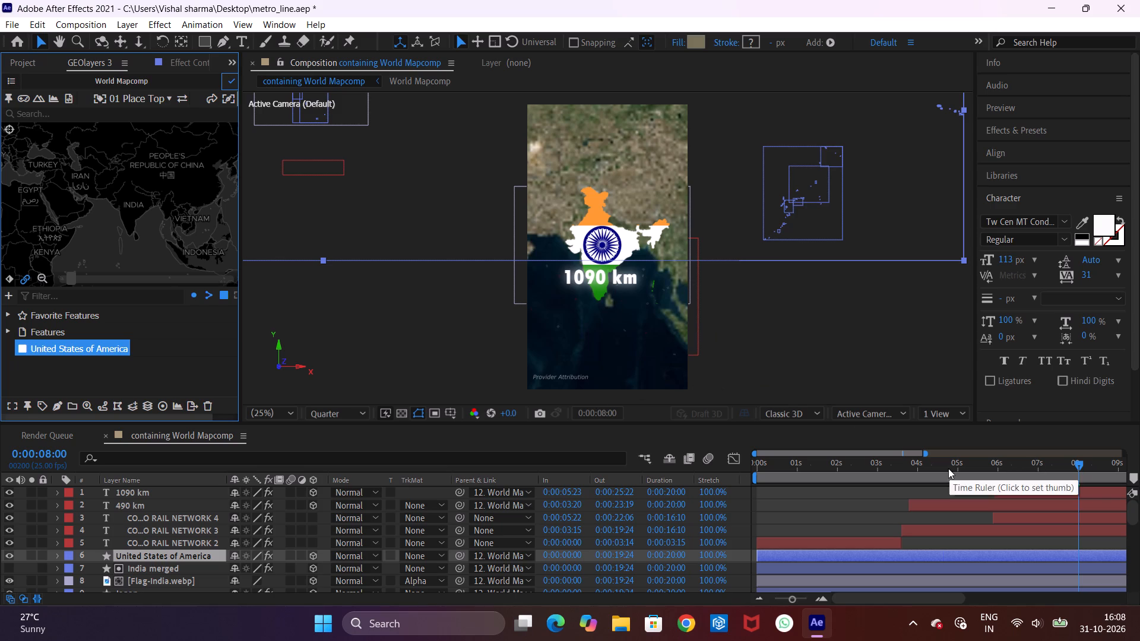
Preview the India arrival and shift the United States of America layer to start at 0:00:06:22.
left_click(921, 451)
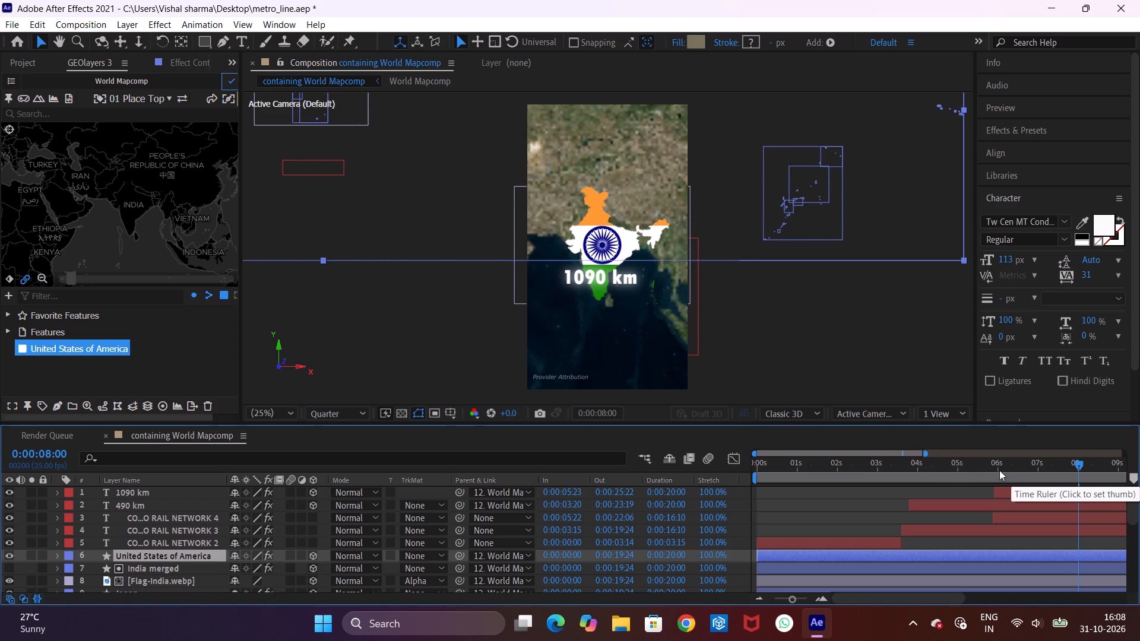
left_click_drag(999, 470, 980, 472)
key("space")
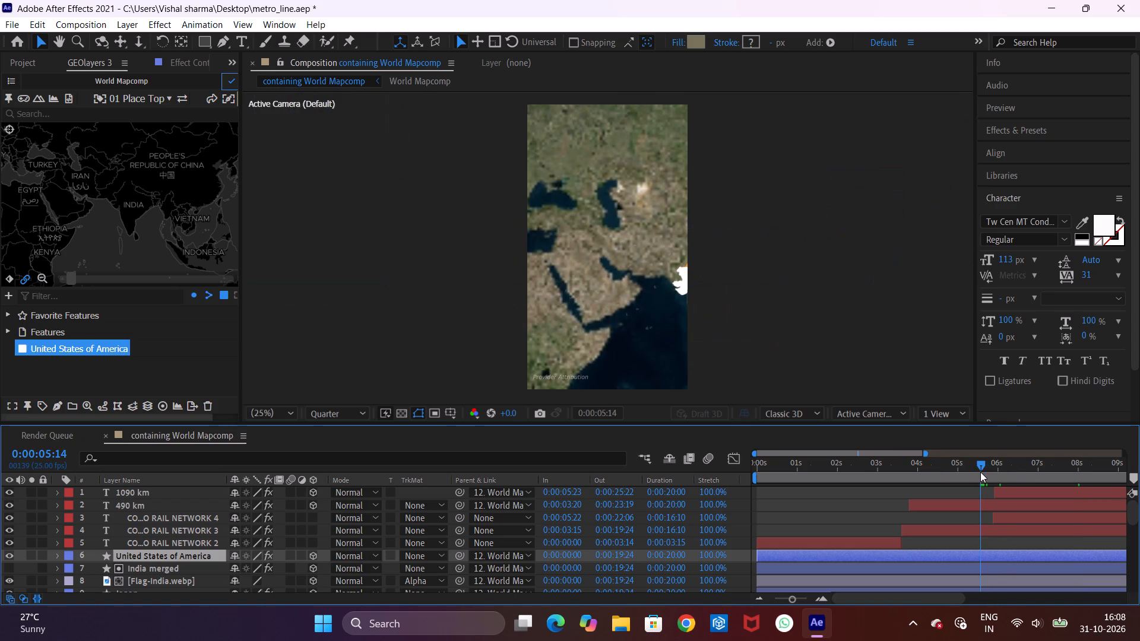
key("space")
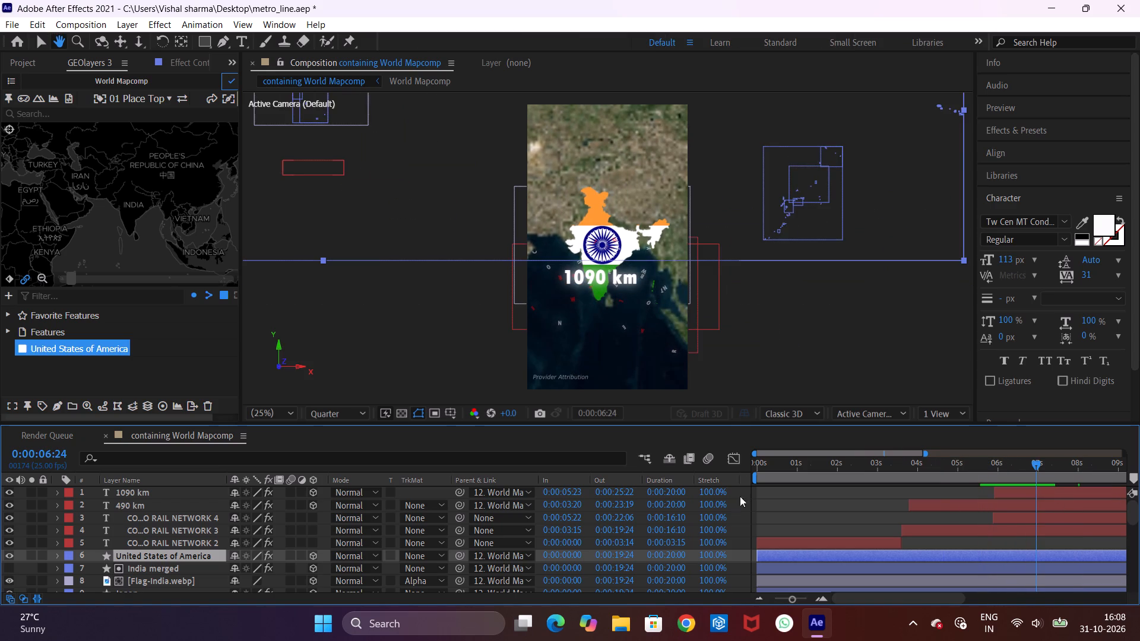
left_click_drag(820, 556, 921, 551)
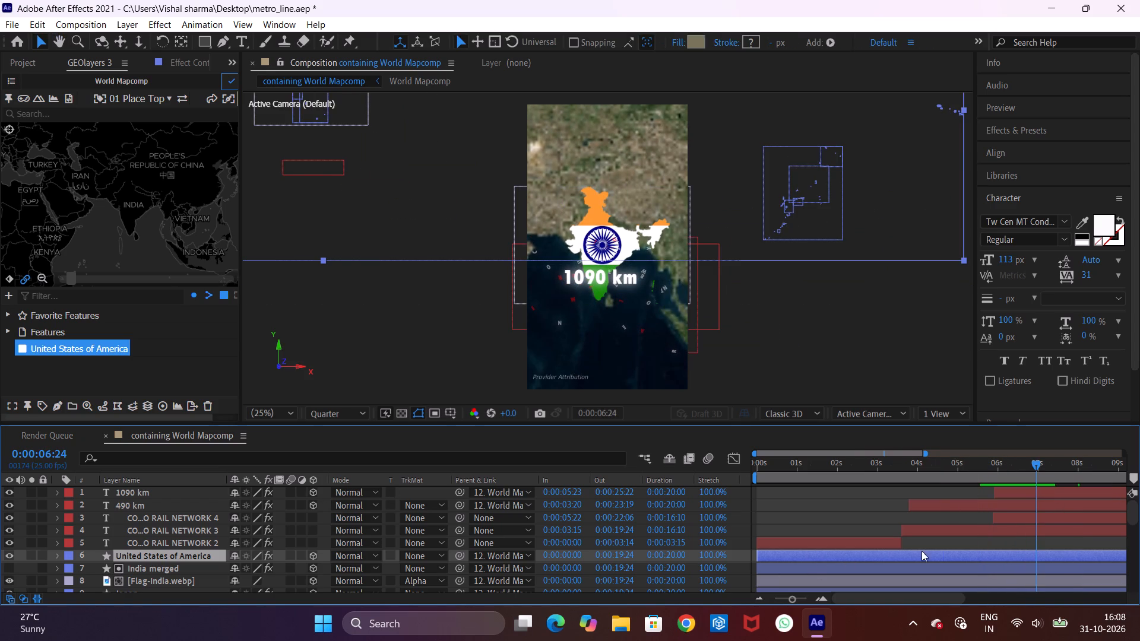
left_click_drag(921, 551, 1083, 556)
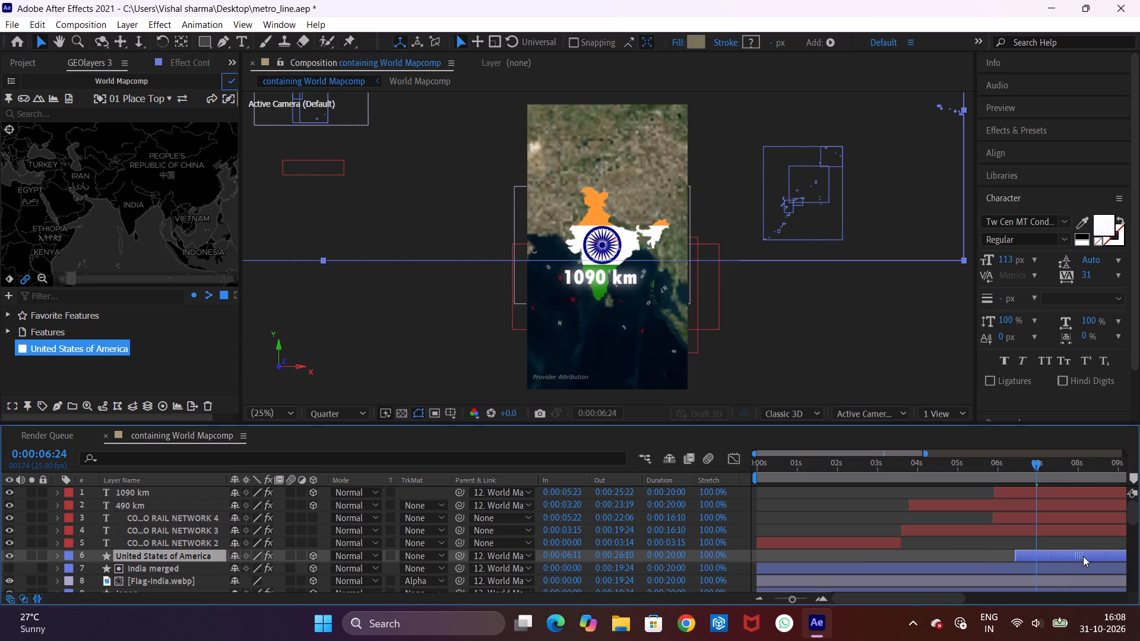
left_click_drag(1083, 556, 1097, 559)
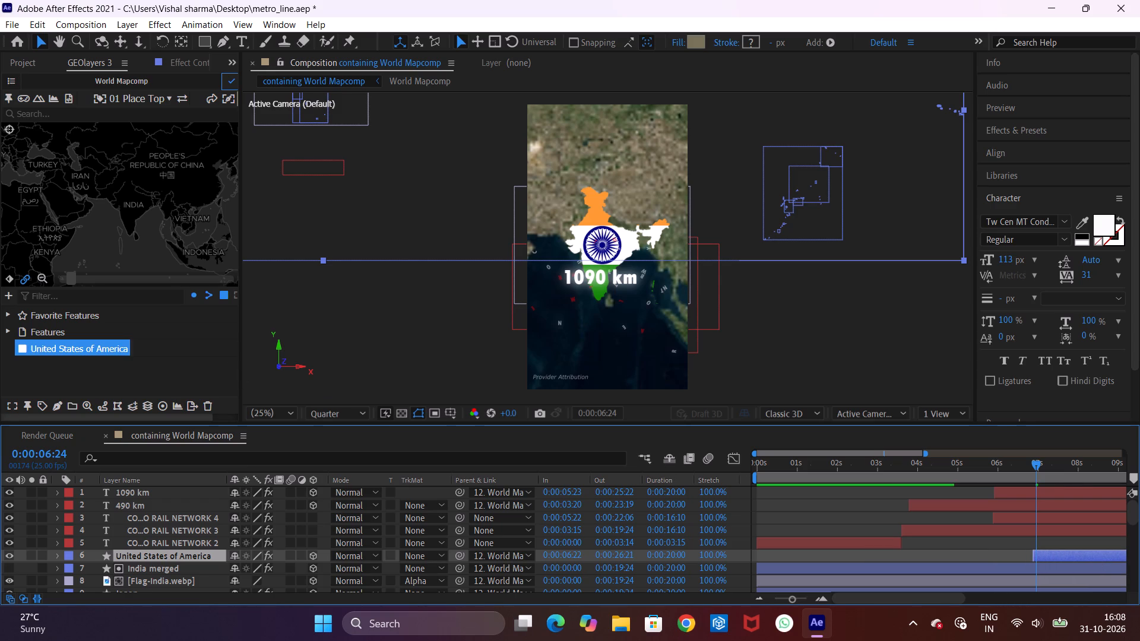
Switch to Chrome, search for usa flag, and browse the image results for a flat flag picture.
left_click(699, 621)
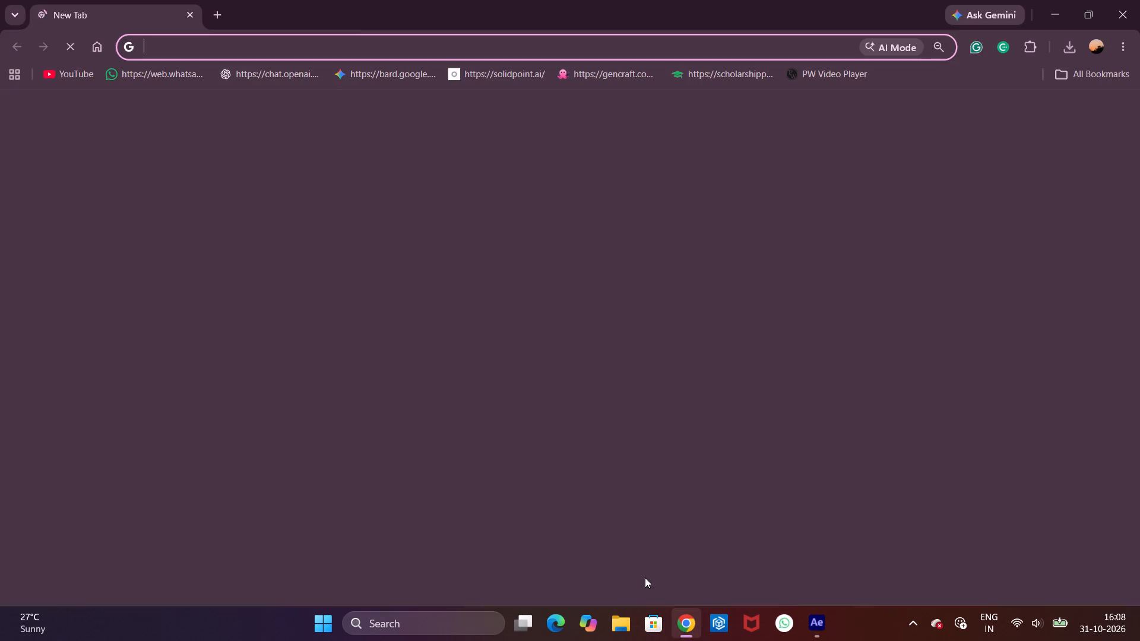
type("usa flag")
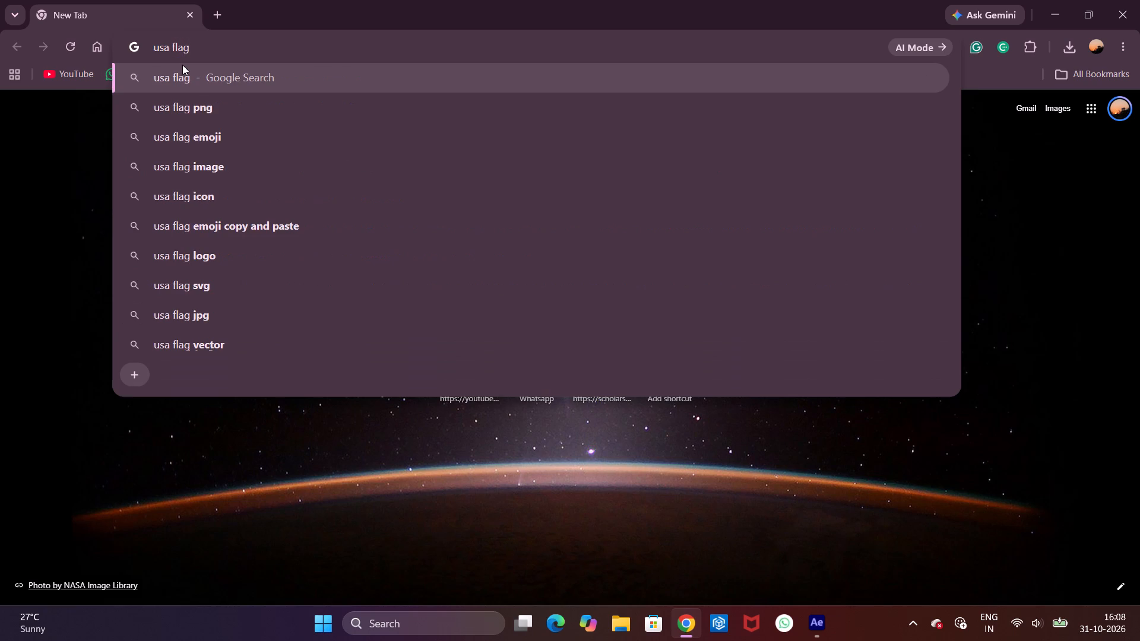
key("Return")
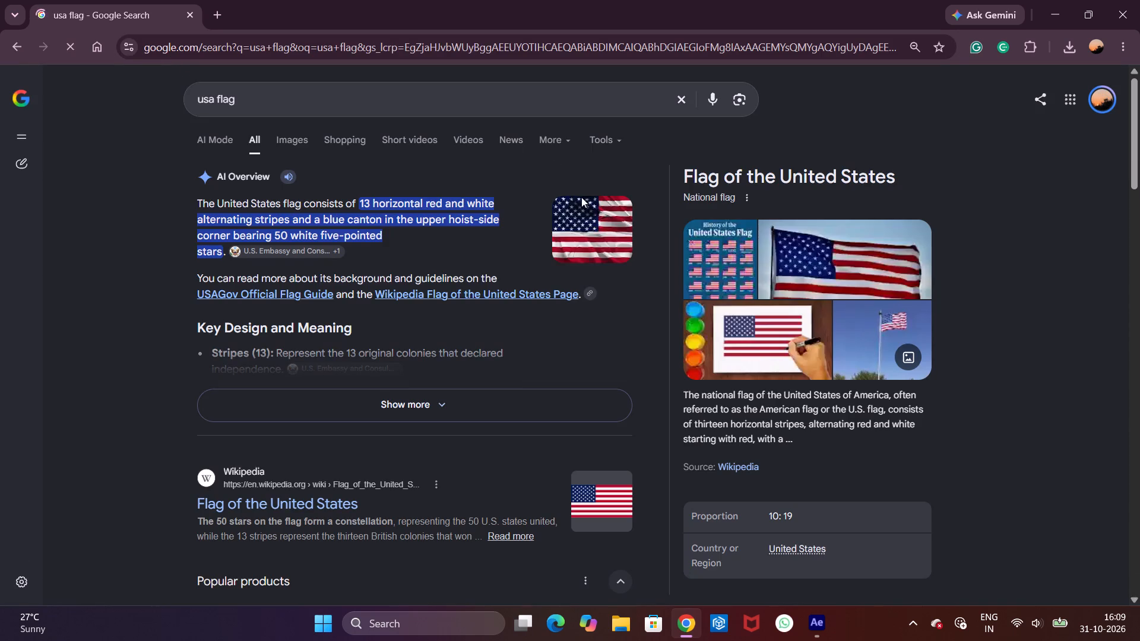
left_click(302, 138)
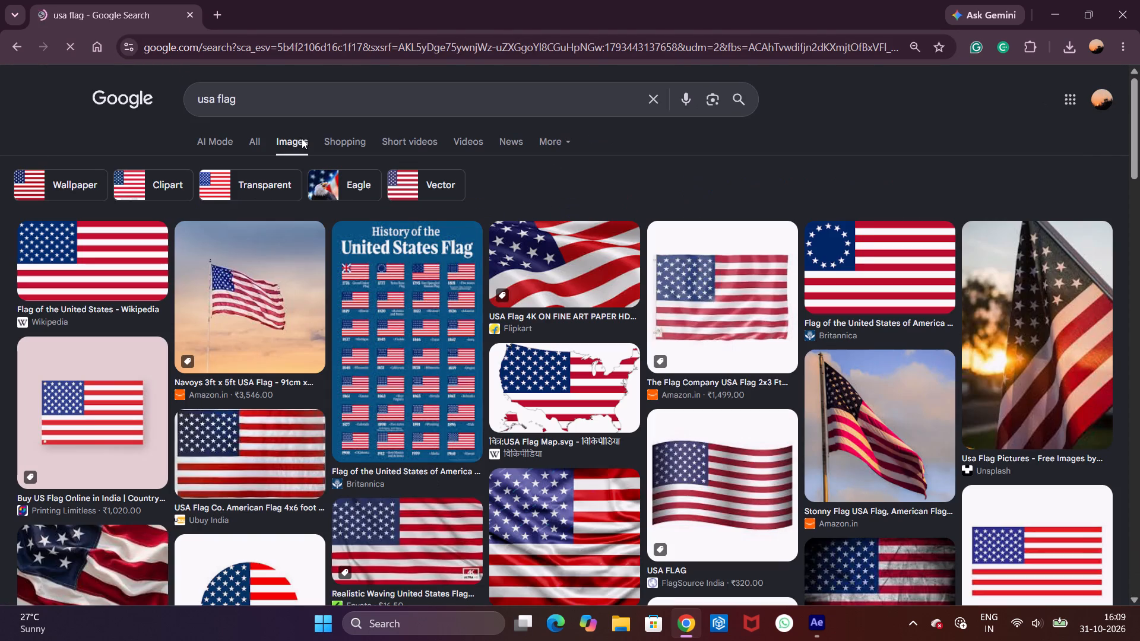
left_click(46, 230)
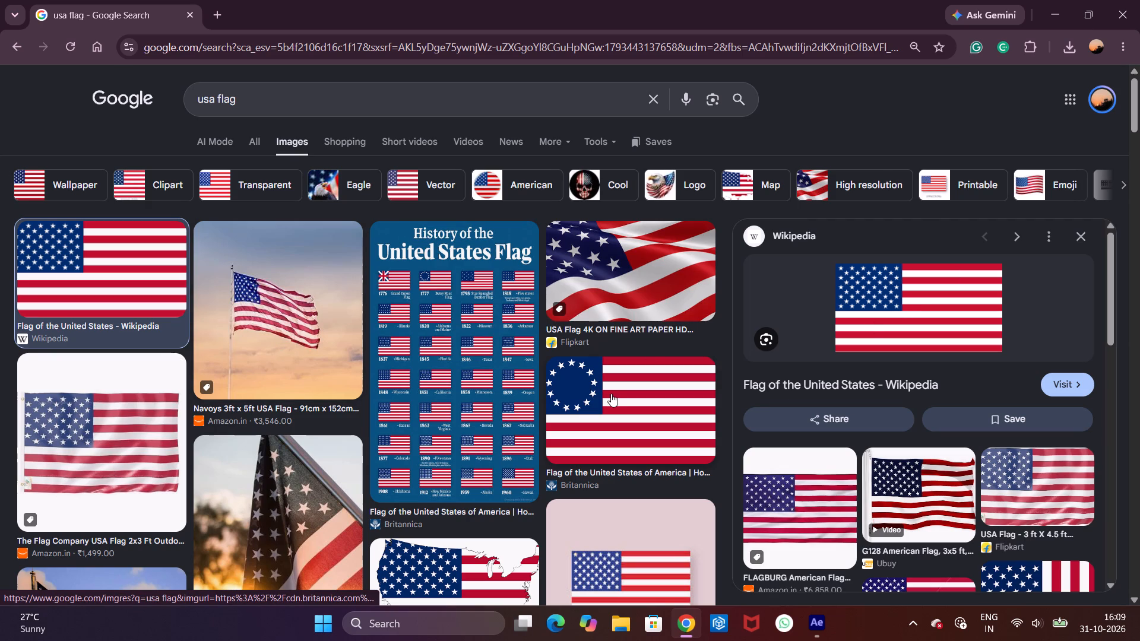
left_click_drag(1139, 100, 1139, 137)
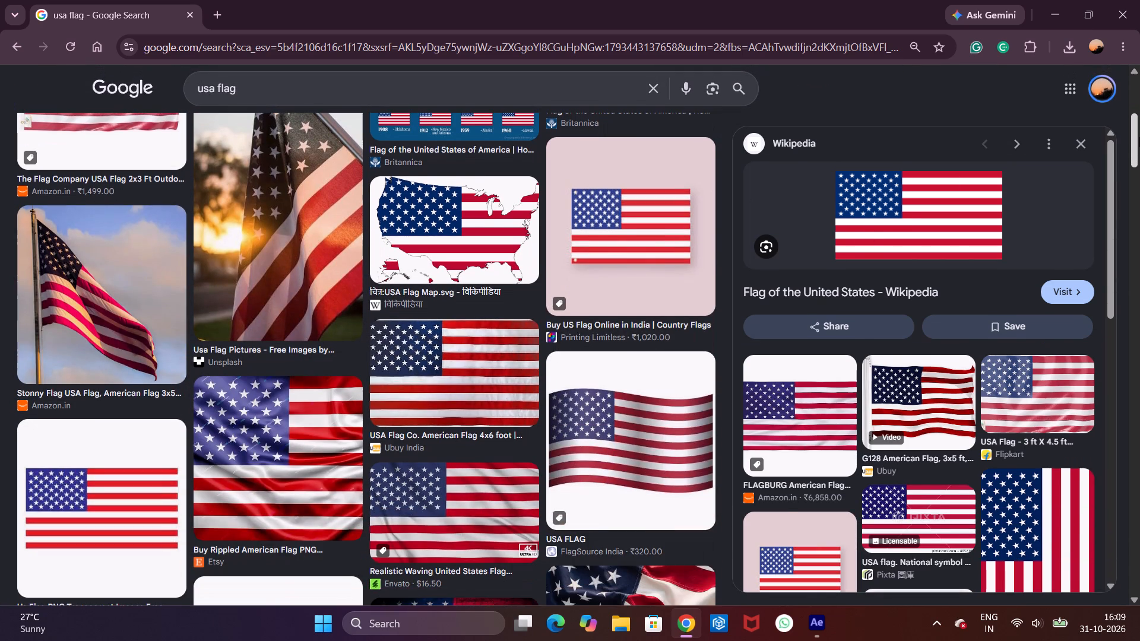
left_click_drag(1139, 137, 1139, 190)
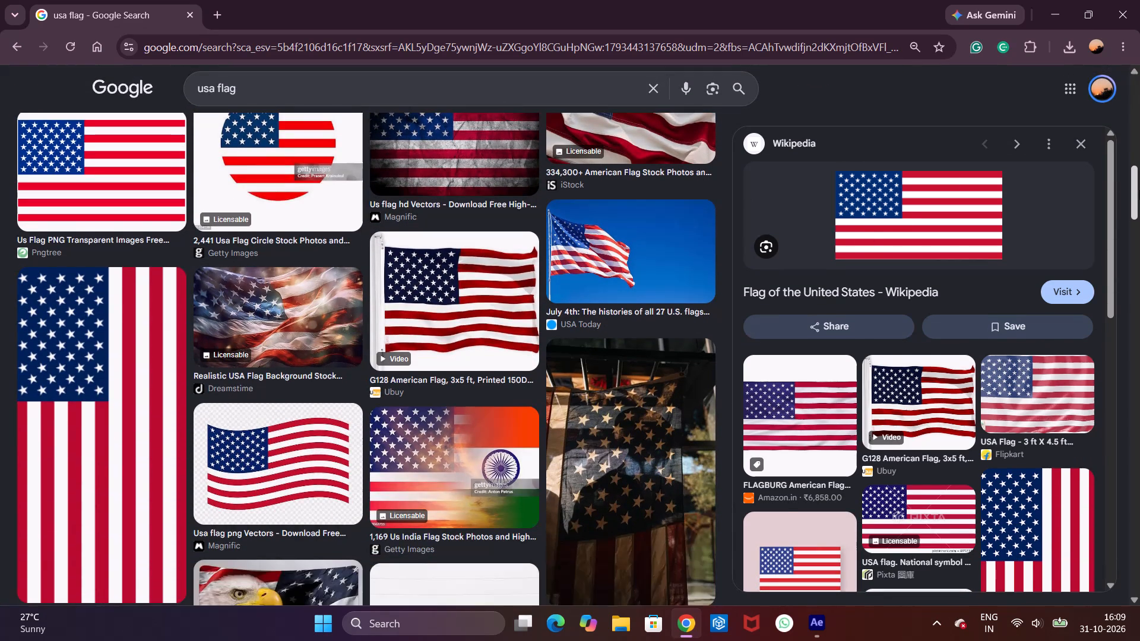
left_click_drag(1139, 190, 1139, 221)
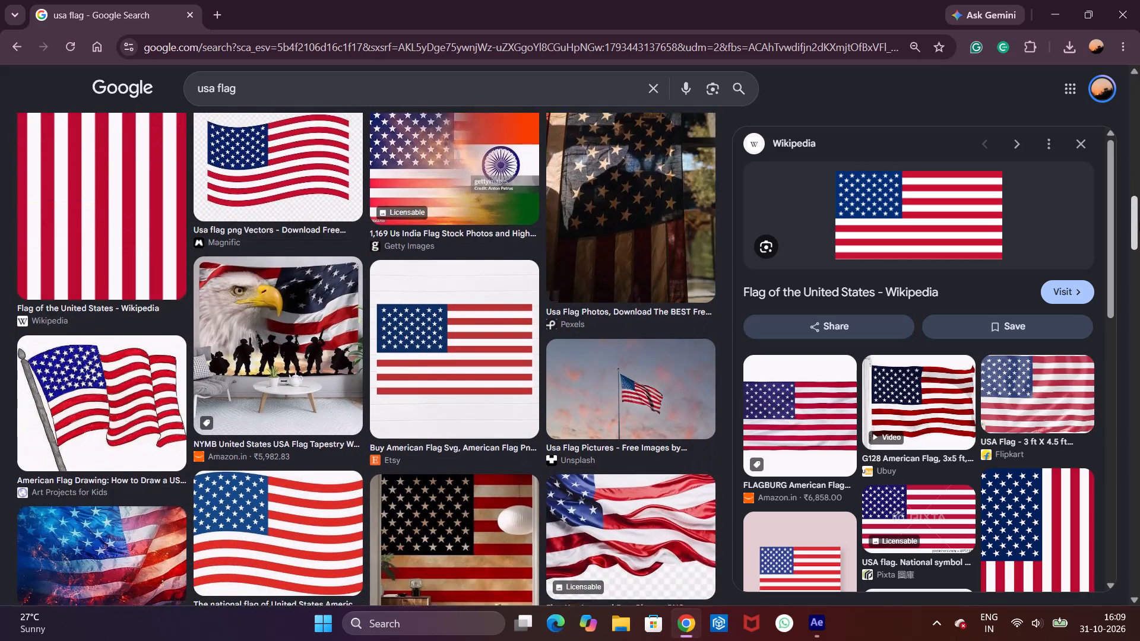
left_click_drag(1139, 221, 1139, 255)
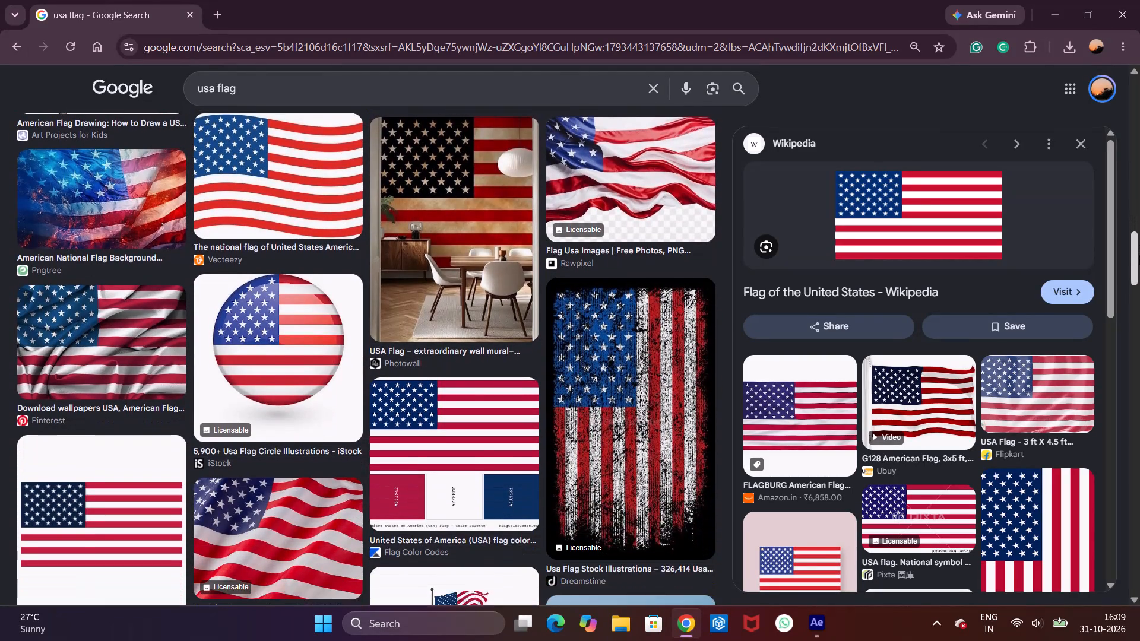
left_click_drag(1139, 255, 1139, 304)
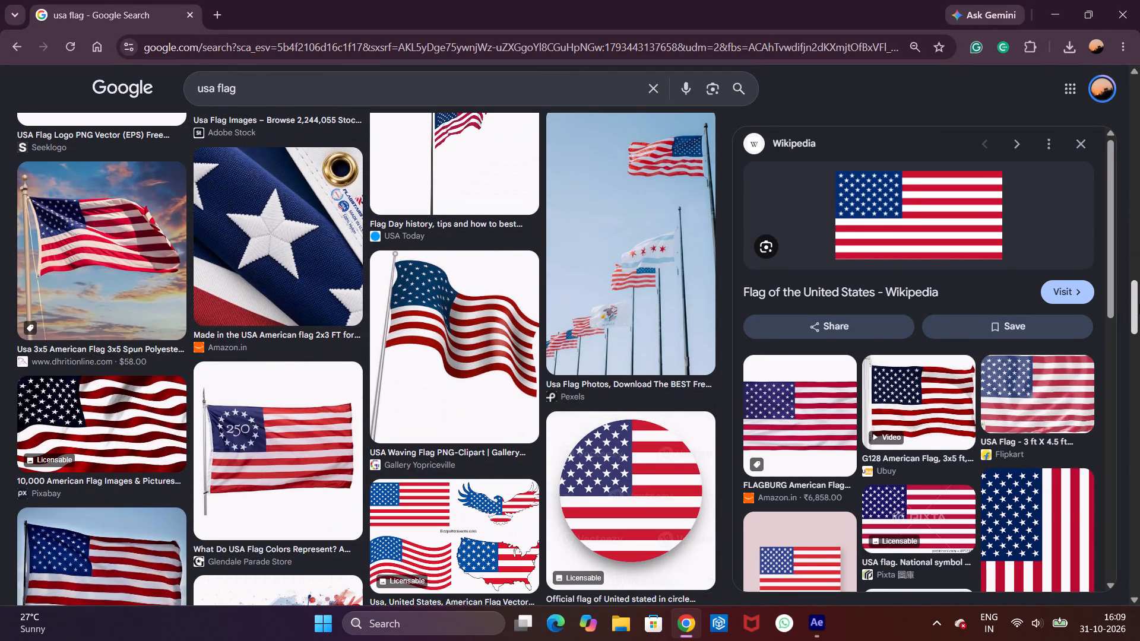
left_click_drag(1139, 304, 1105, 66)
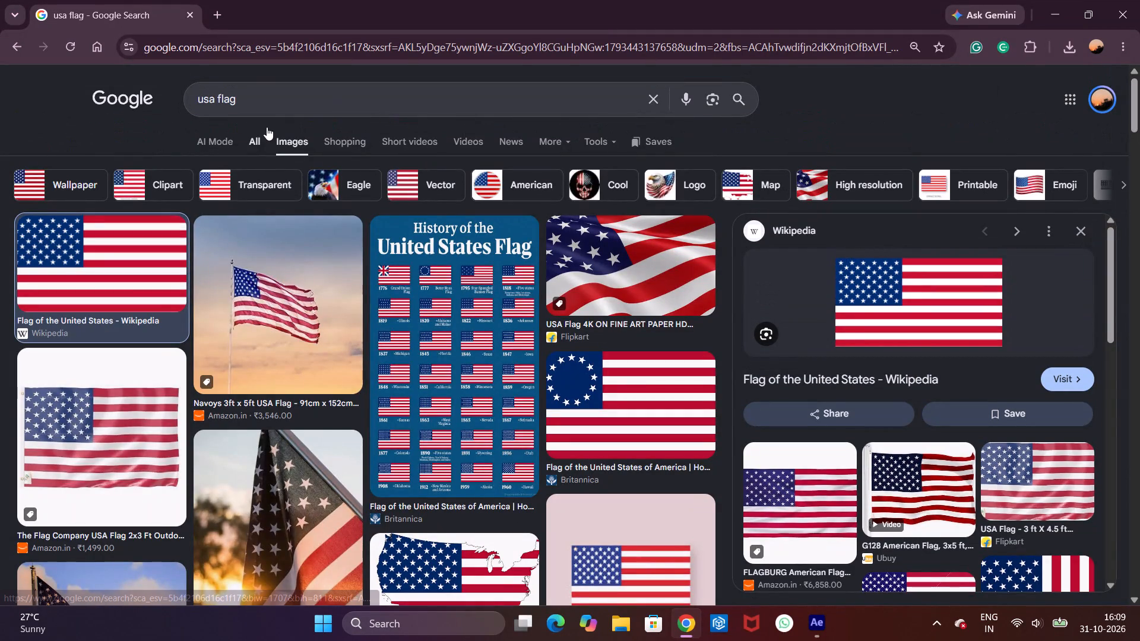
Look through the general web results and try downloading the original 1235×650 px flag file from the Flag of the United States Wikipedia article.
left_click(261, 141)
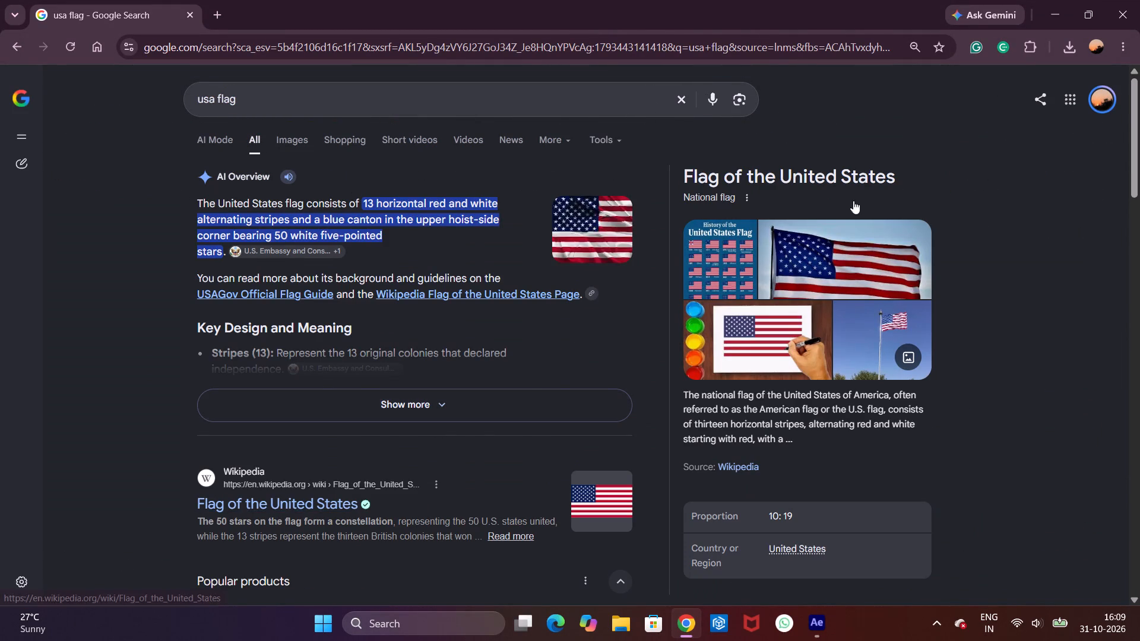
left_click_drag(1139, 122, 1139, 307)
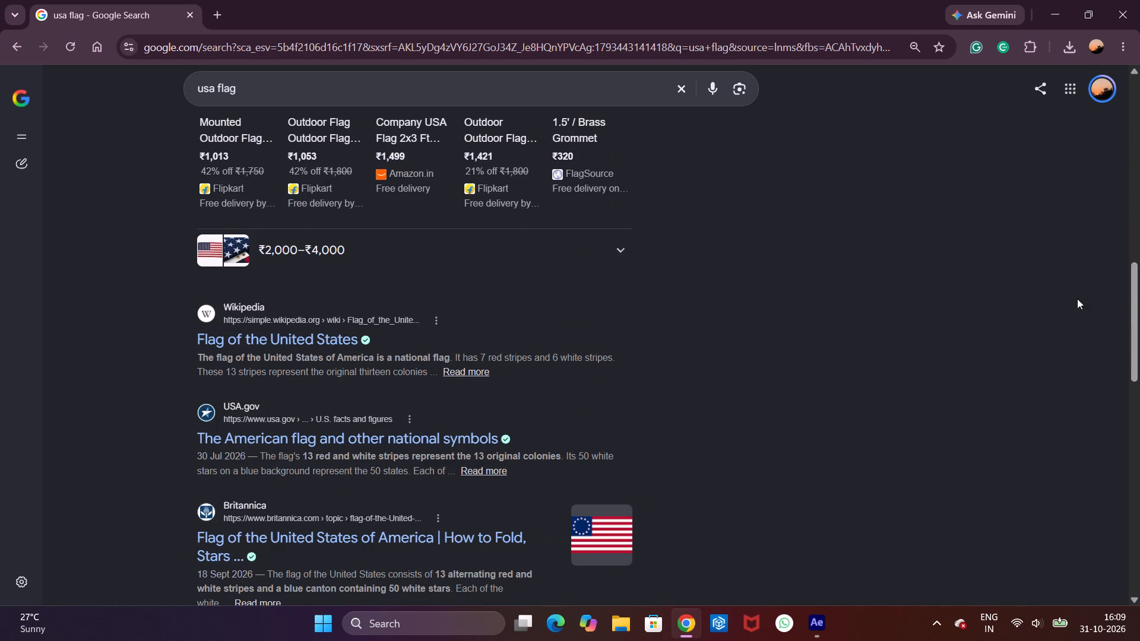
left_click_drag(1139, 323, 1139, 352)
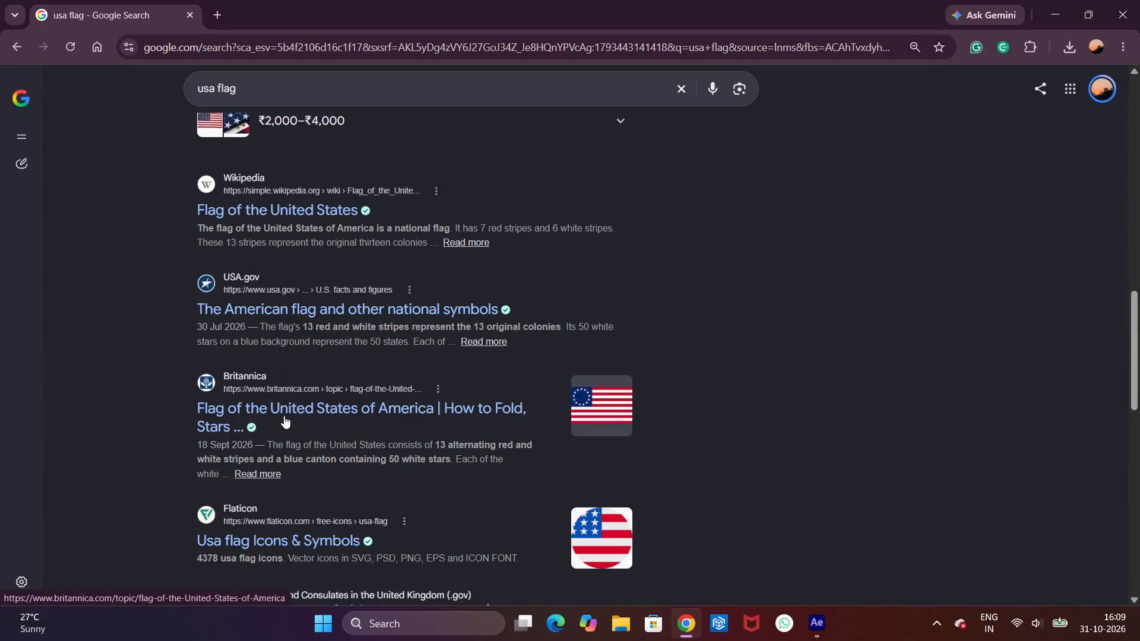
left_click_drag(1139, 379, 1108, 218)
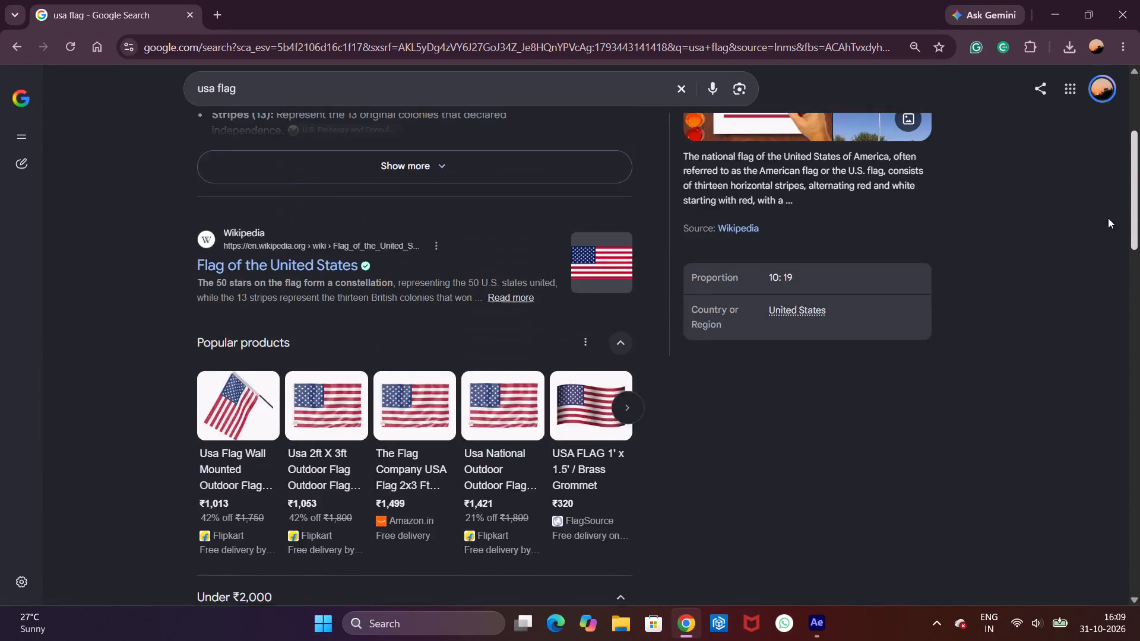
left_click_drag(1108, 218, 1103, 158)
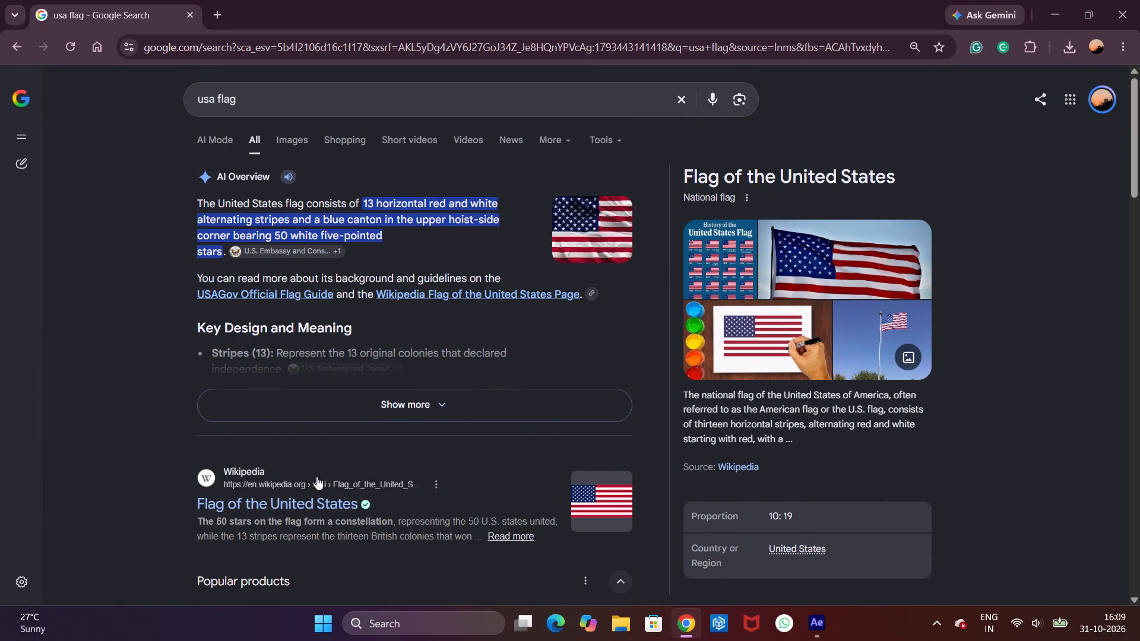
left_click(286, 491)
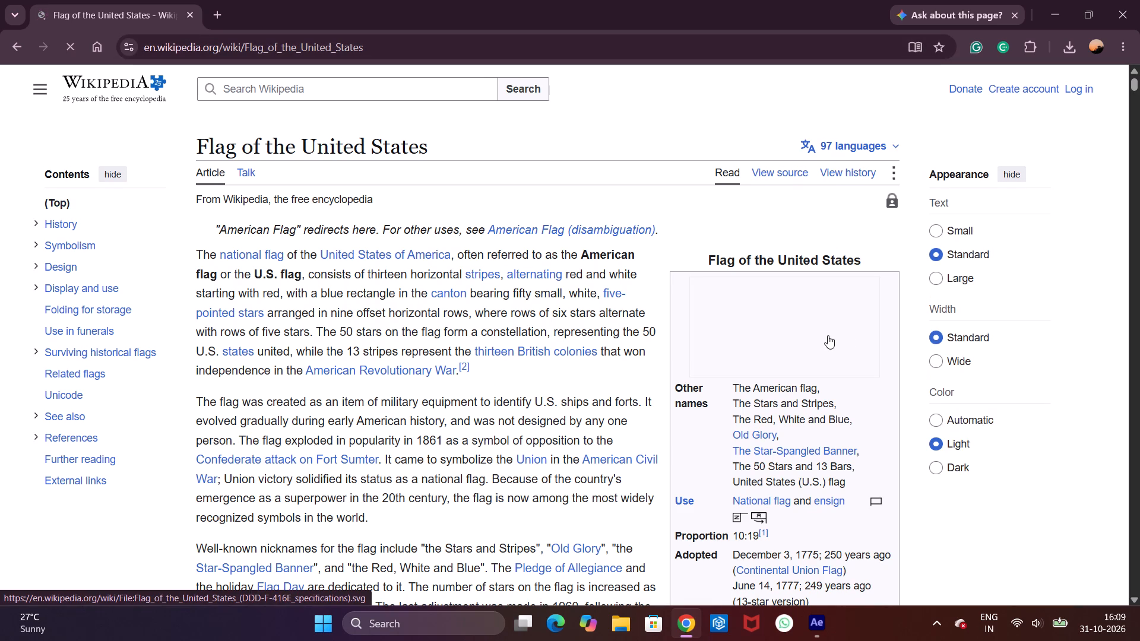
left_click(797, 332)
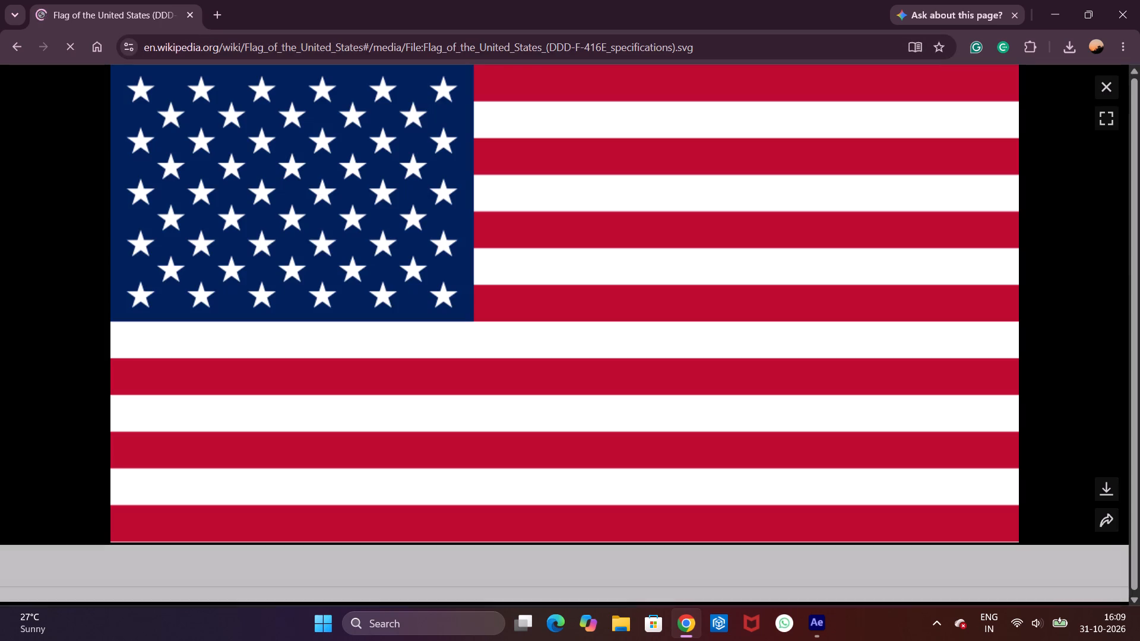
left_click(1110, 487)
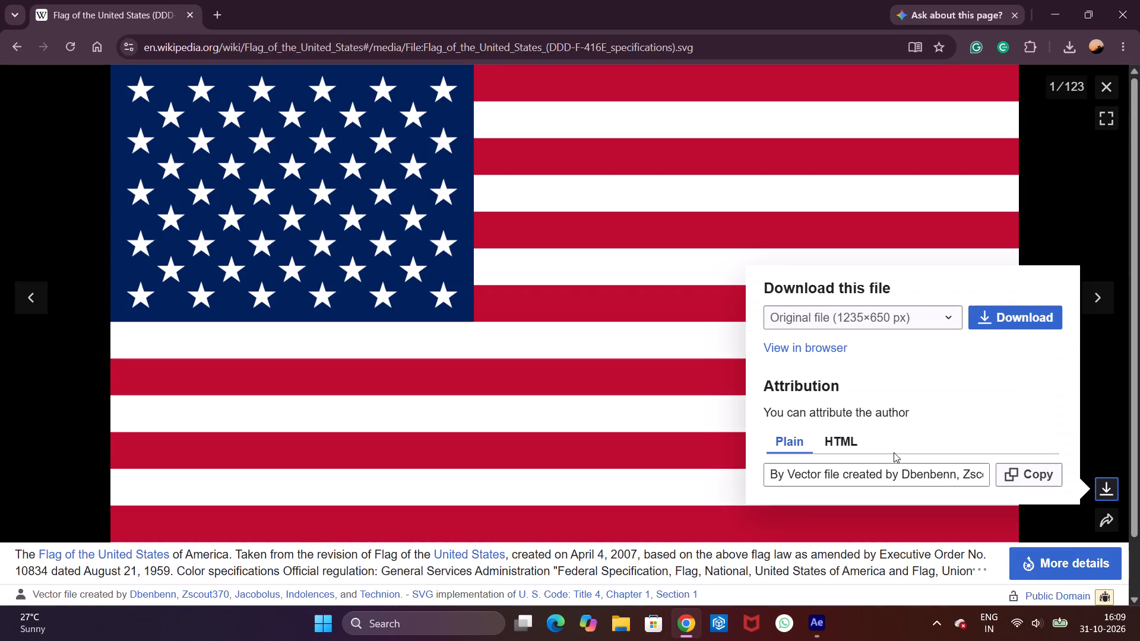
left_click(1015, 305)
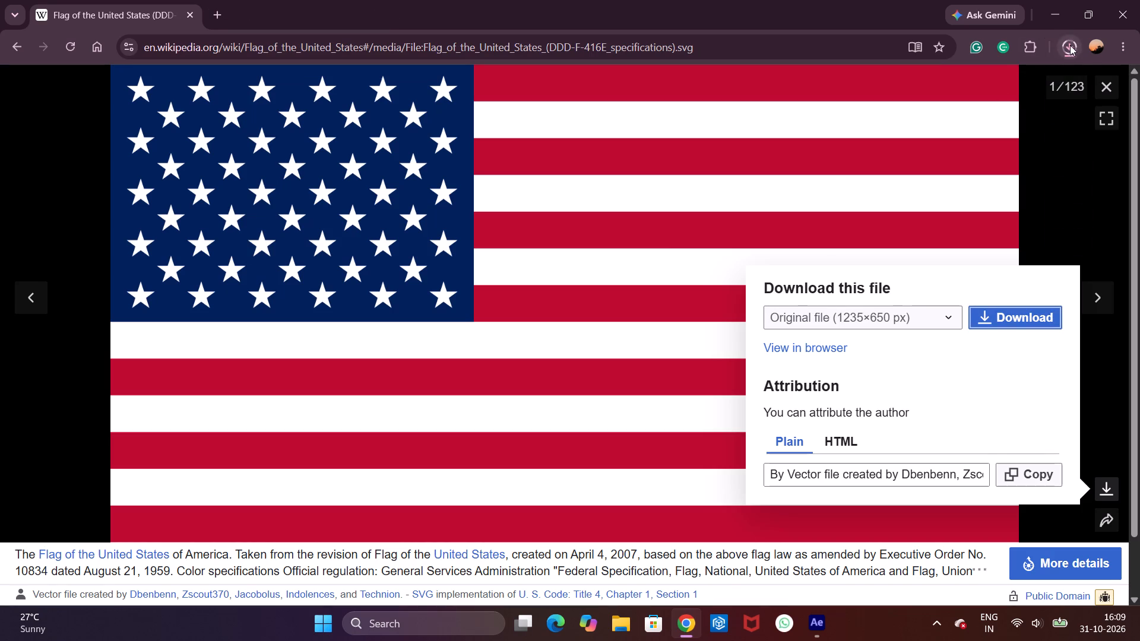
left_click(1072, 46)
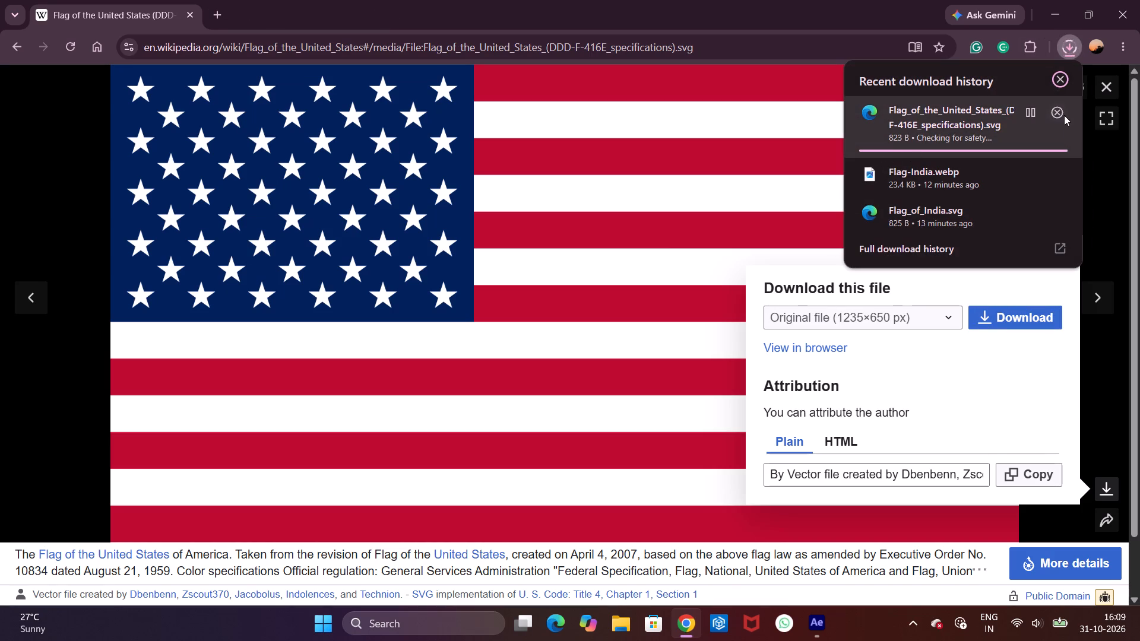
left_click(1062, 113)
Return to the usa flag image results and look through the related previews for another flat flag picture.
left_click(8, 62)
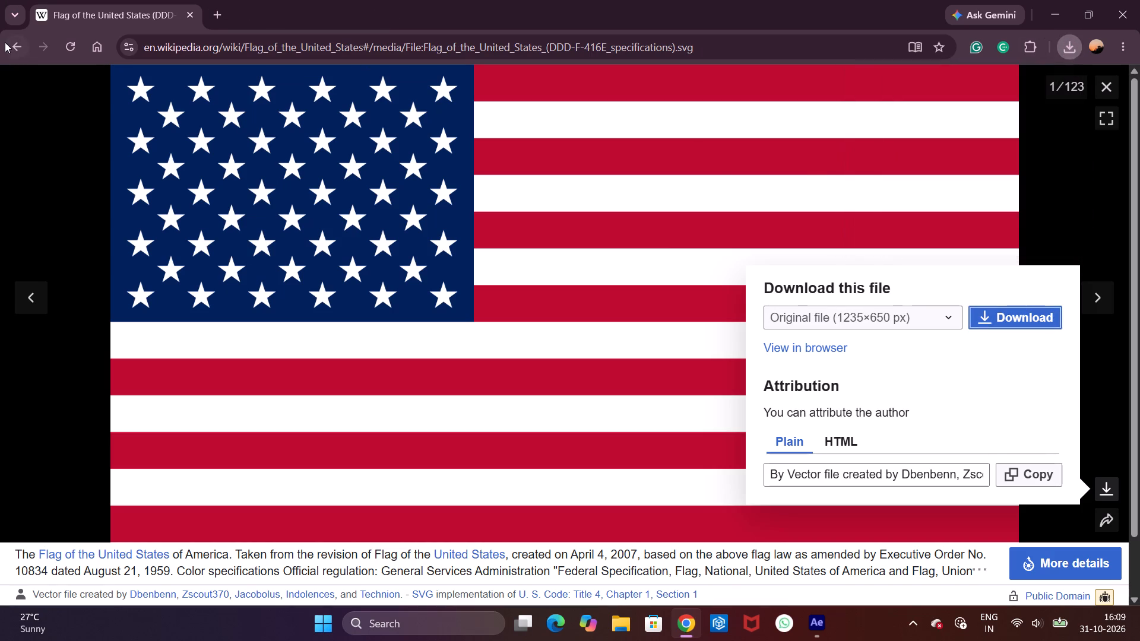
left_click(6, 42)
left_click(6, 42)
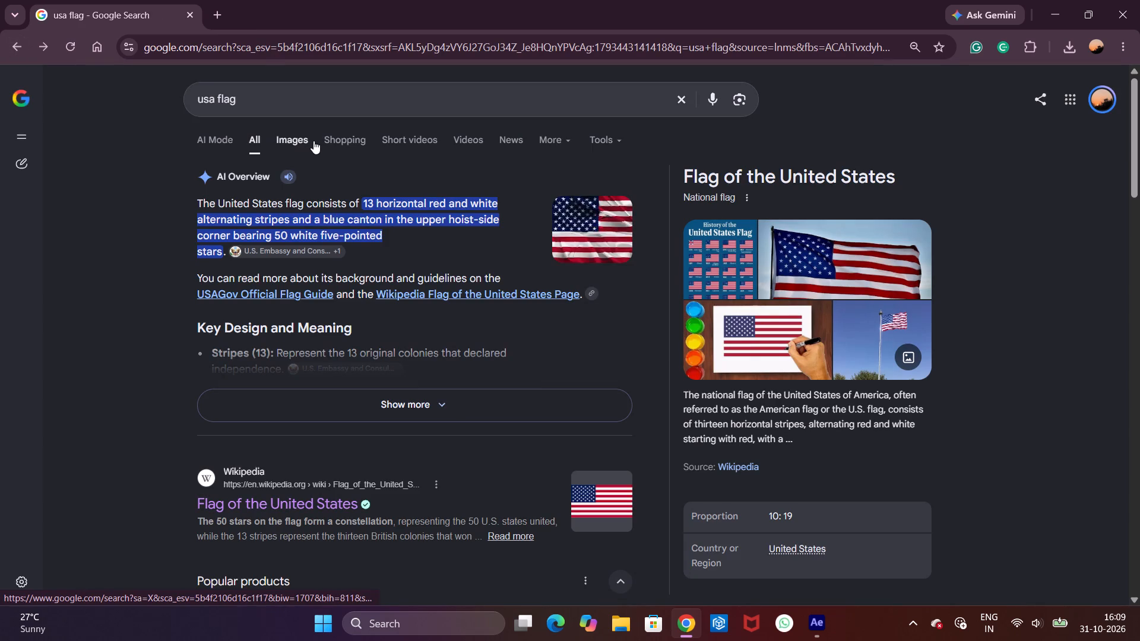
left_click(313, 141)
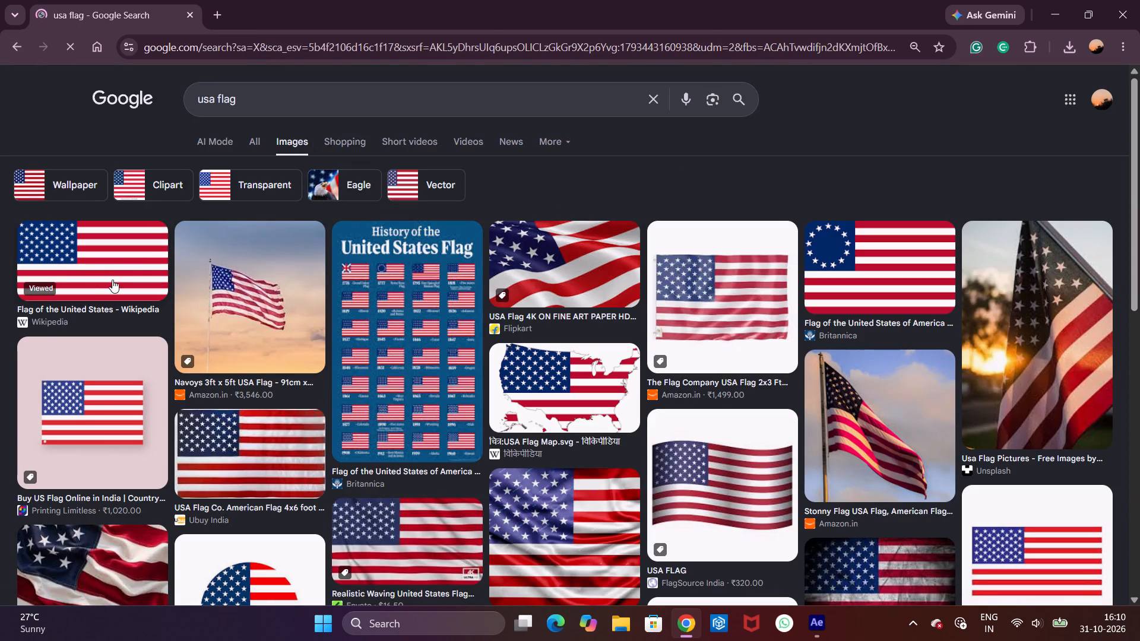
left_click(99, 219)
left_click(97, 236)
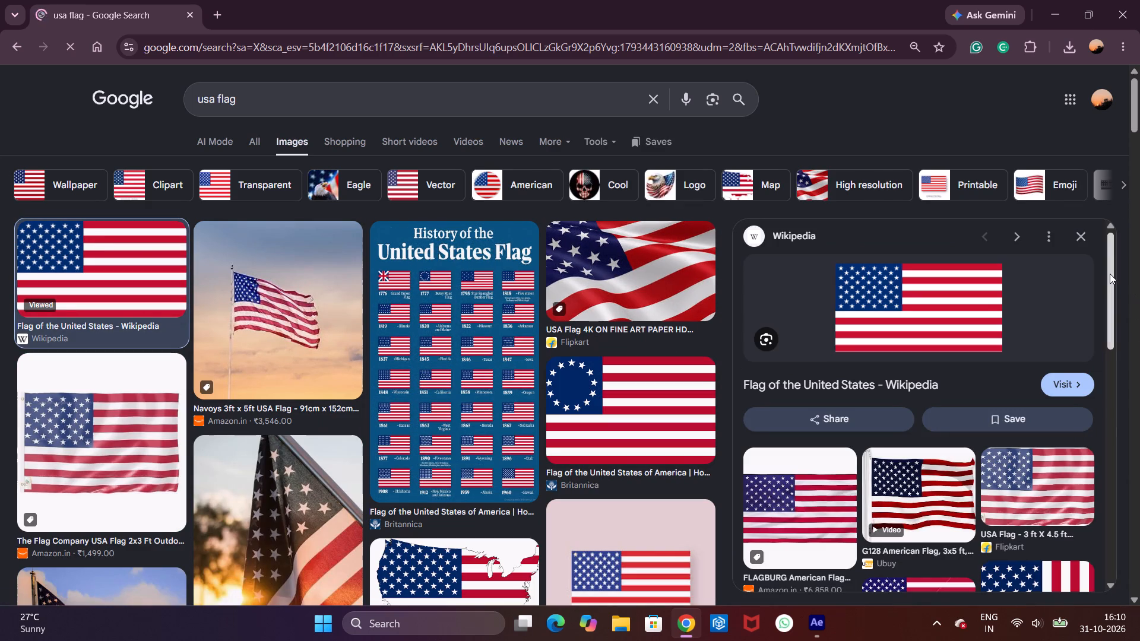
left_click_drag(1115, 273, 1133, 357)
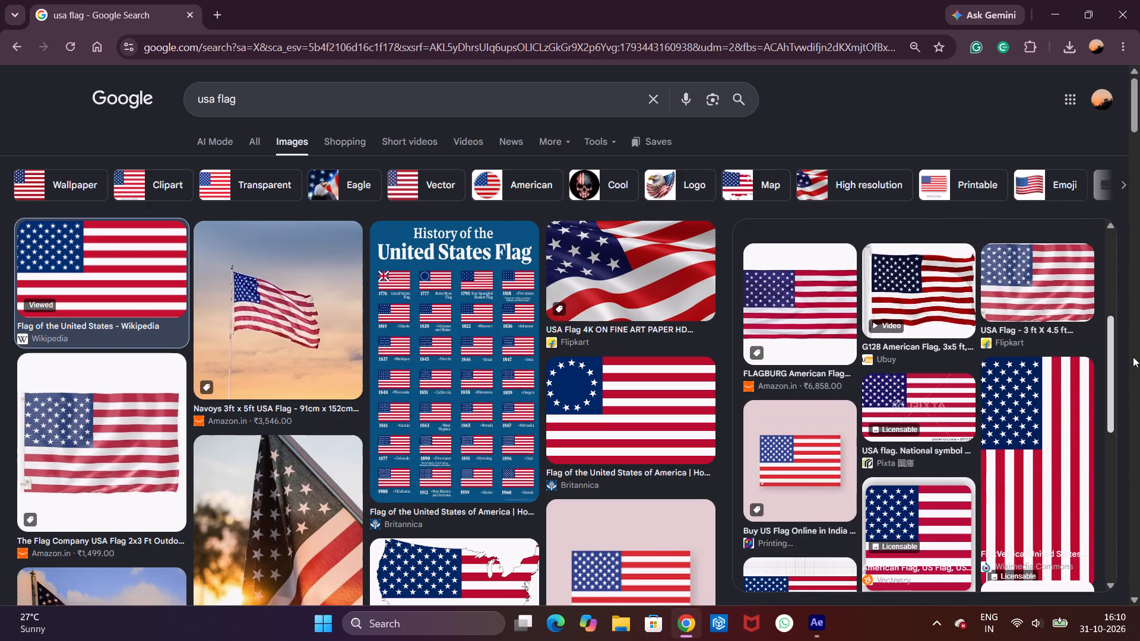
left_click_drag(1133, 357, 1137, 379)
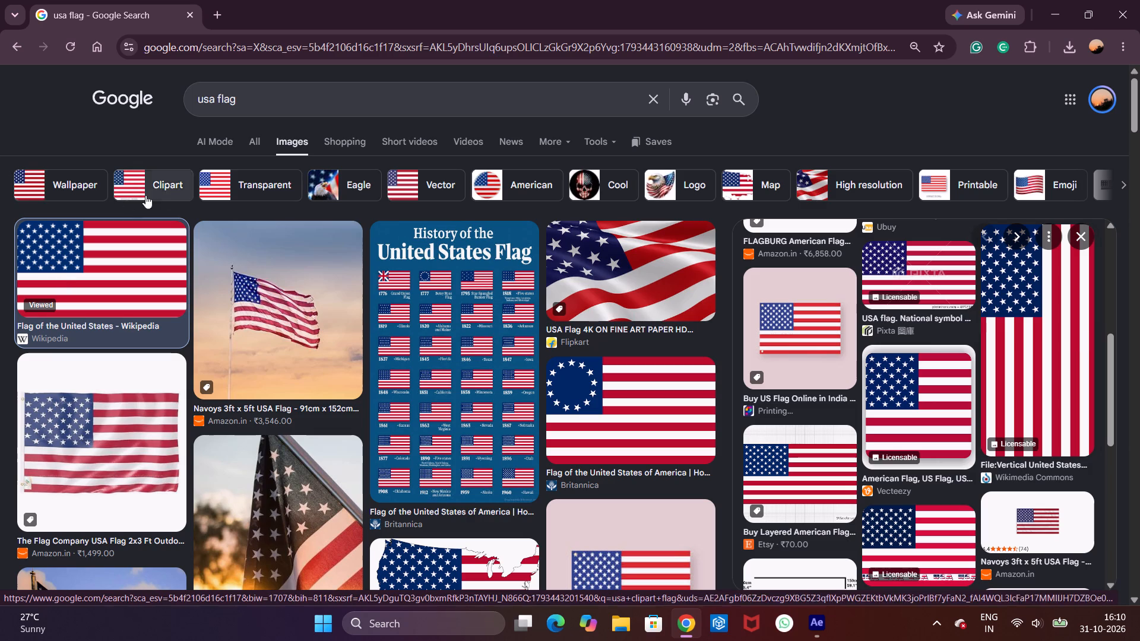
From the general results, open the Flag of the United States Wikipedia article, its flag file page, and the original flag image in separate tabs.
left_click(252, 139)
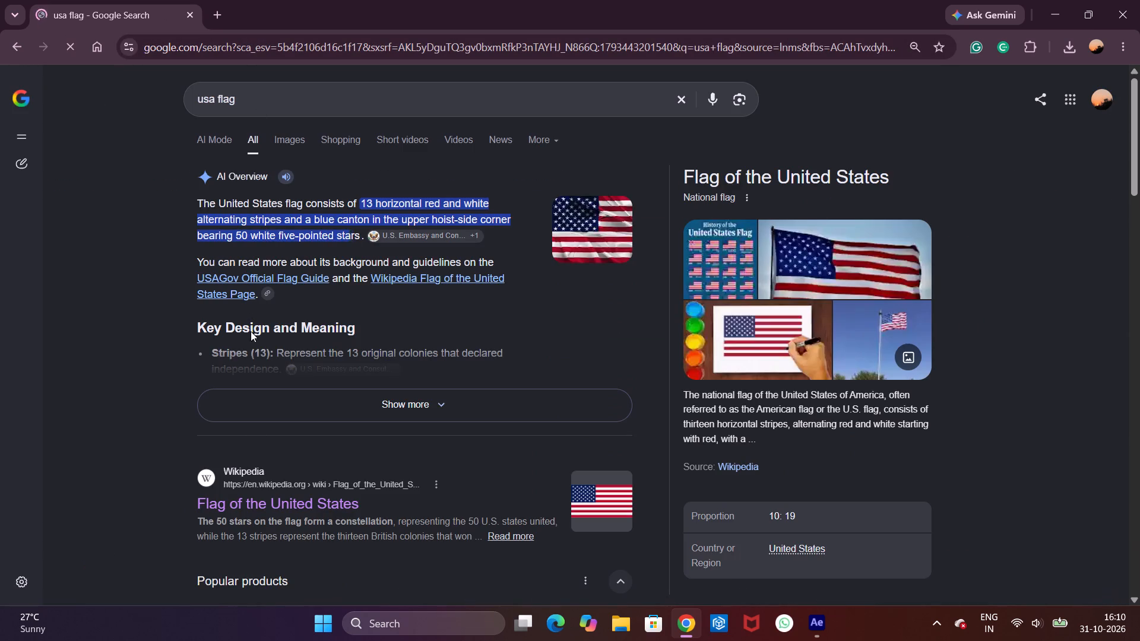
right_click(252, 485)
left_click(324, 324)
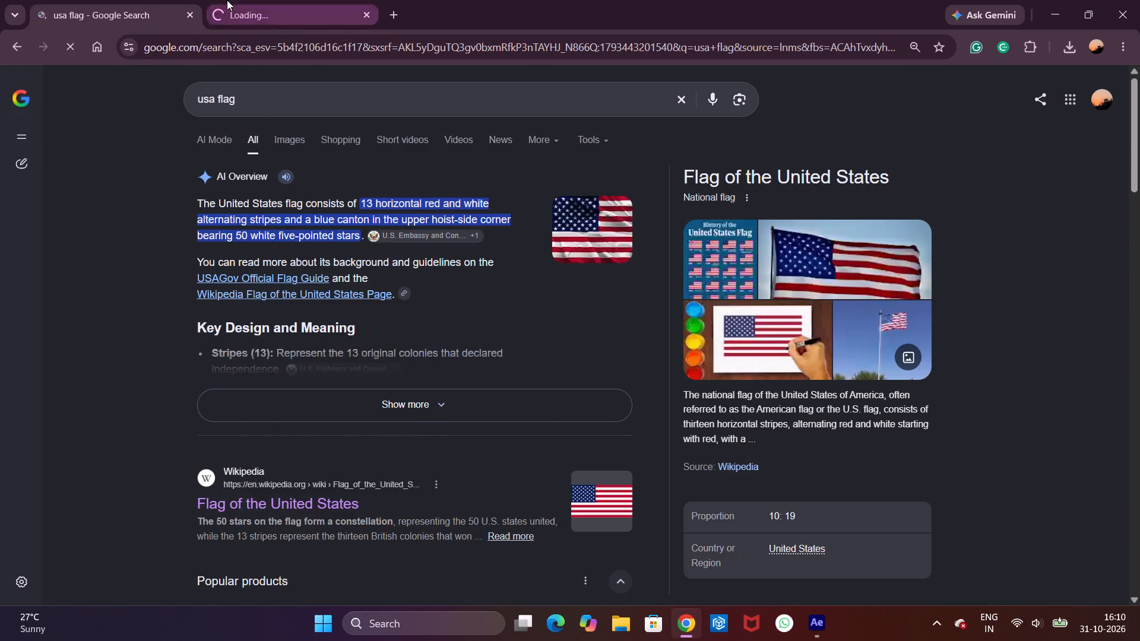
left_click(227, 0)
left_click(392, 0)
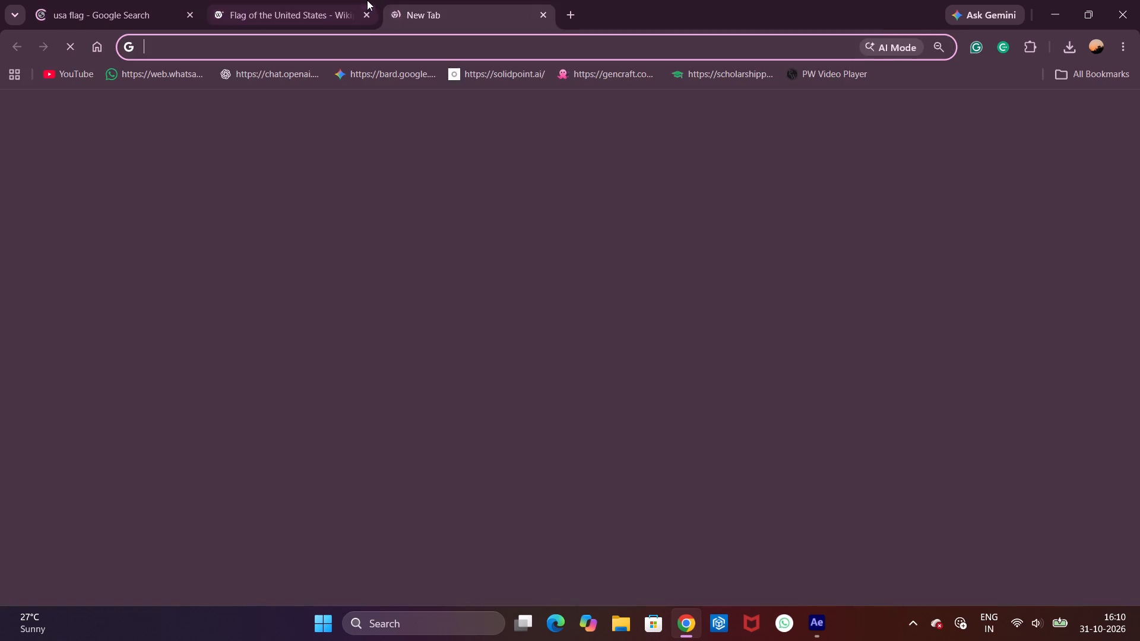
left_click(363, 0)
right_click(734, 341)
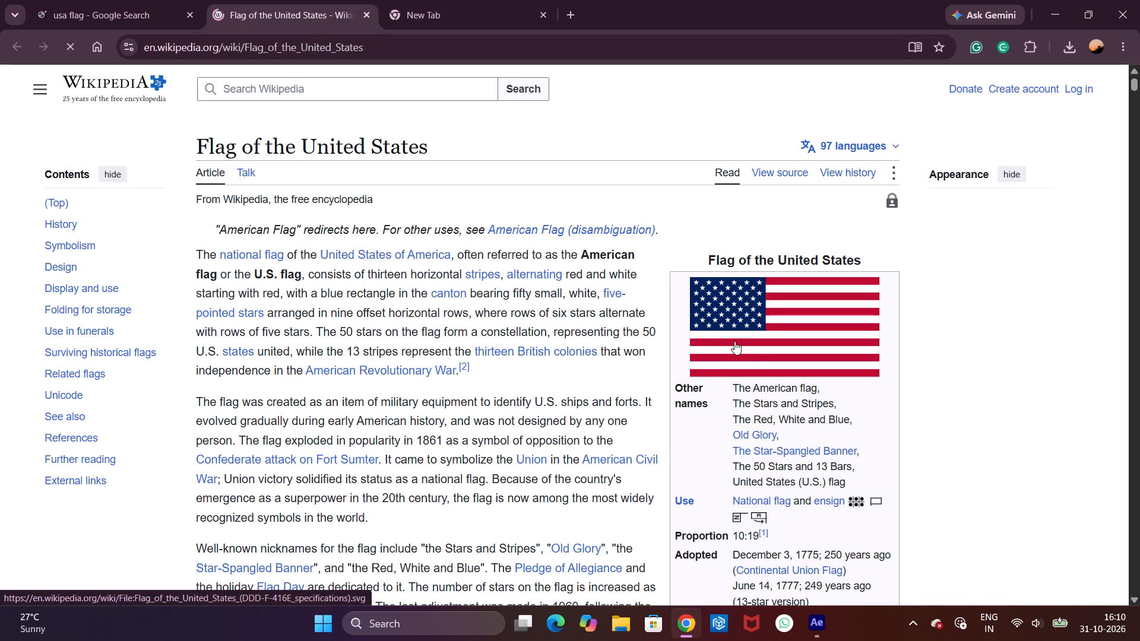
left_click(765, 265)
left_click(379, 0)
left_click(428, 0)
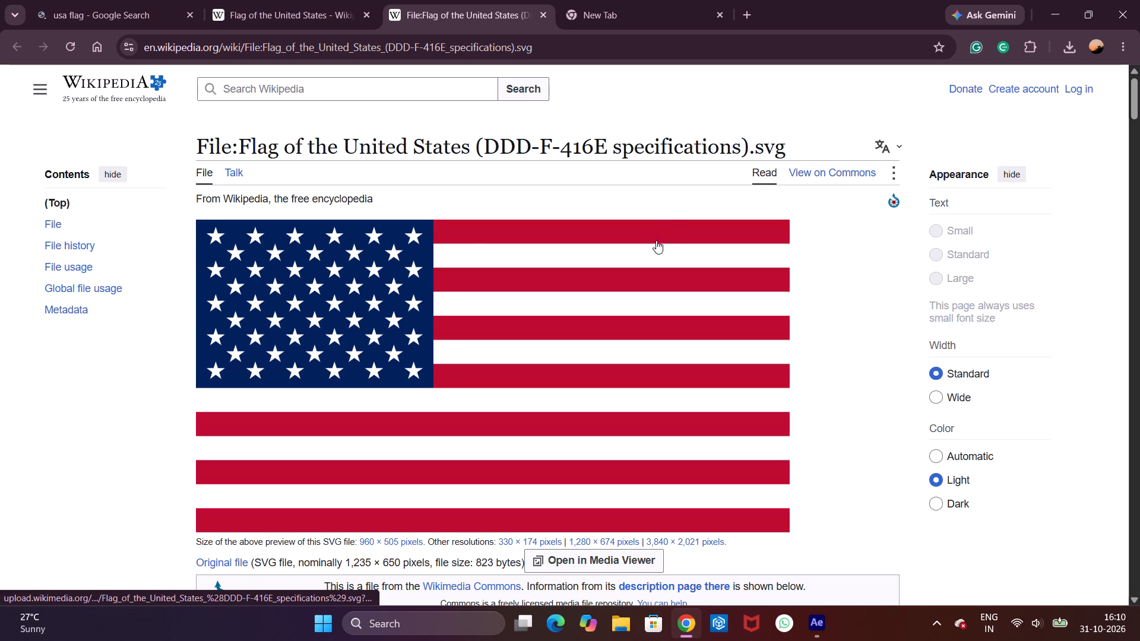
right_click(374, 246)
left_click(413, 261)
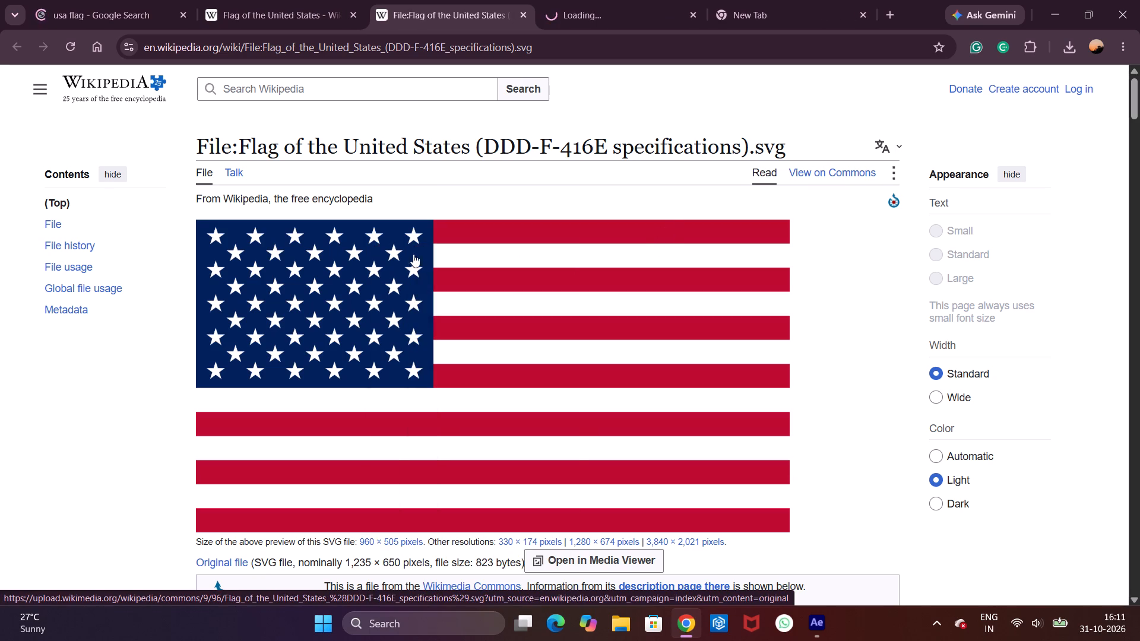
left_click(650, 0)
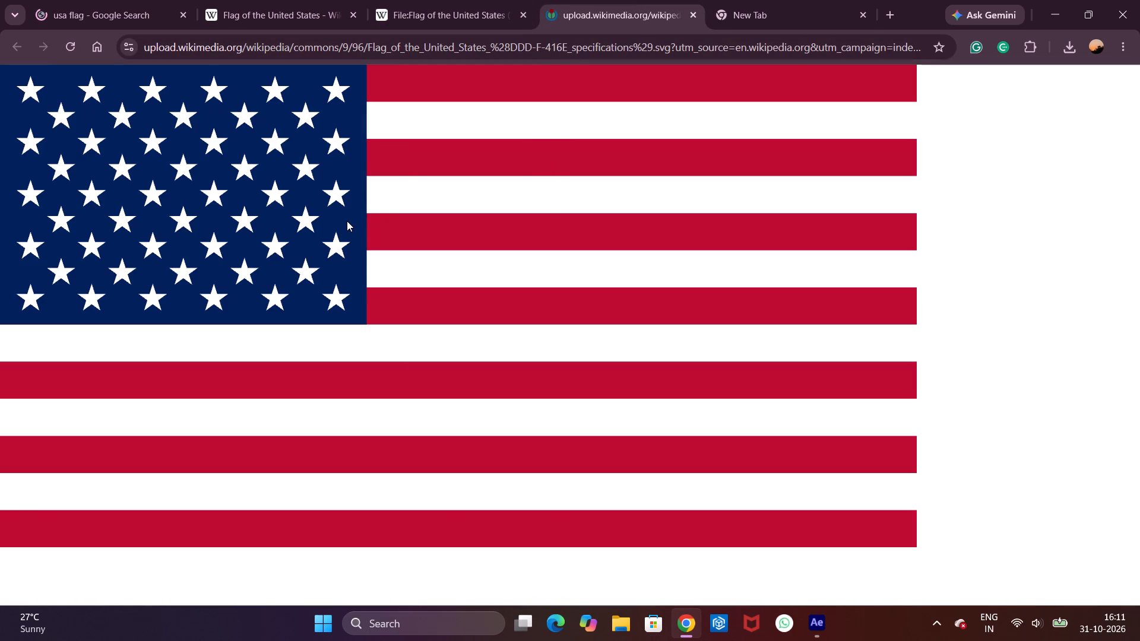
Capture a screen snip covering the whole US flag from its upper corner of stars to the last stripe.
key("shift+super+s")
left_click_drag(5, 65, 559, 322)
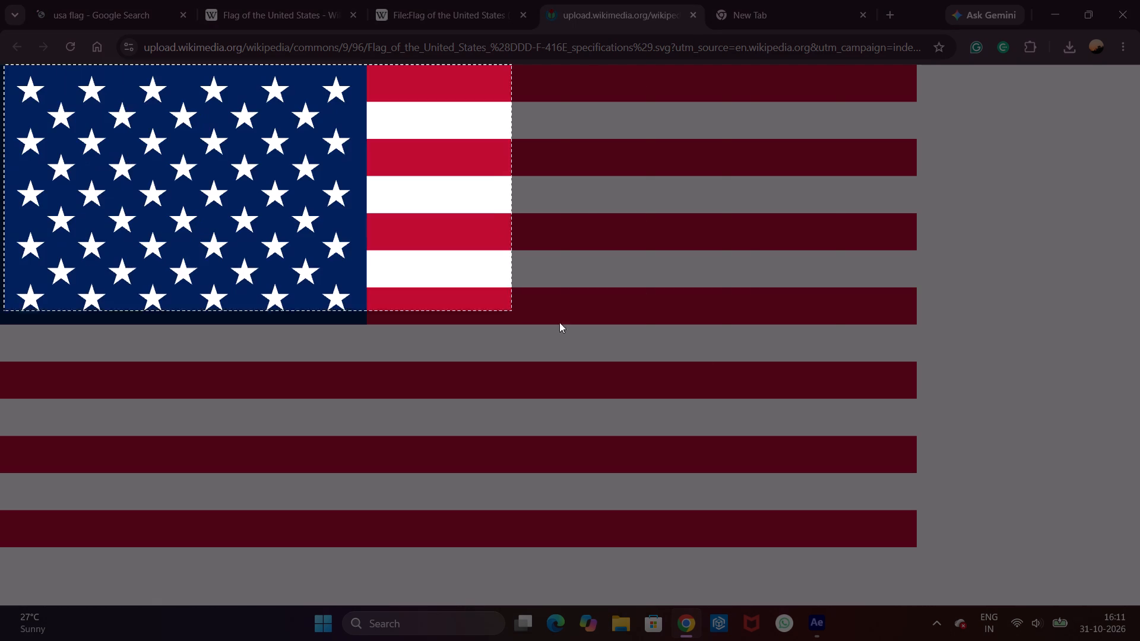
left_click_drag(559, 322, 913, 536)
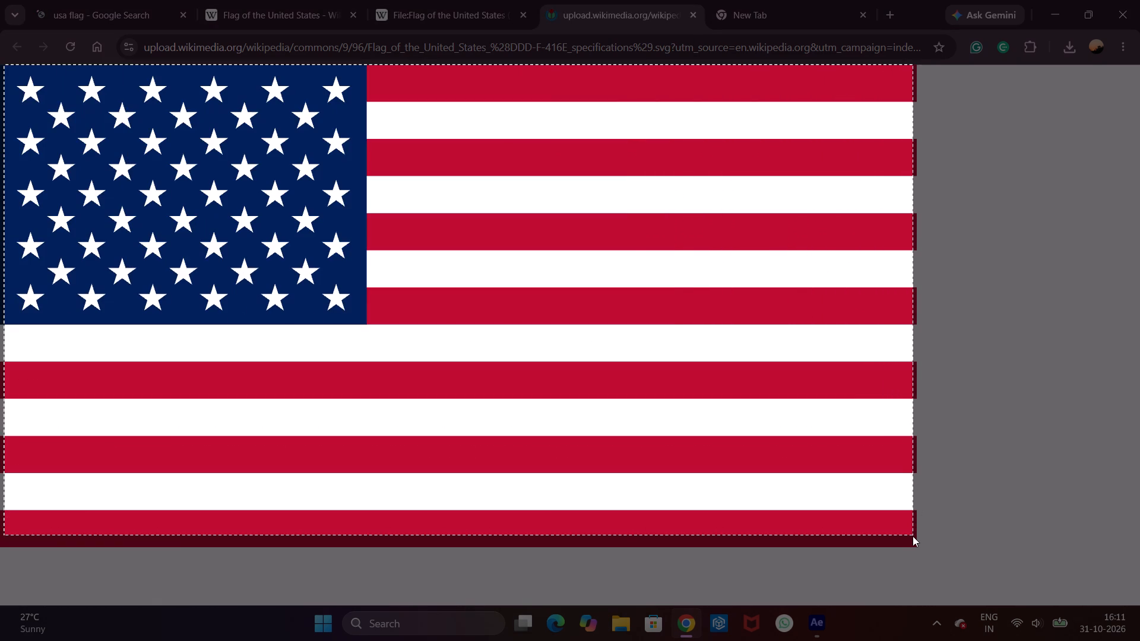
left_click_drag(913, 536, 915, 545)
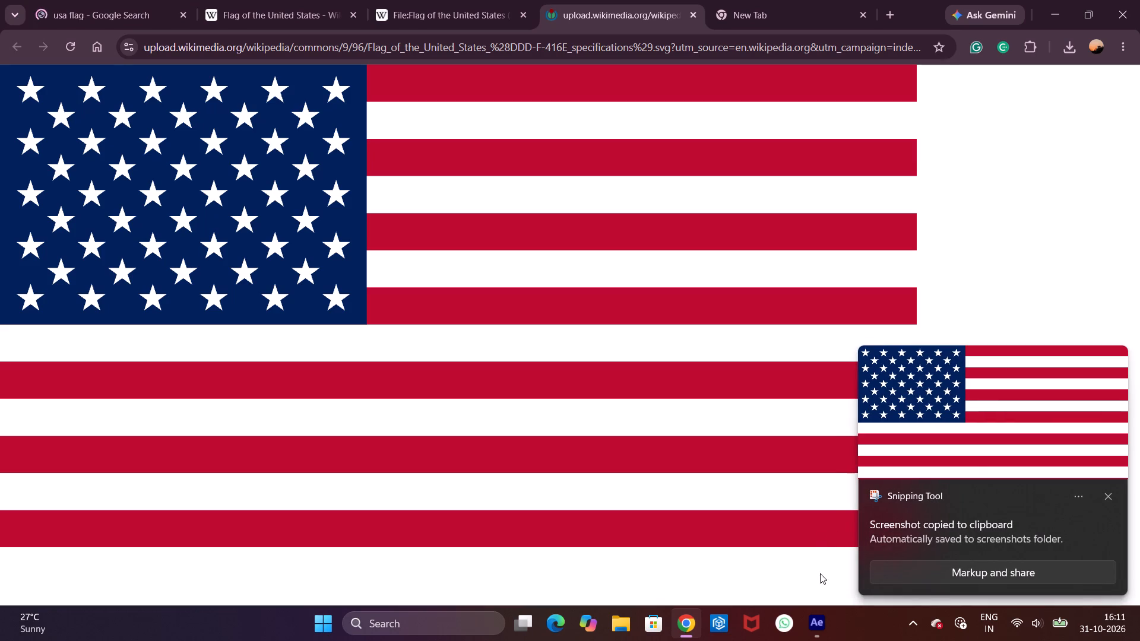
Save the flag snip as a PNG on the Desktop and close the Snipping Tool.
left_click(976, 465)
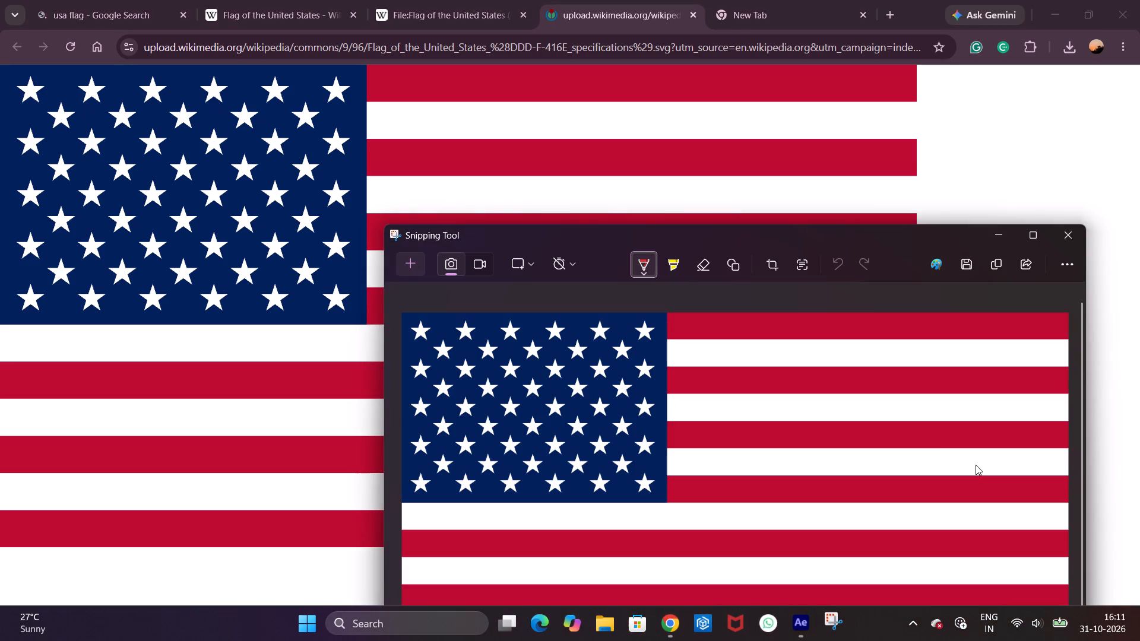
left_click(954, 262)
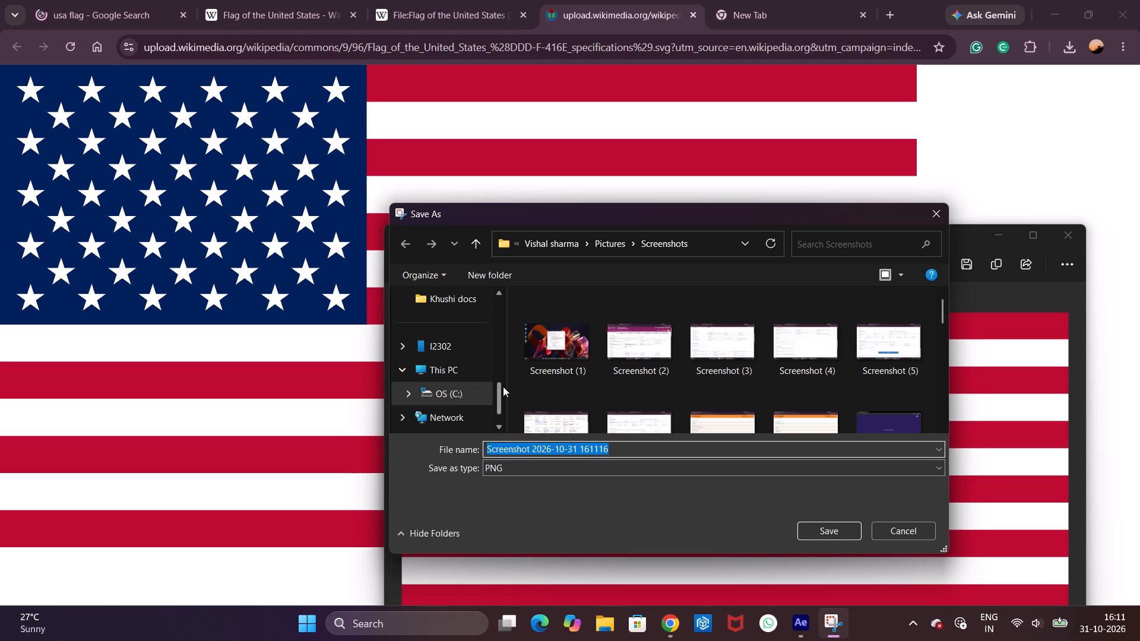
left_click_drag(501, 400, 499, 377)
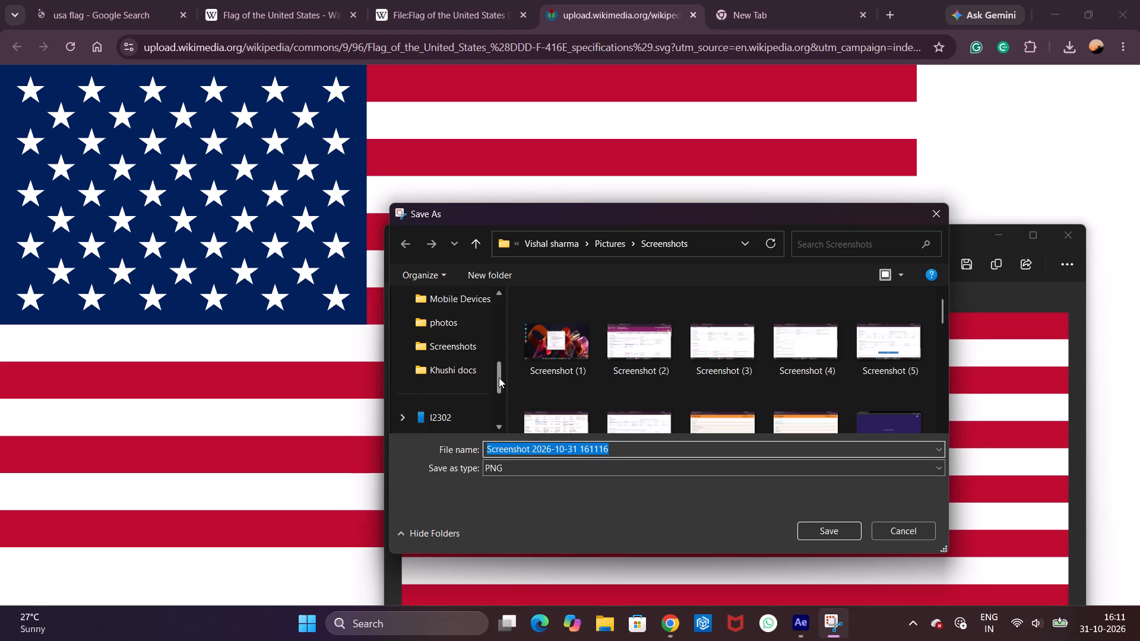
left_click_drag(499, 377, 492, 334)
left_click(446, 319)
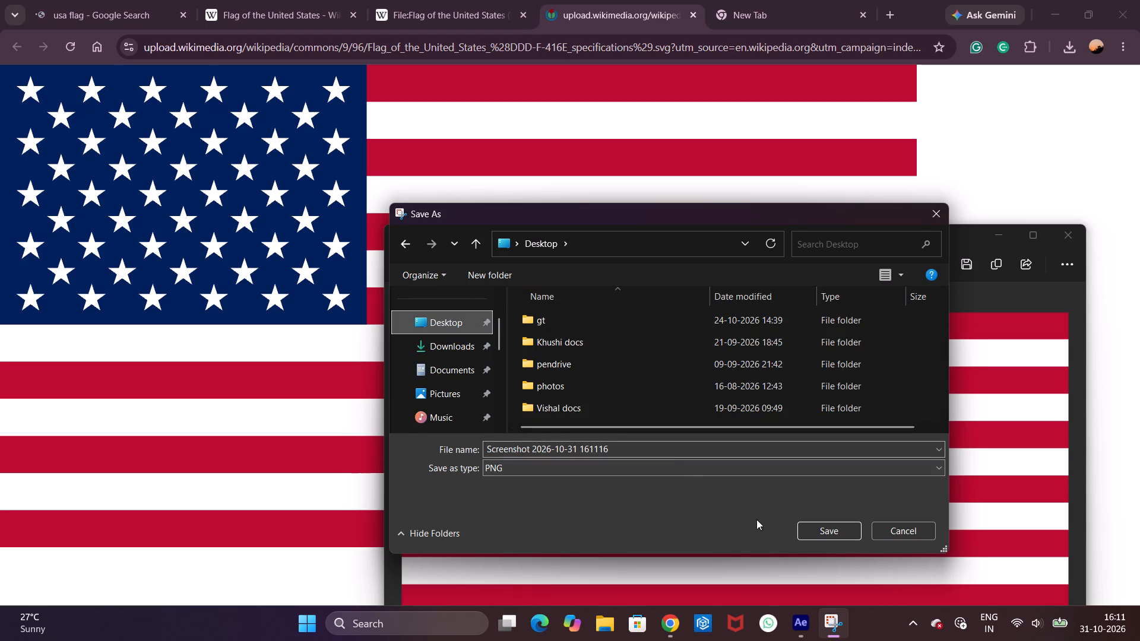
left_click(837, 533)
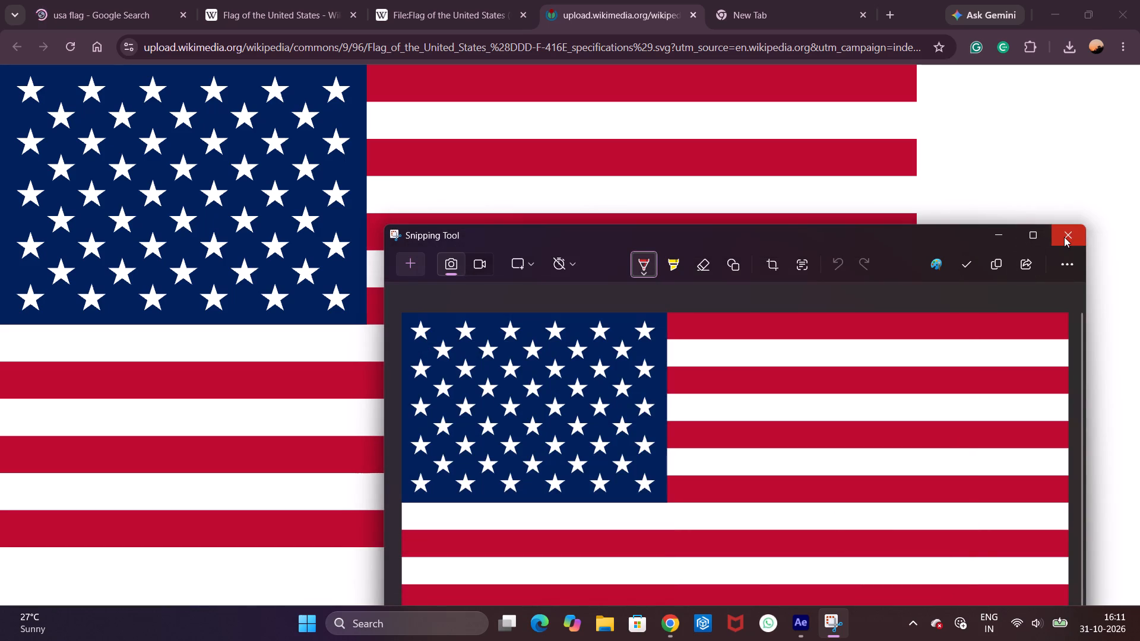
left_click(1065, 237)
Close the flag image, search and Wikipedia tabs, and close Chrome to return to After Effects.
left_click(710, 0)
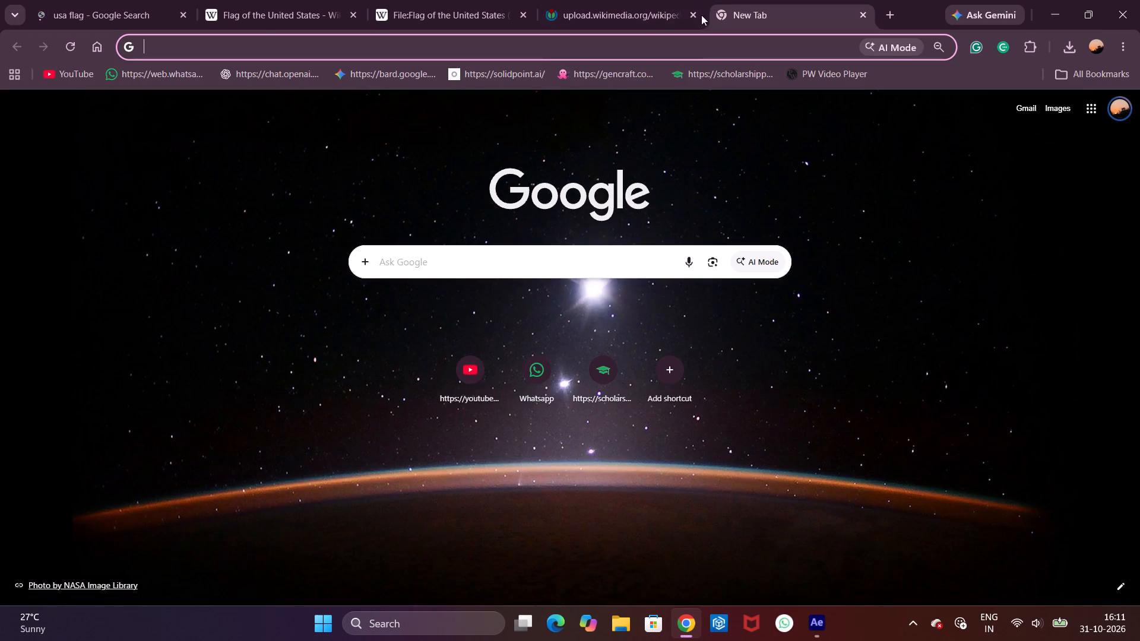
left_click(695, 18)
left_click(82, 15)
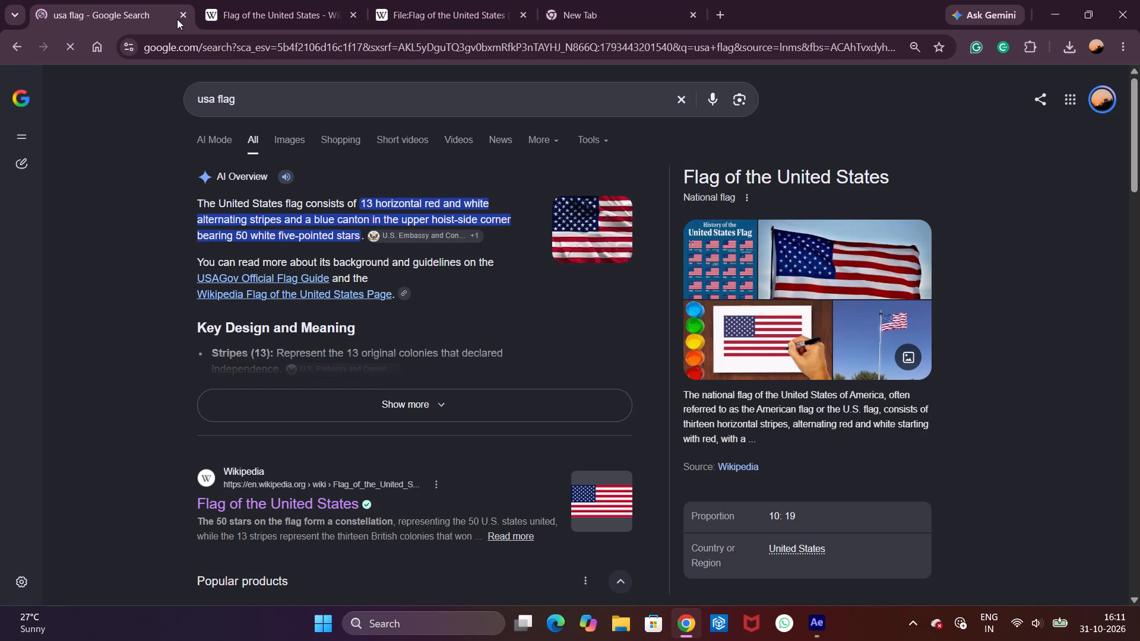
left_click(181, 14)
left_click(181, 14)
left_click(181, 14)
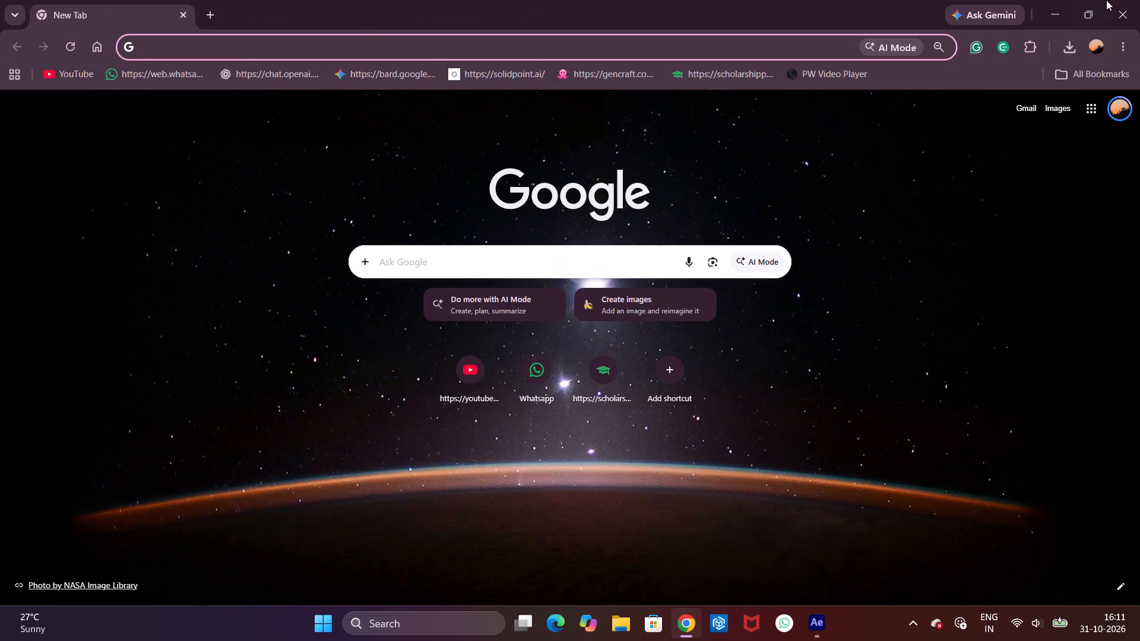
left_click(1139, 0)
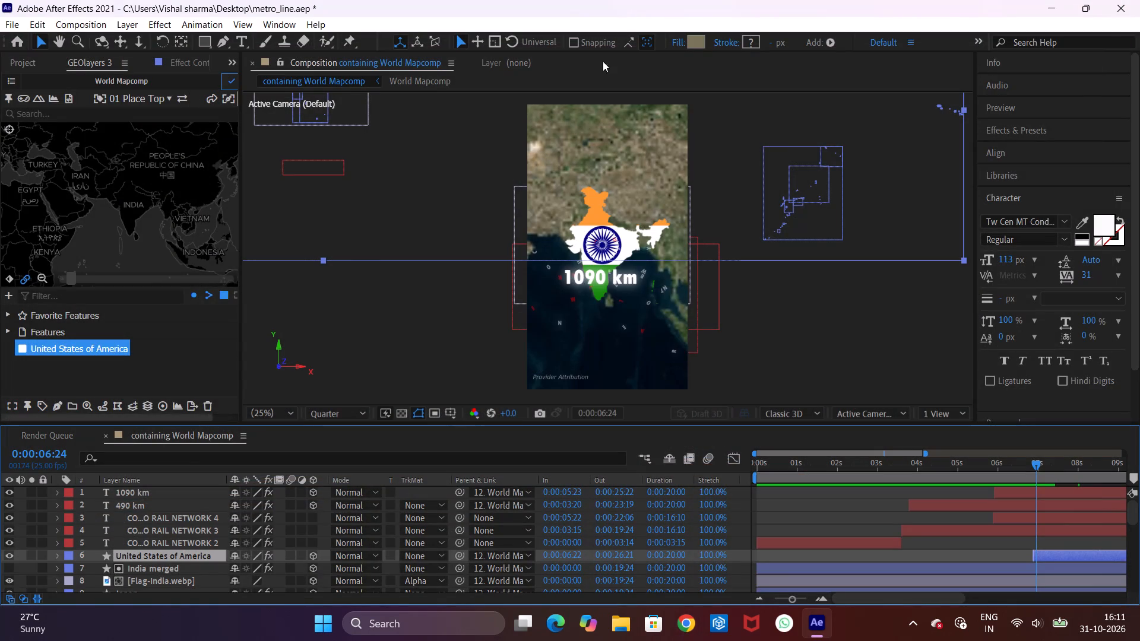
Import the US flag screenshot PNG from the Desktop into the project.
left_click(669, 0)
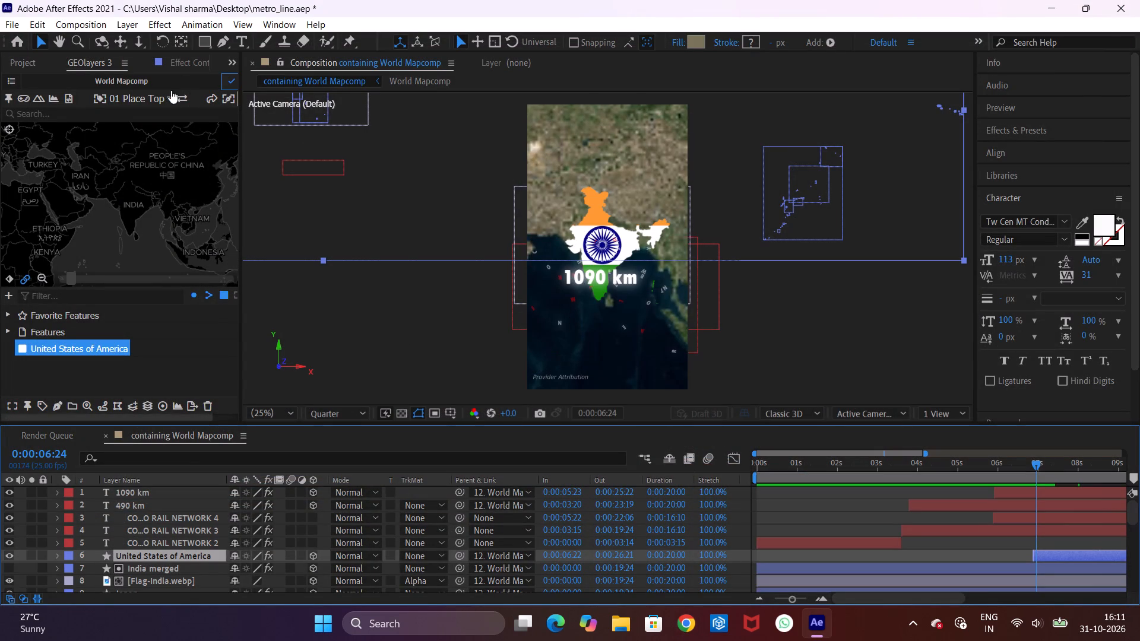
left_click(232, 64)
left_click(254, 84)
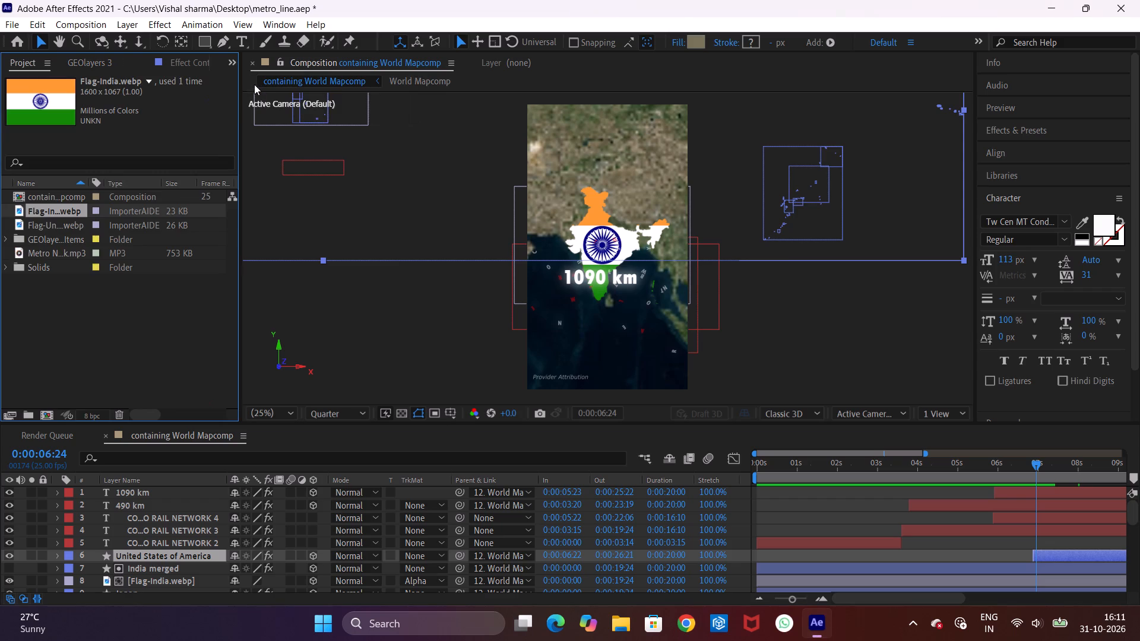
double_click(82, 316)
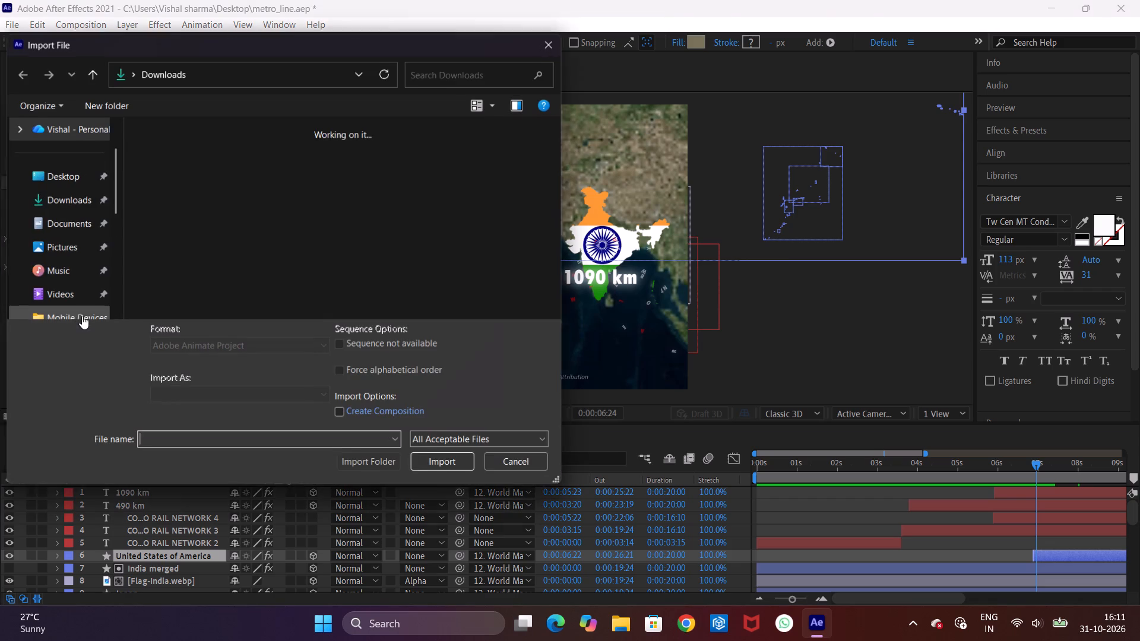
left_click(65, 198)
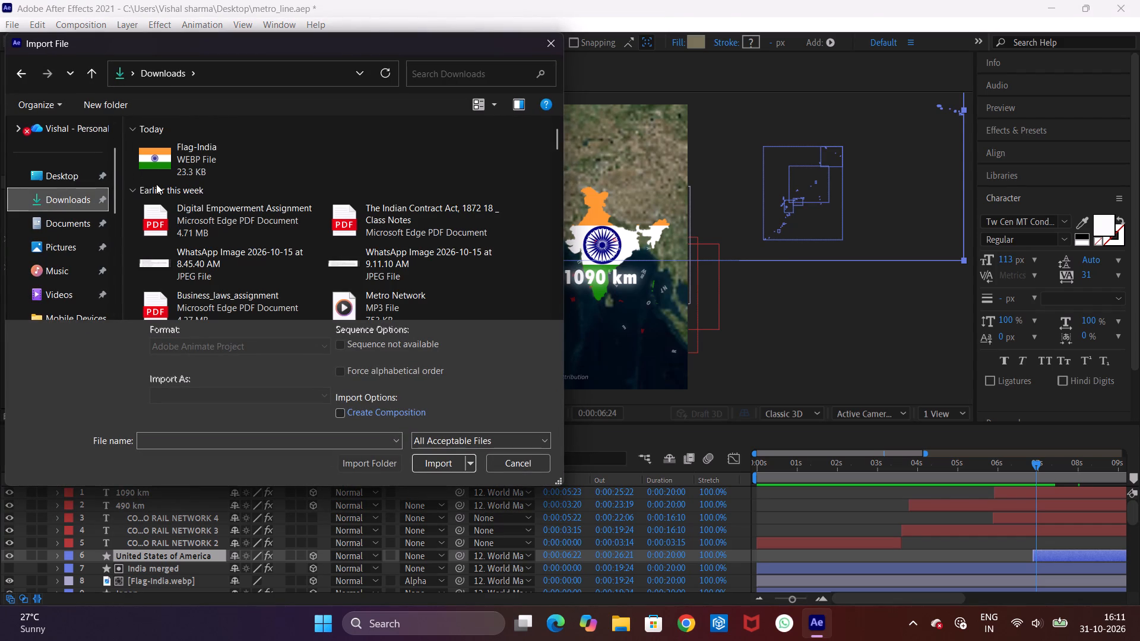
double_click(54, 195)
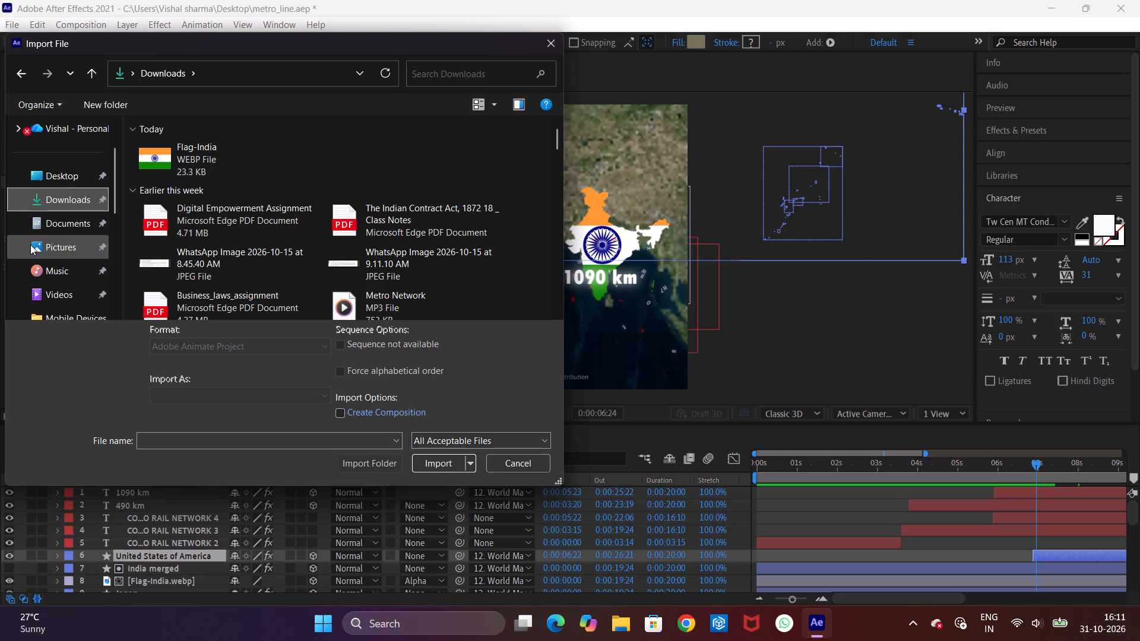
left_click(53, 171)
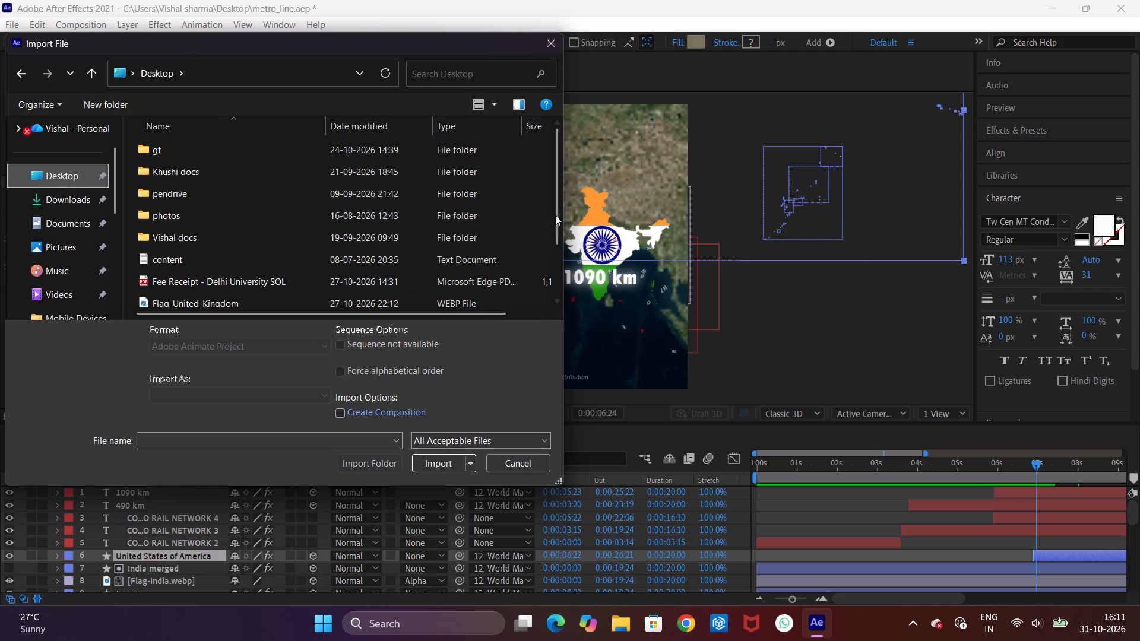
left_click_drag(555, 215, 556, 315)
double_click(215, 277)
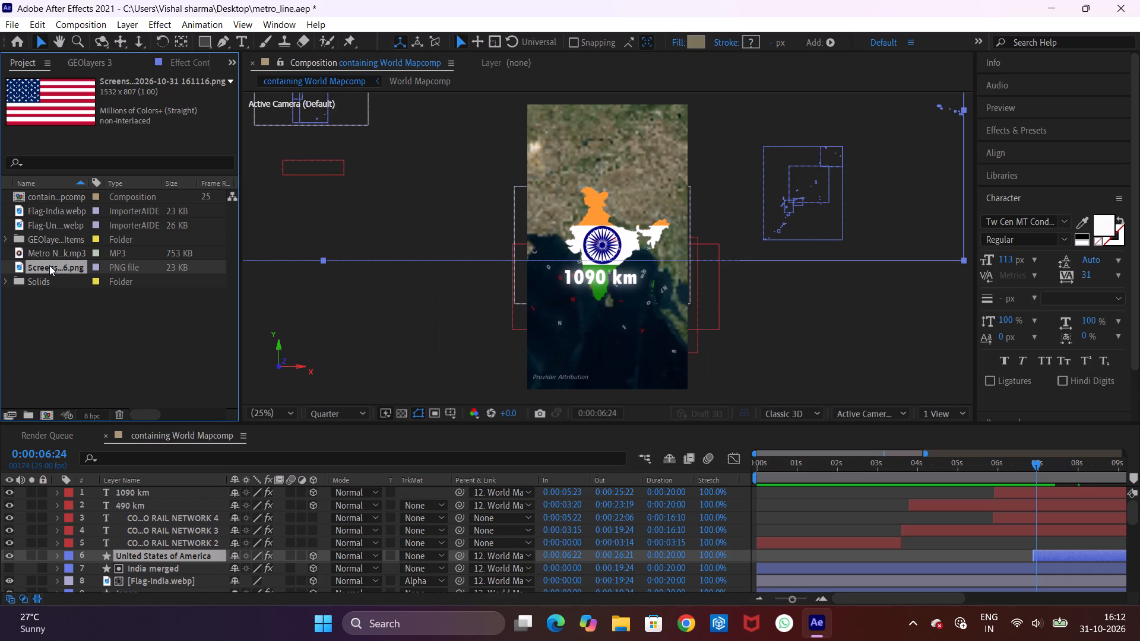
Preview the animation between about 5 and 7.5 seconds to check the timing of the India section and its 1090 km title.
left_click(77, 66)
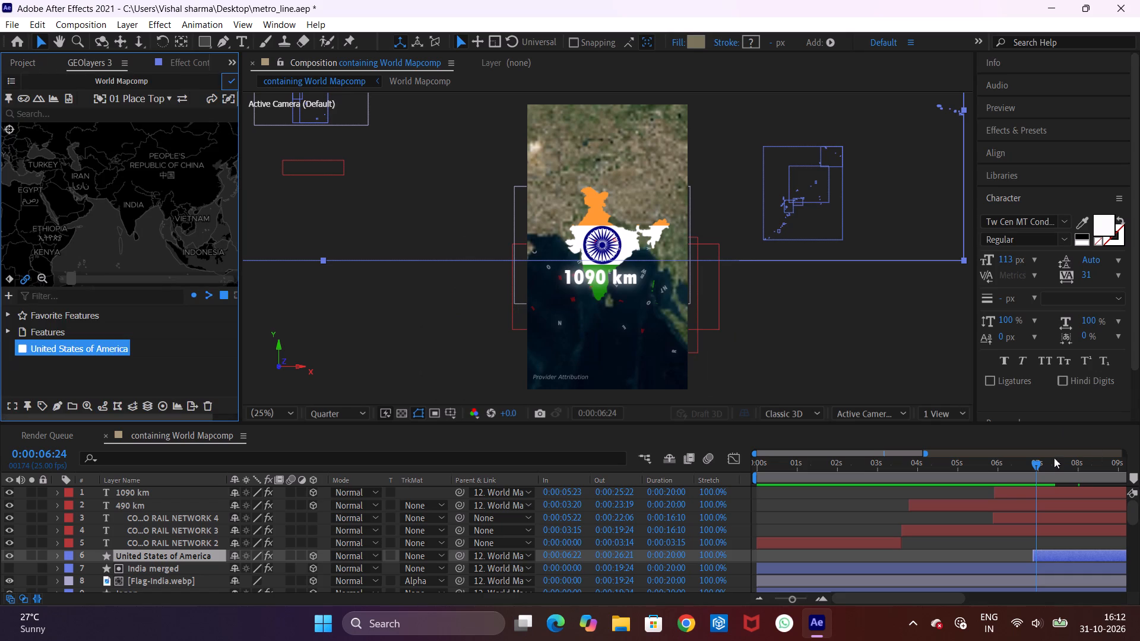
left_click_drag(994, 467, 986, 467)
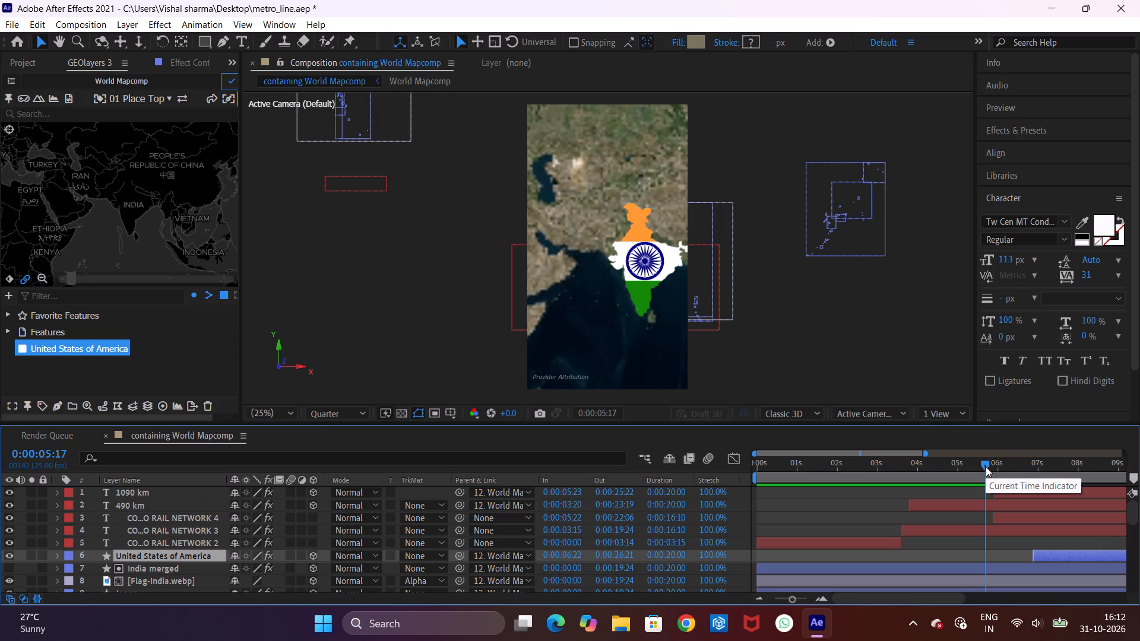
key("space")
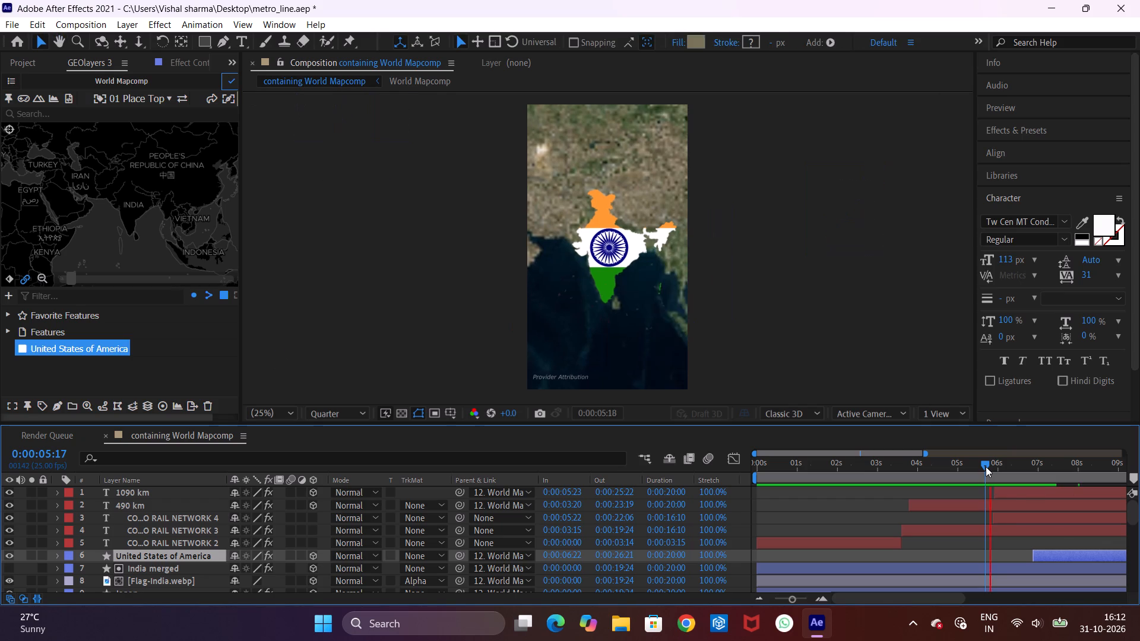
key("space")
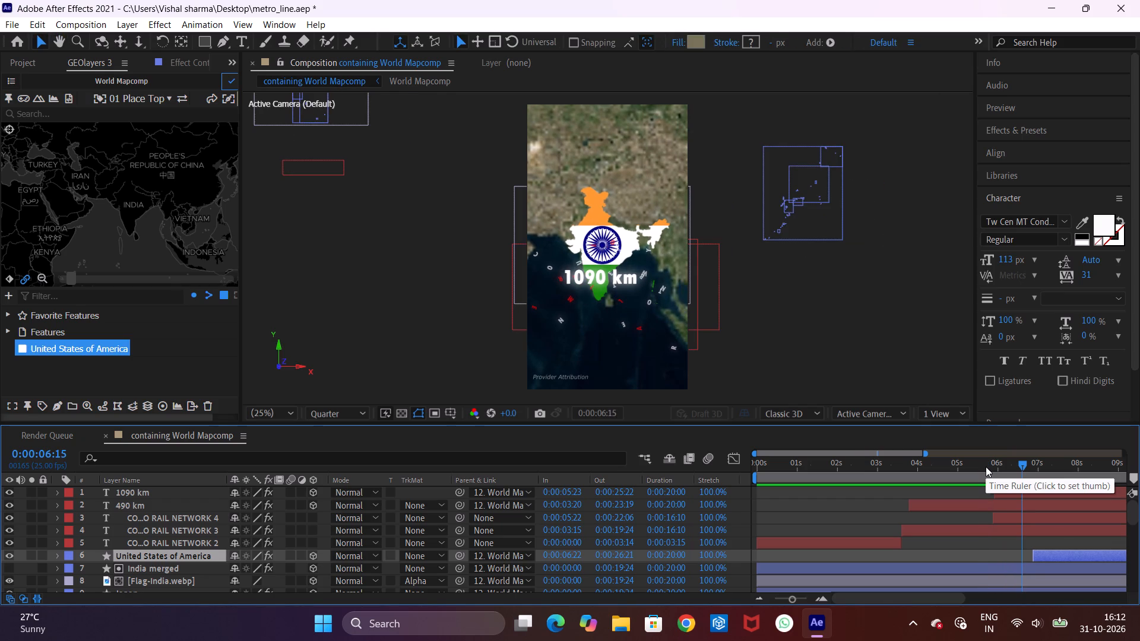
key("space")
key("space")
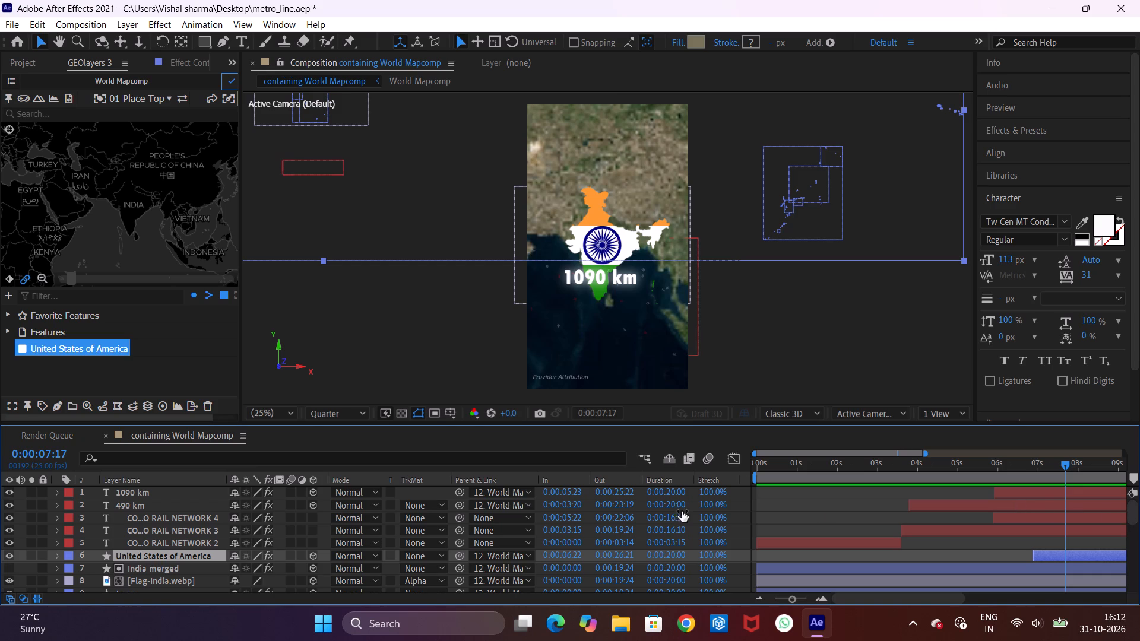
left_click(143, 493)
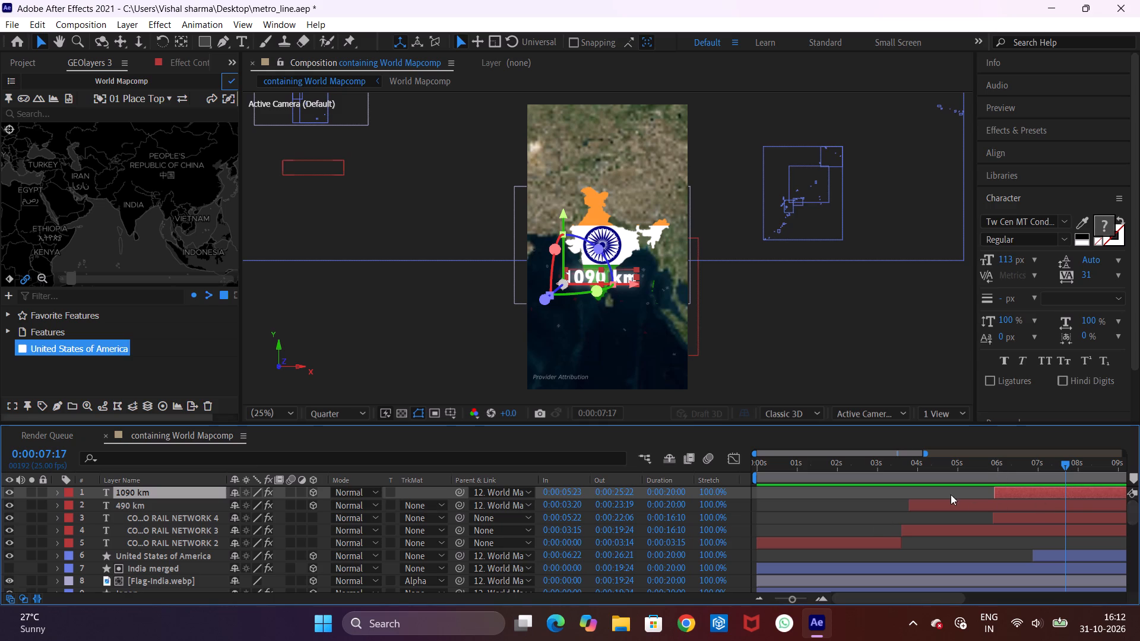
left_click(1015, 467)
key("space")
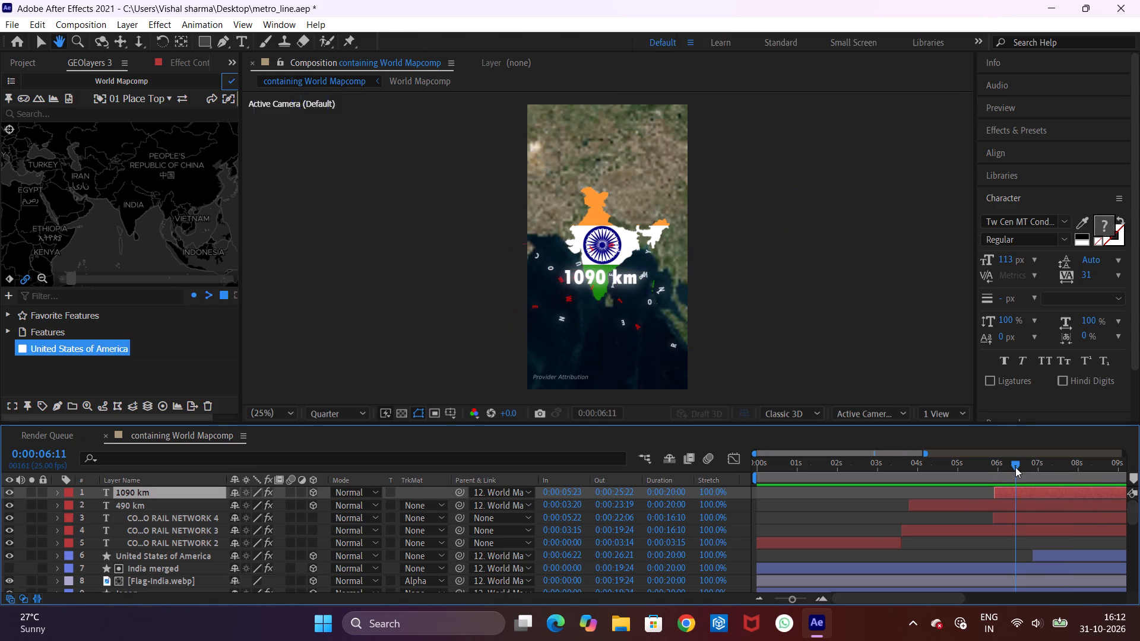
key("space")
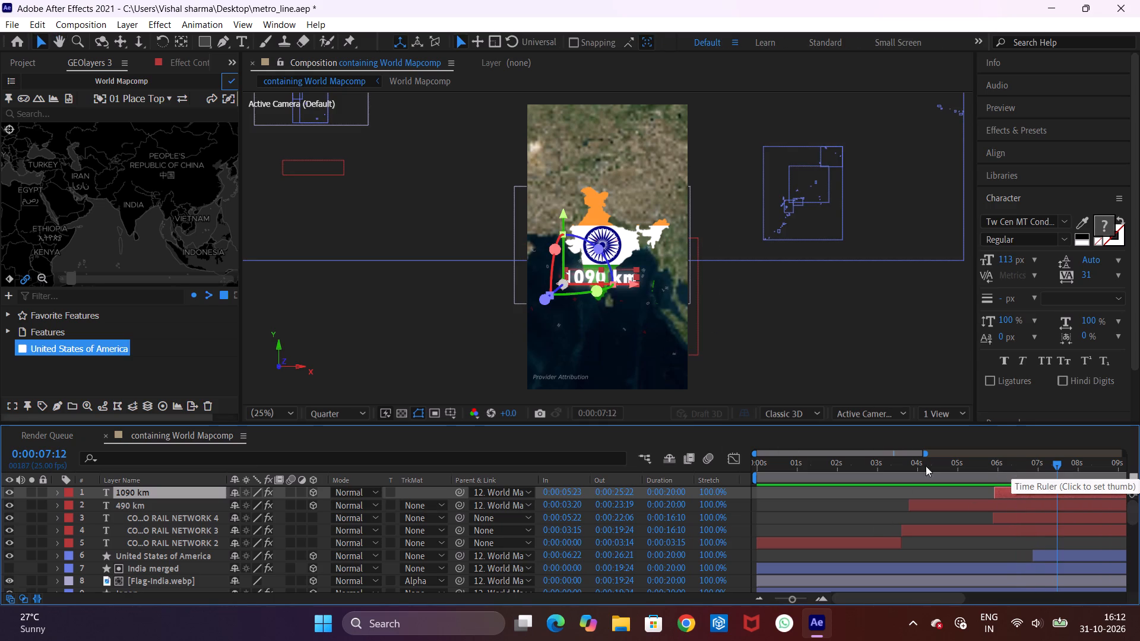
key("space")
key("space")
left_click_drag(1130, 509, 1139, 627)
left_click(988, 468)
key("space")
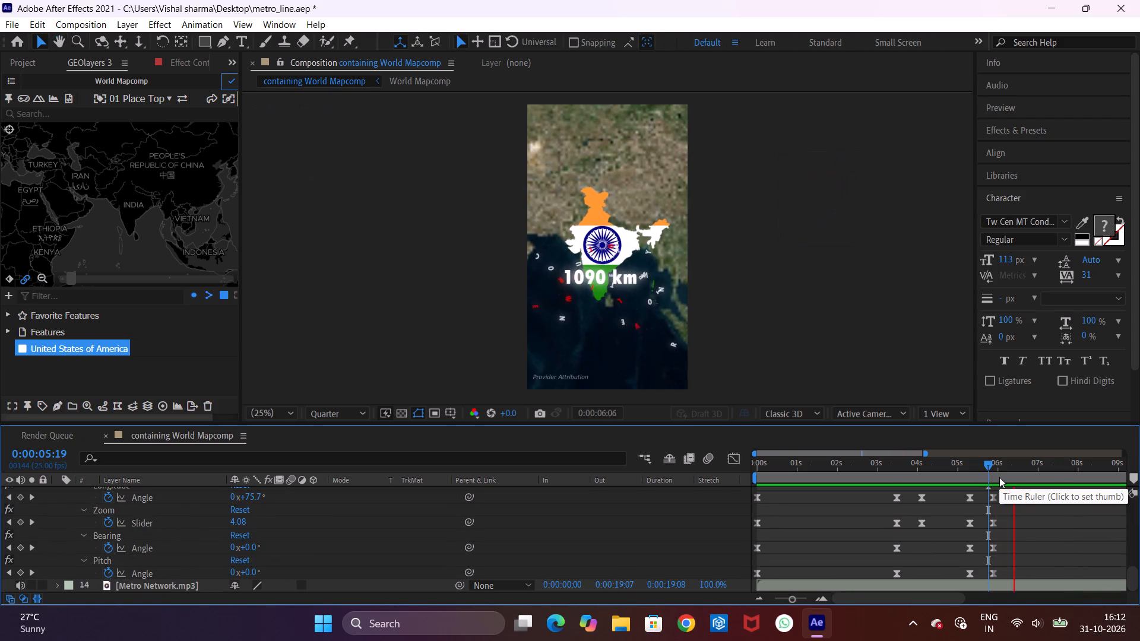
key("space")
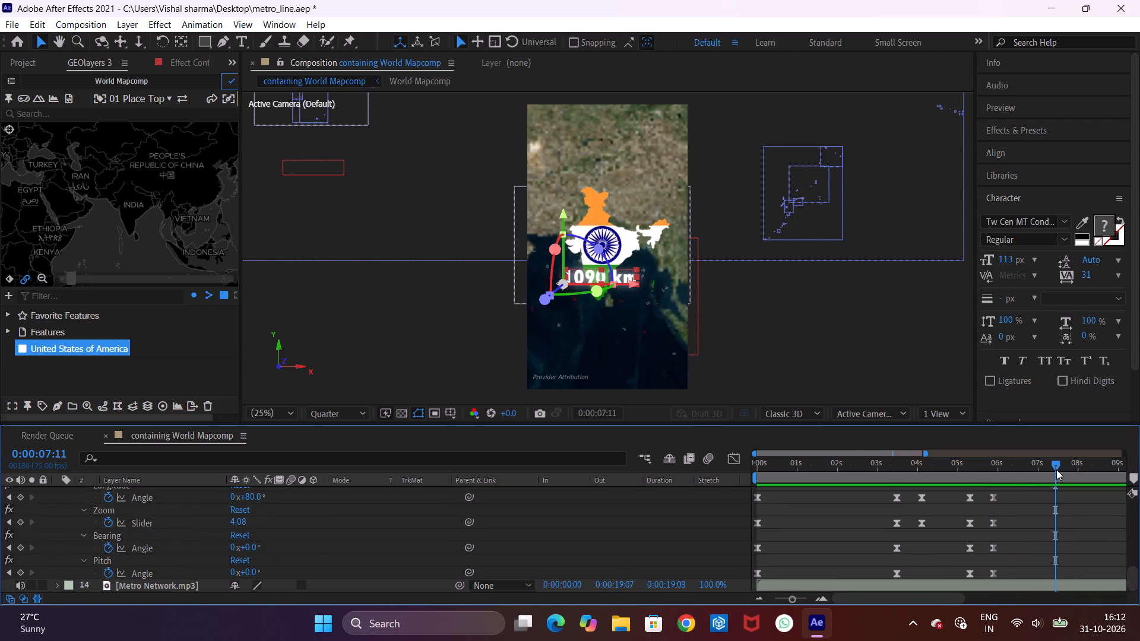
At 0:00:07:04, keyframe the World Mapcomp view over the United States at zoom 3.08, including keyframes for Bearing and Pitch.
left_click_drag(1056, 469, 1046, 467)
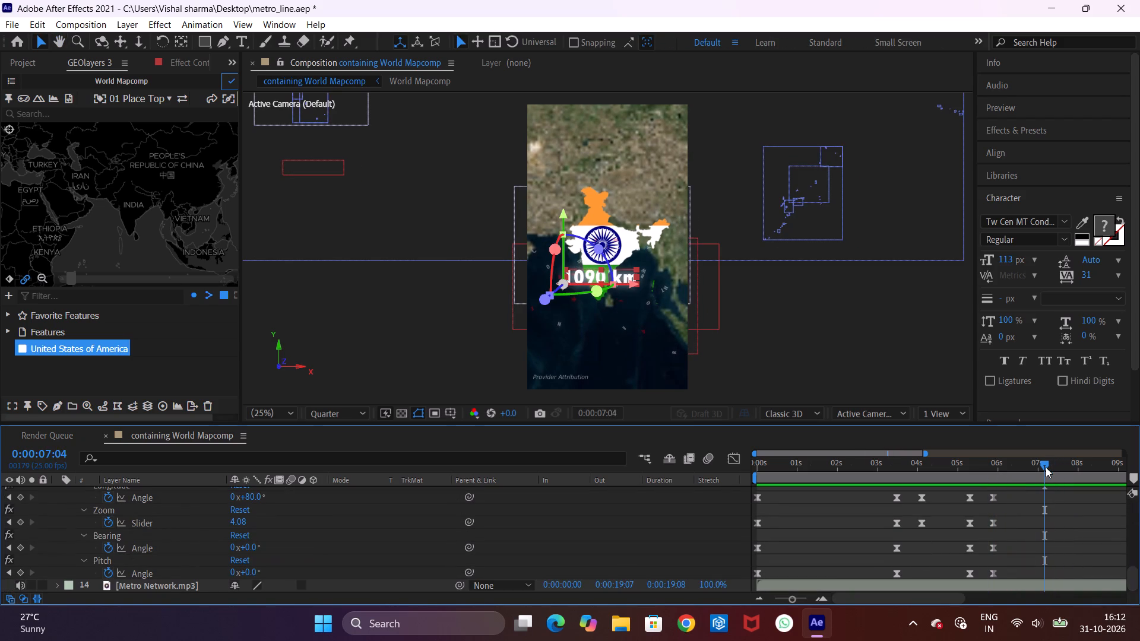
left_click_drag(94, 220, 290, 251)
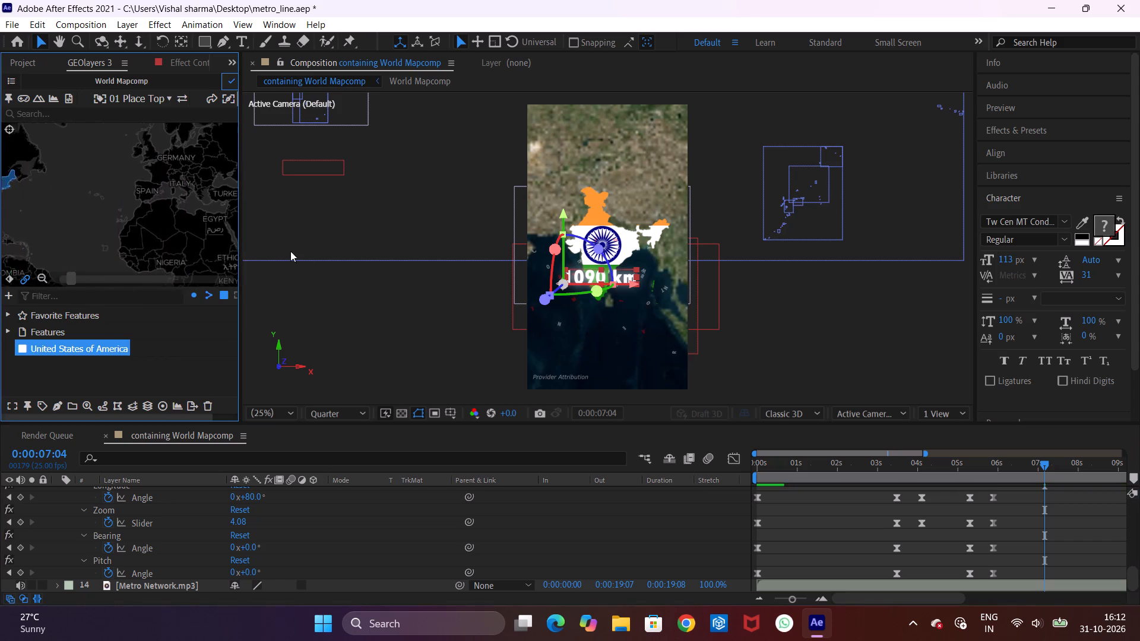
left_click_drag(290, 251, 436, 277)
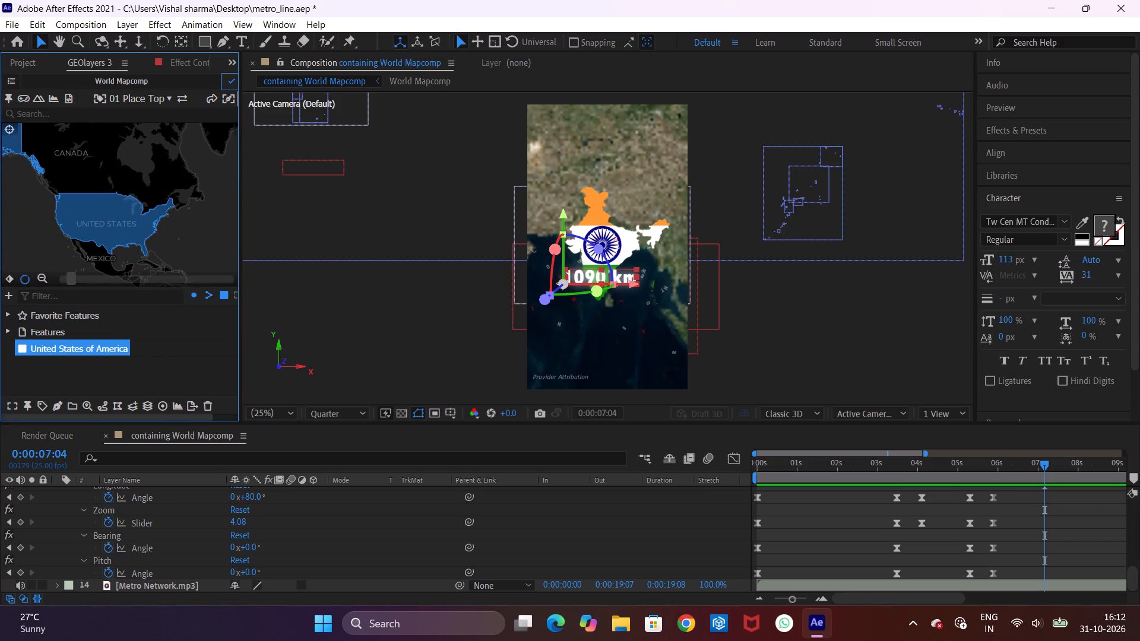
left_click_drag(143, 227, 148, 227)
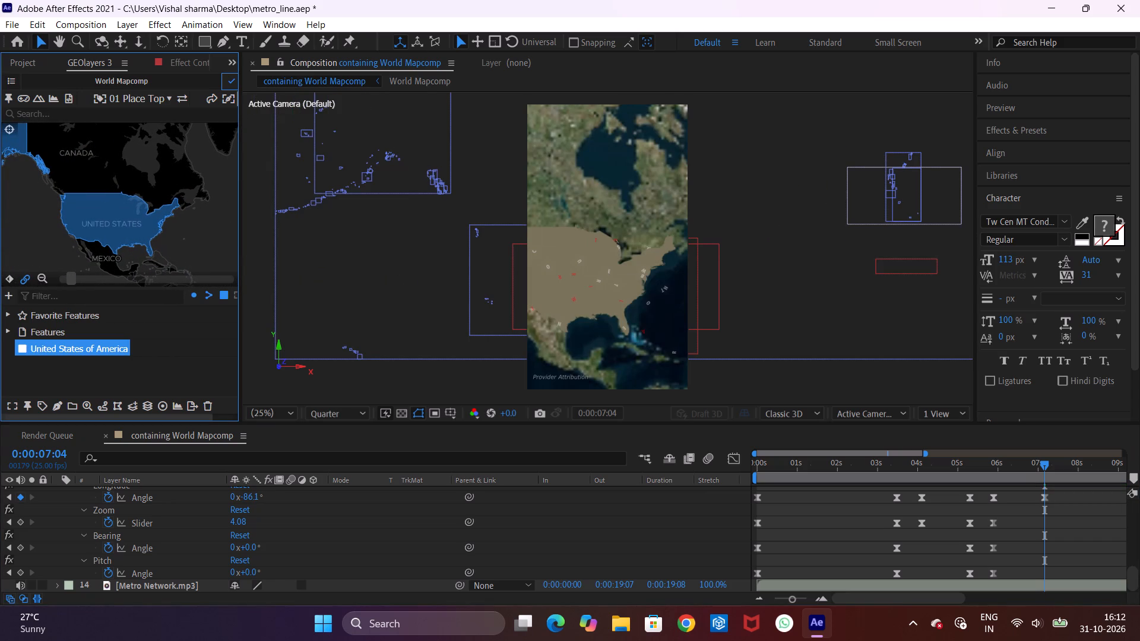
left_click_drag(148, 227, 170, 233)
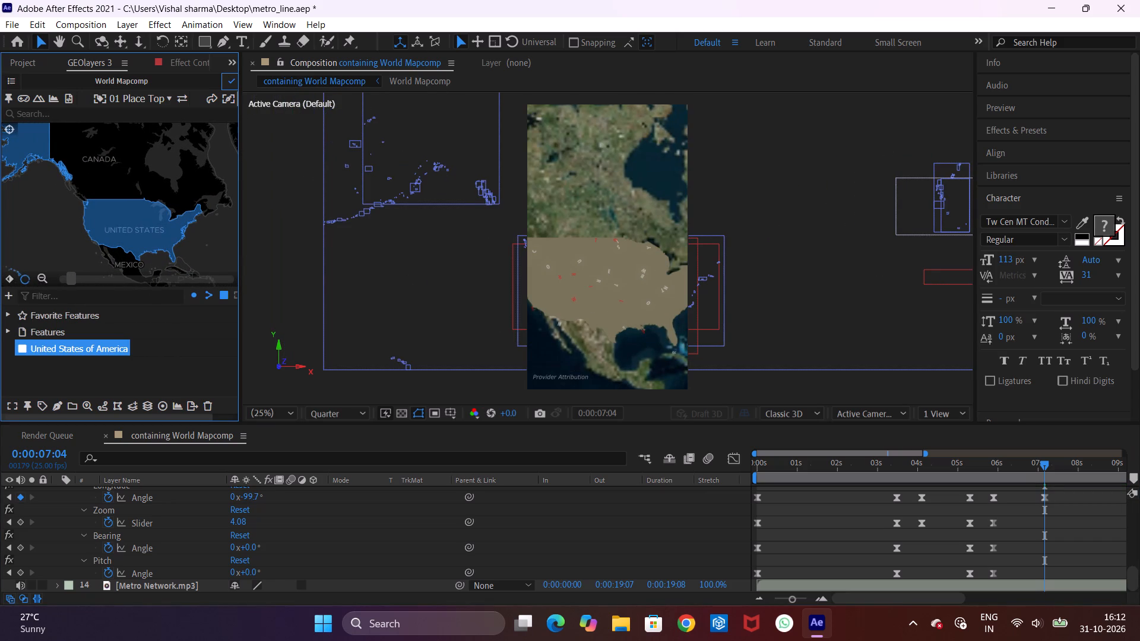
left_click(43, 278)
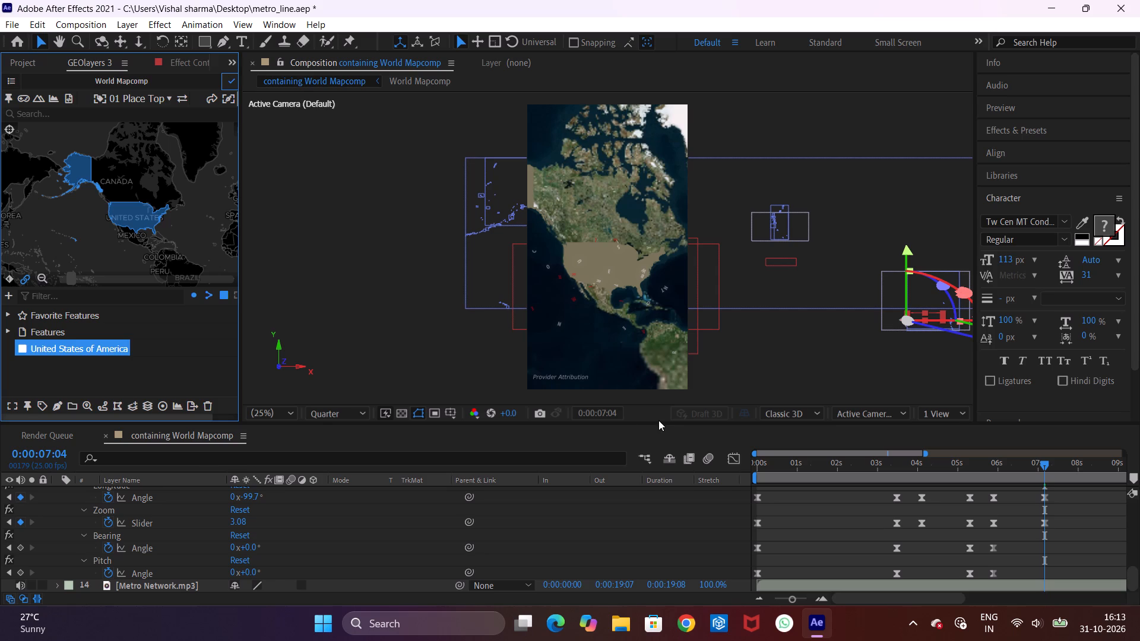
left_click(21, 551)
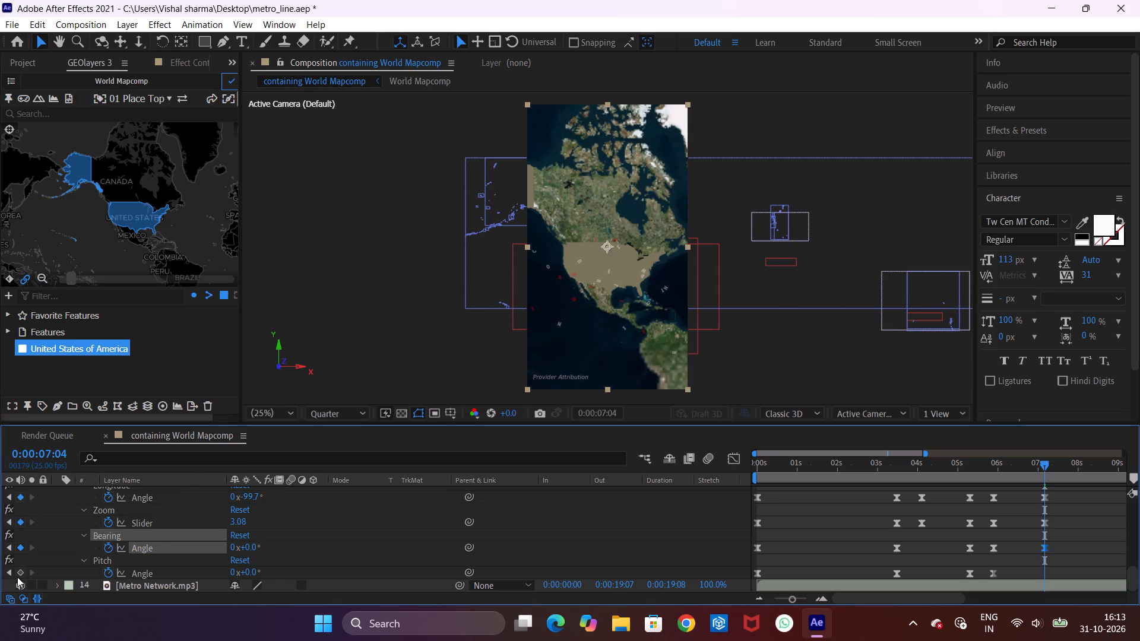
left_click(18, 572)
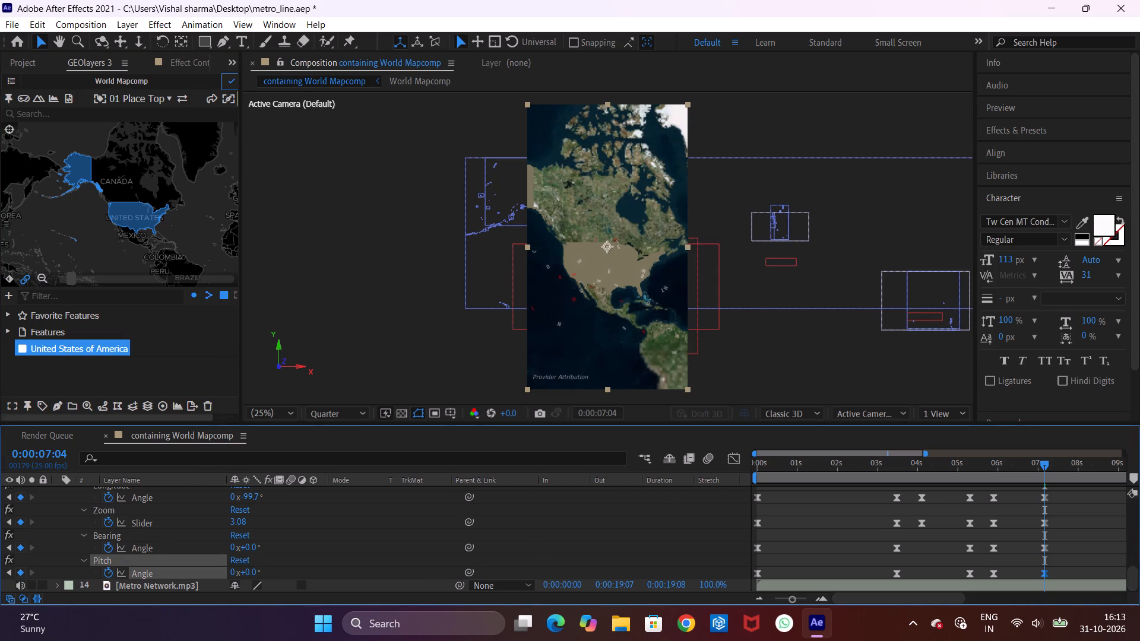
Add the US flag screenshot PNG to the composition as a layer directly beneath the United States of America shape layer.
left_click_drag(1132, 572, 1126, 556)
left_click(1118, 538)
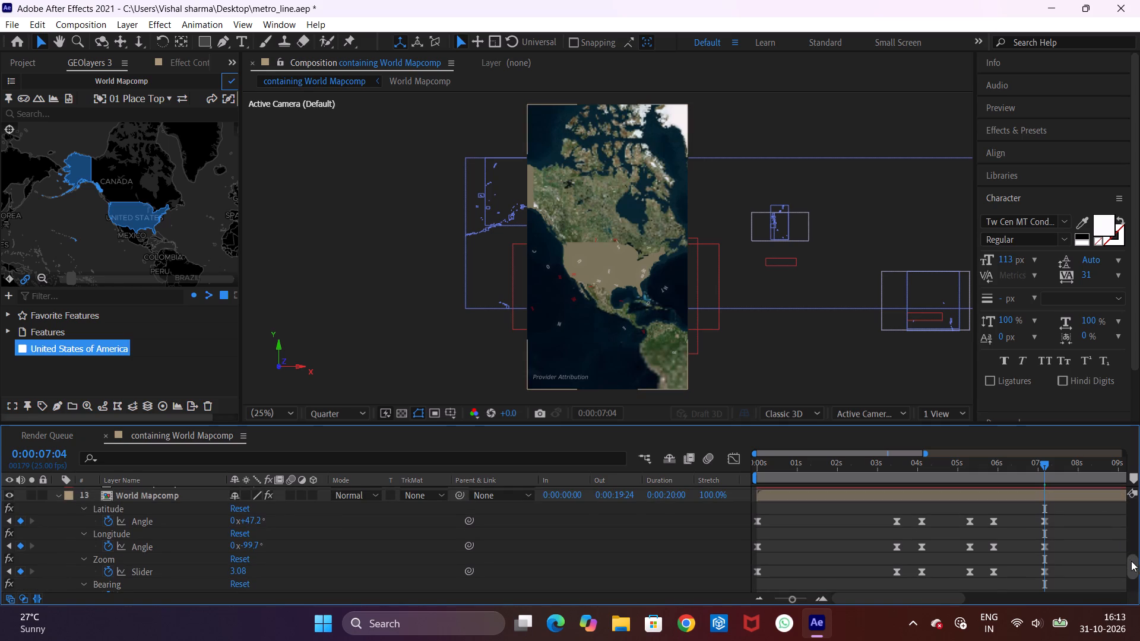
left_click_drag(1132, 563, 1123, 500)
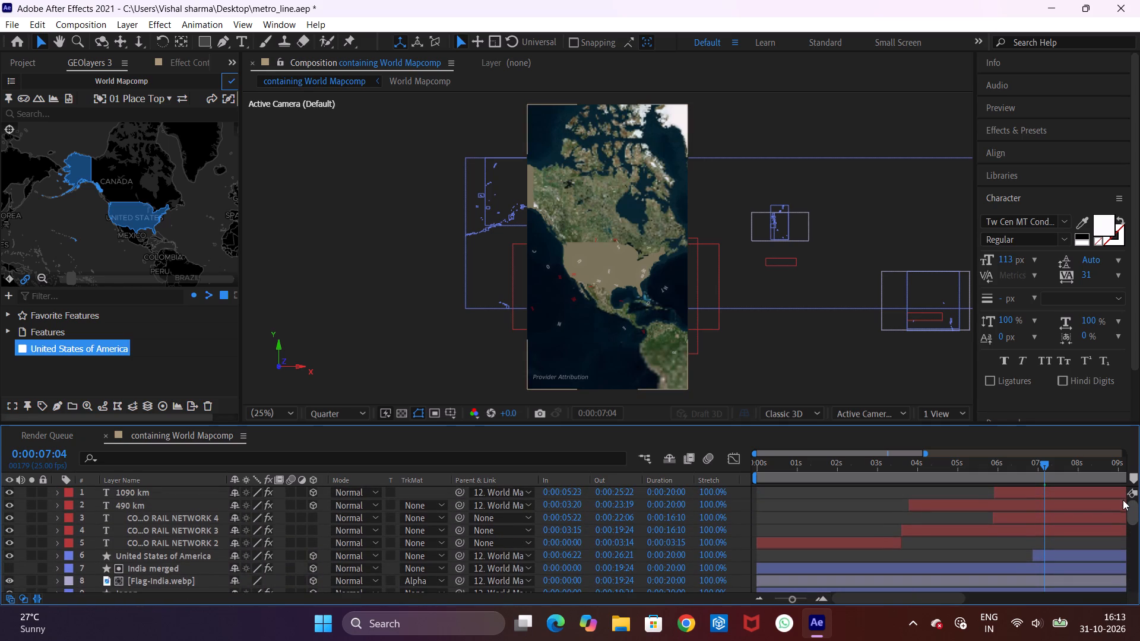
left_click_drag(1123, 500, 1136, 525)
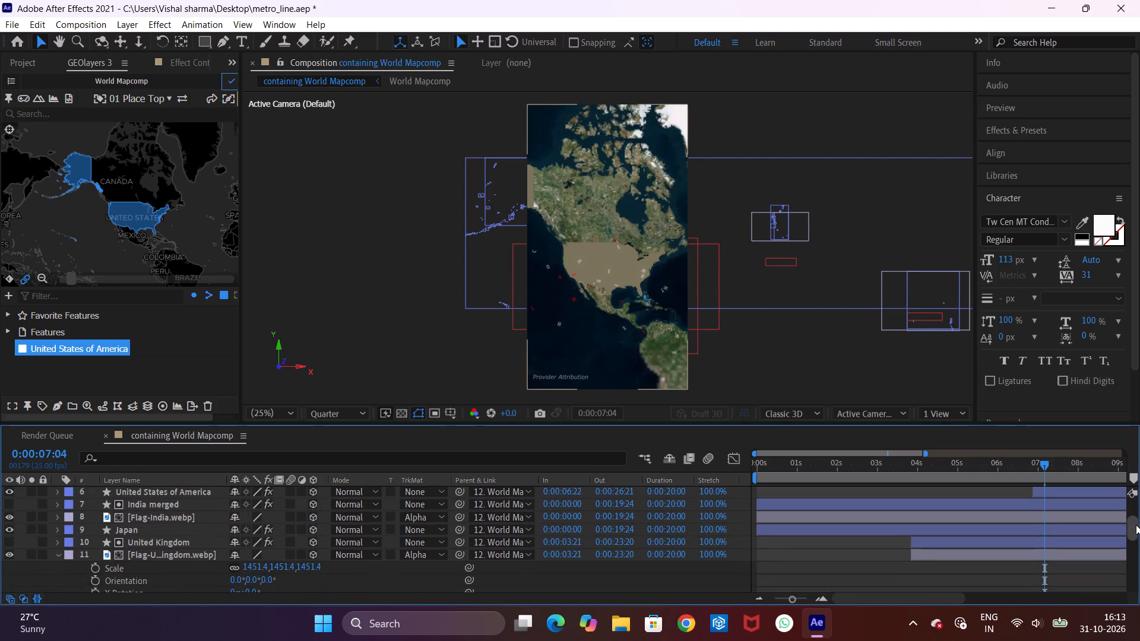
left_click_drag(1136, 525, 1134, 516)
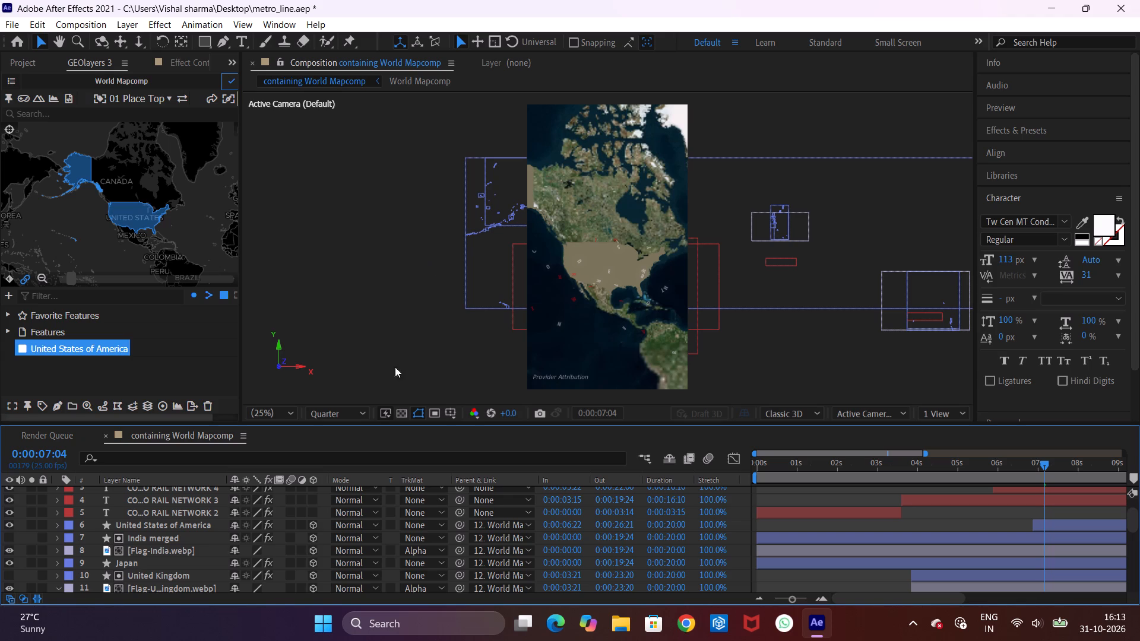
left_click(147, 525)
left_click(144, 535)
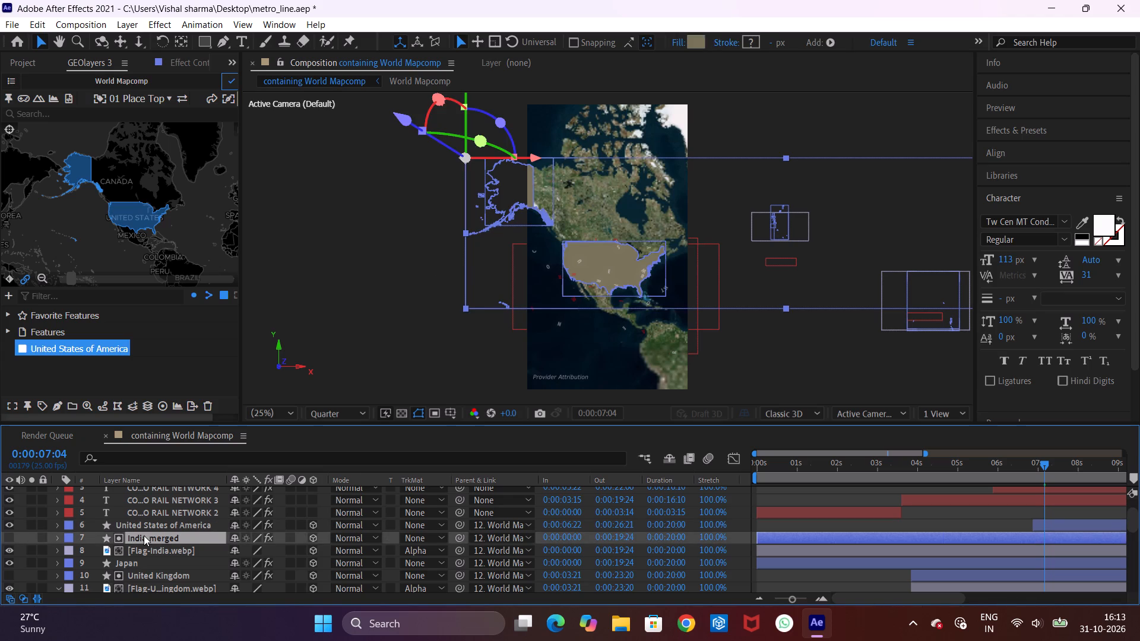
left_click(144, 550)
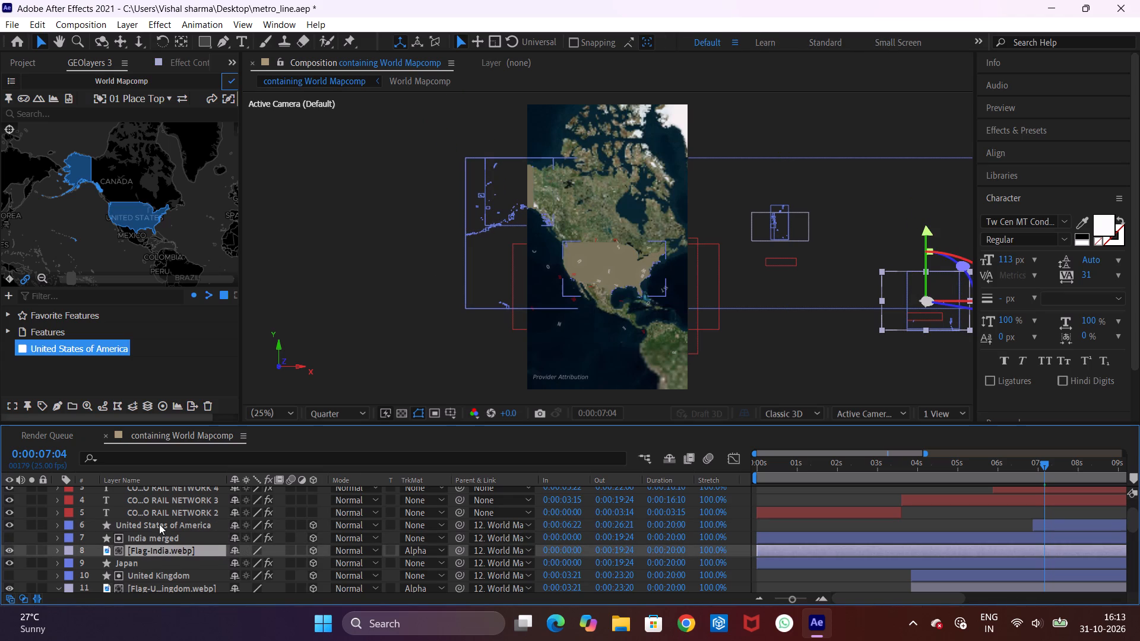
left_click(159, 524)
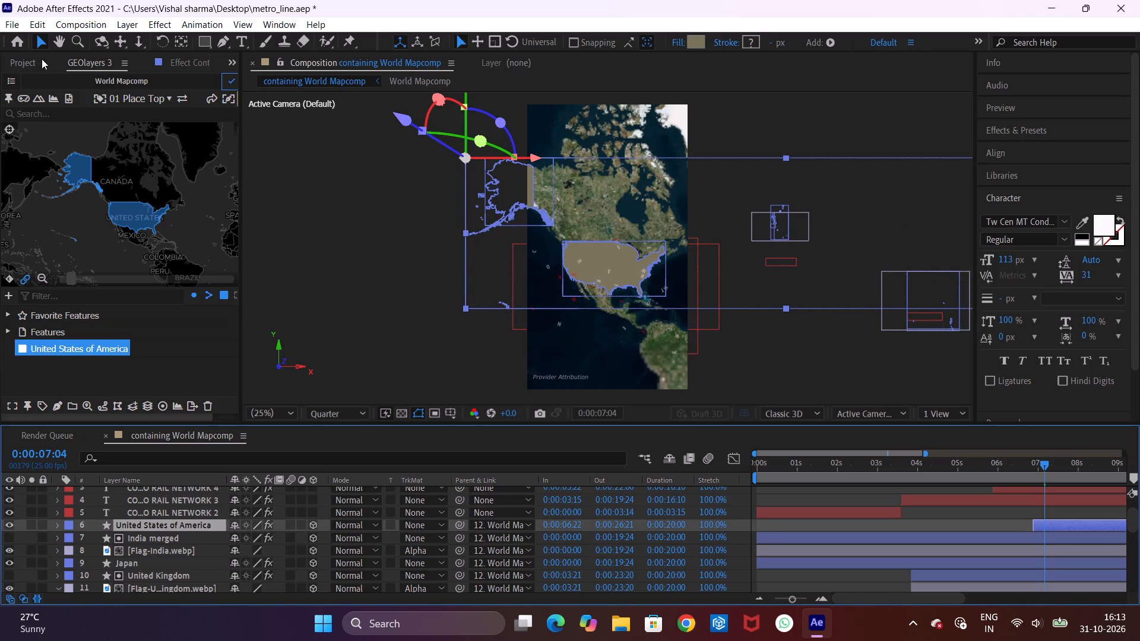
left_click(24, 59)
left_click_drag(63, 268, 107, 443)
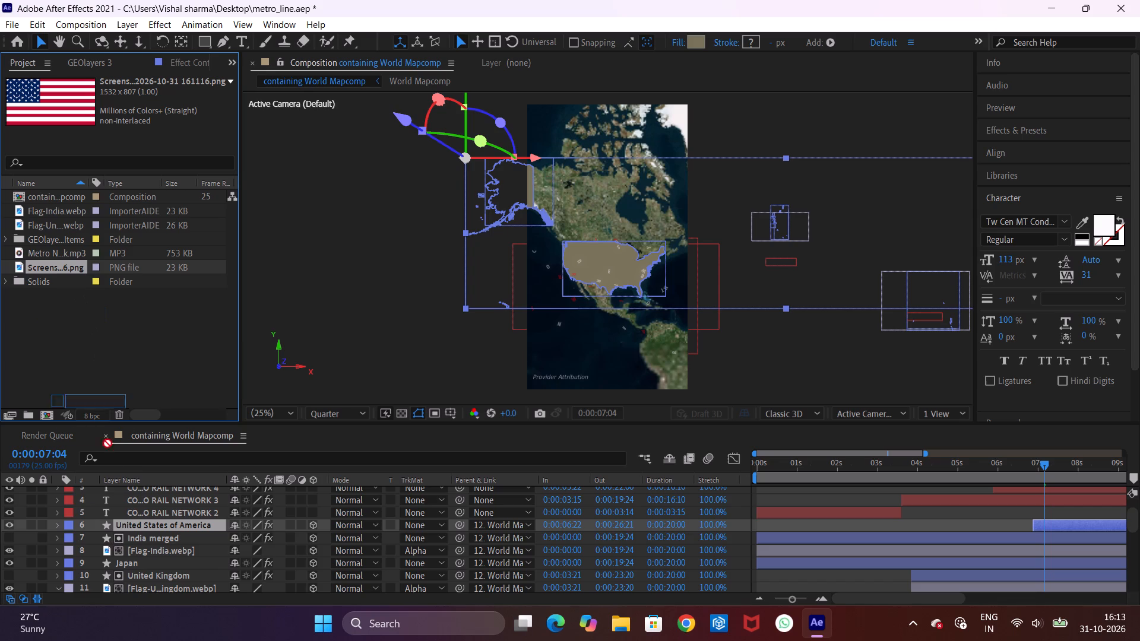
left_click_drag(107, 443, 144, 526)
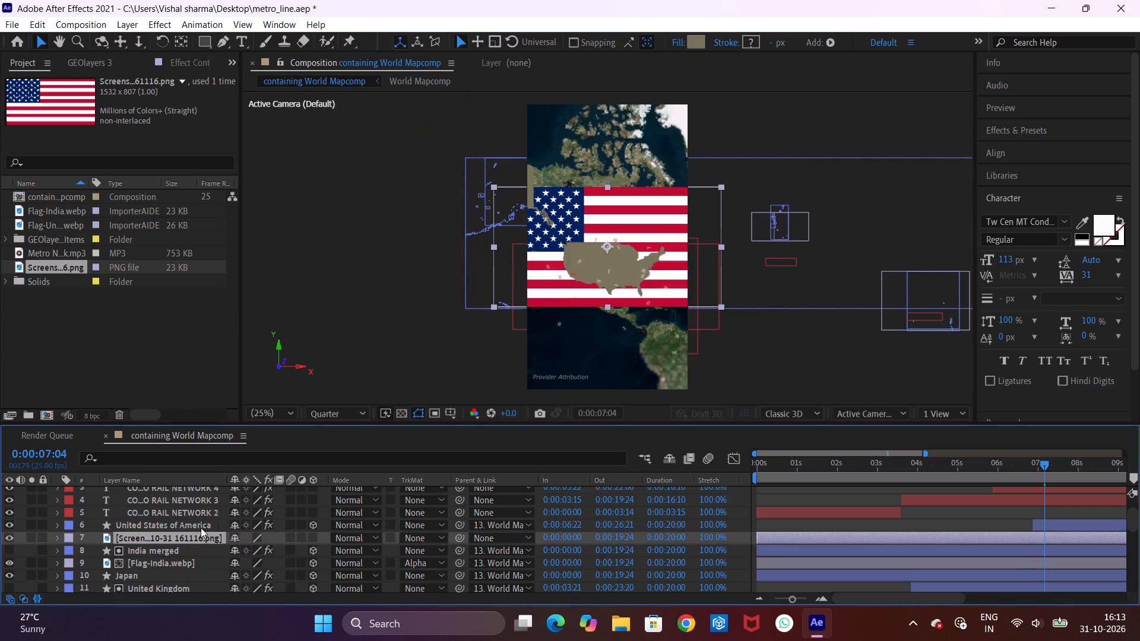
Scale the US flag layer to 56% and position it so it covers the mainland United States shape.
left_click(162, 535)
key("s")
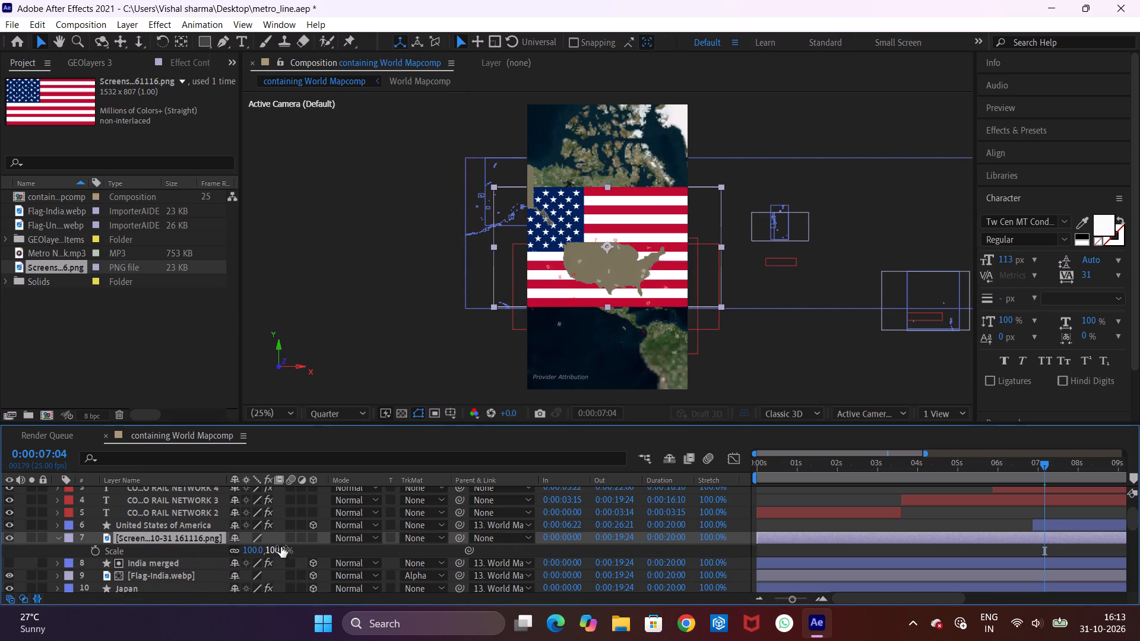
left_click_drag(278, 546, 204, 539)
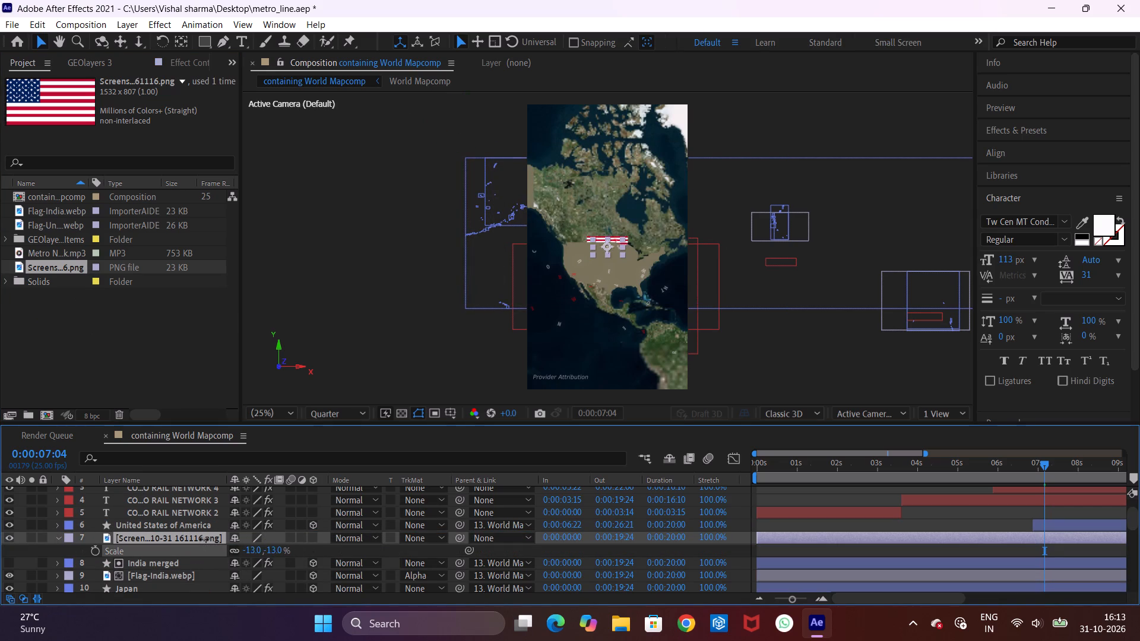
left_click_drag(204, 539, 236, 530)
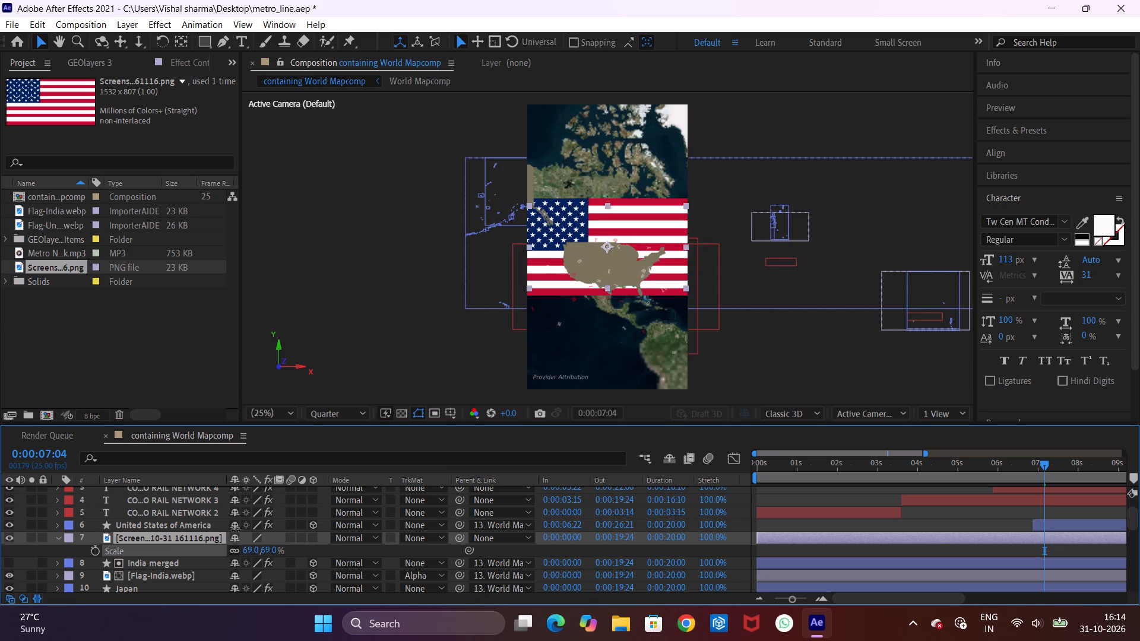
left_click_drag(236, 530, 226, 527)
left_click_drag(643, 231, 646, 245)
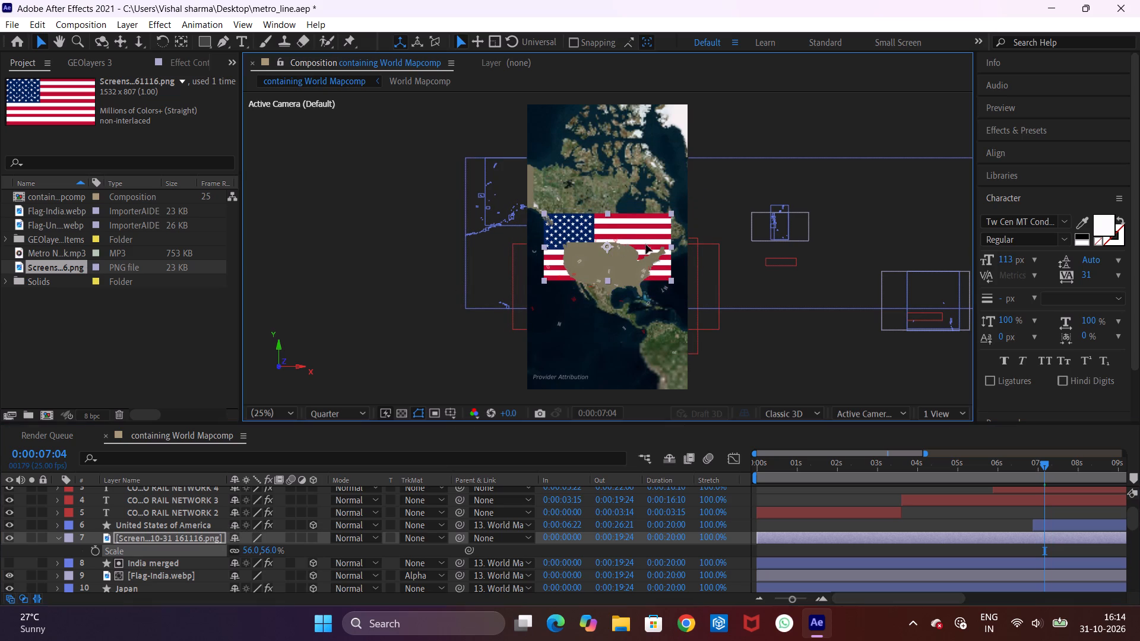
left_click_drag(646, 245, 648, 249)
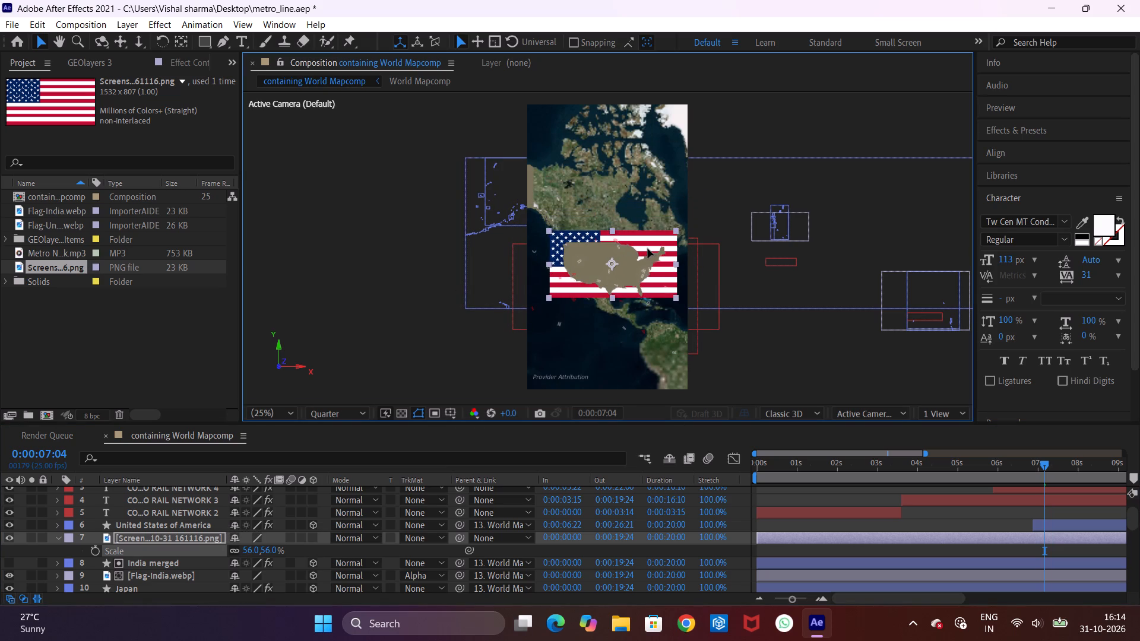
left_click_drag(648, 249, 649, 249)
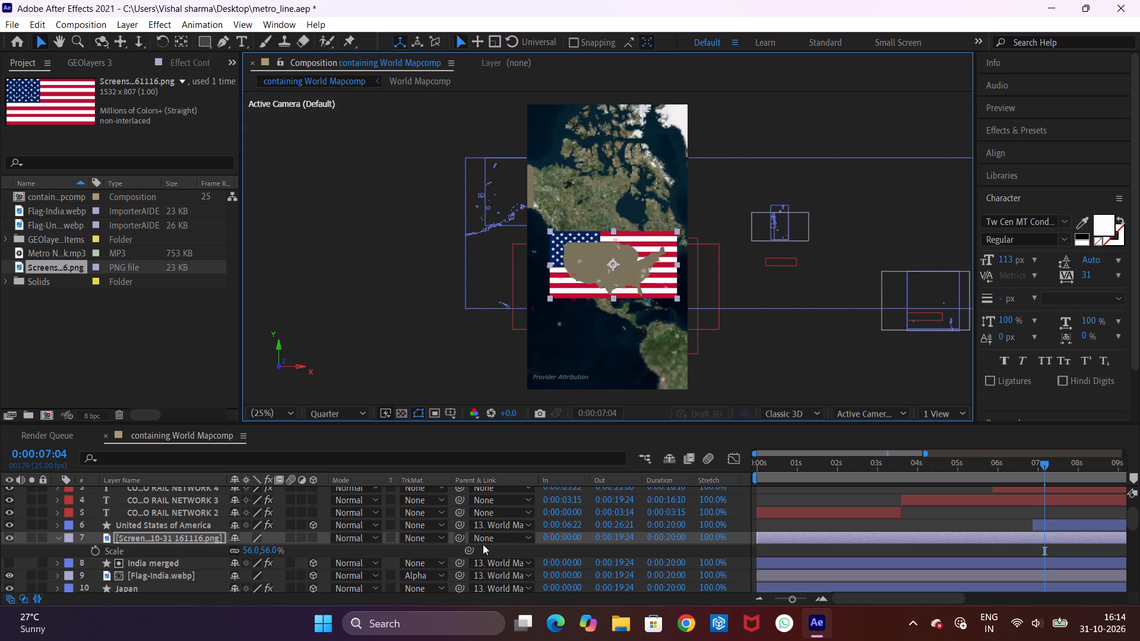
Parent the US flag layer to the same World Mapcomp control layer as the United States of America shape.
left_click(499, 538)
left_click(499, 493)
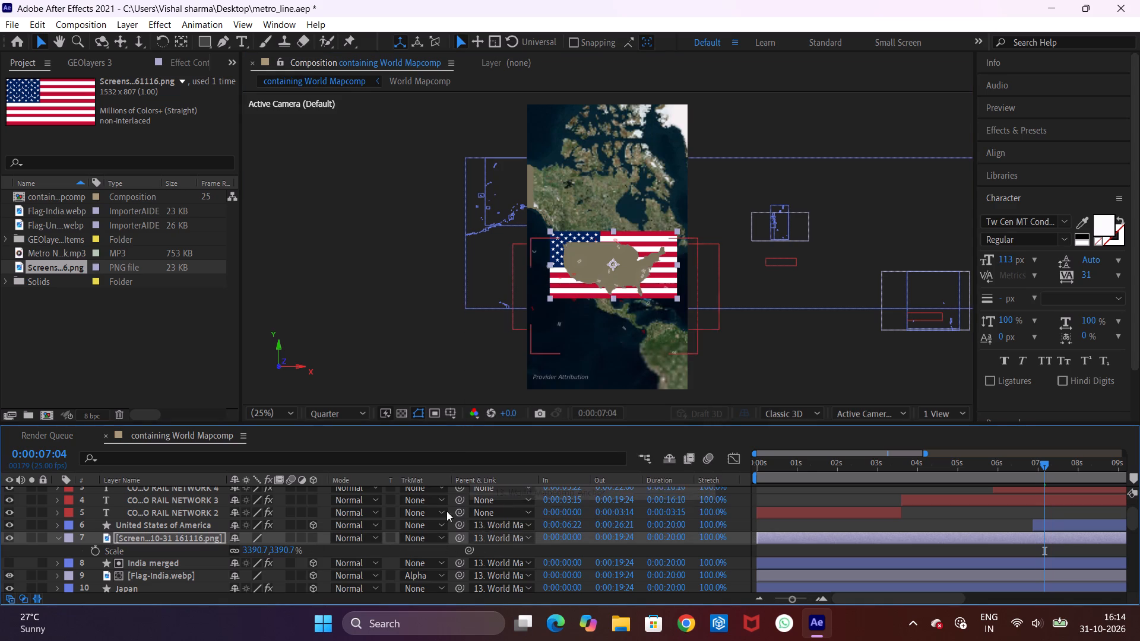
Set the US flag layer's track matte to Alpha Matte "United States of America" and make it a 3D layer.
left_click(420, 534)
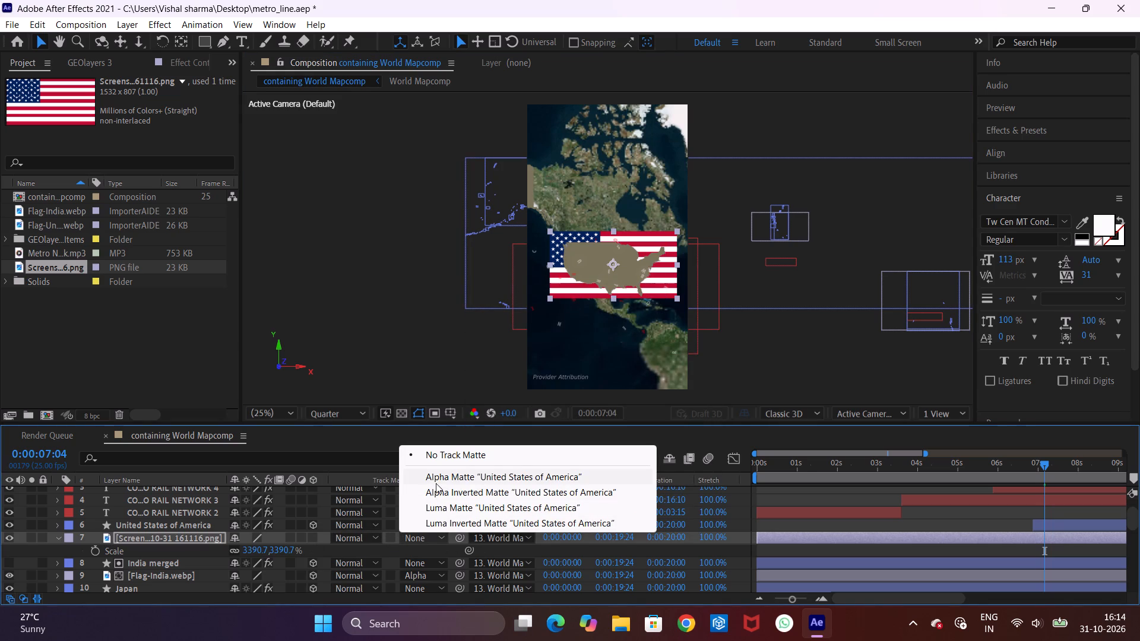
left_click(436, 482)
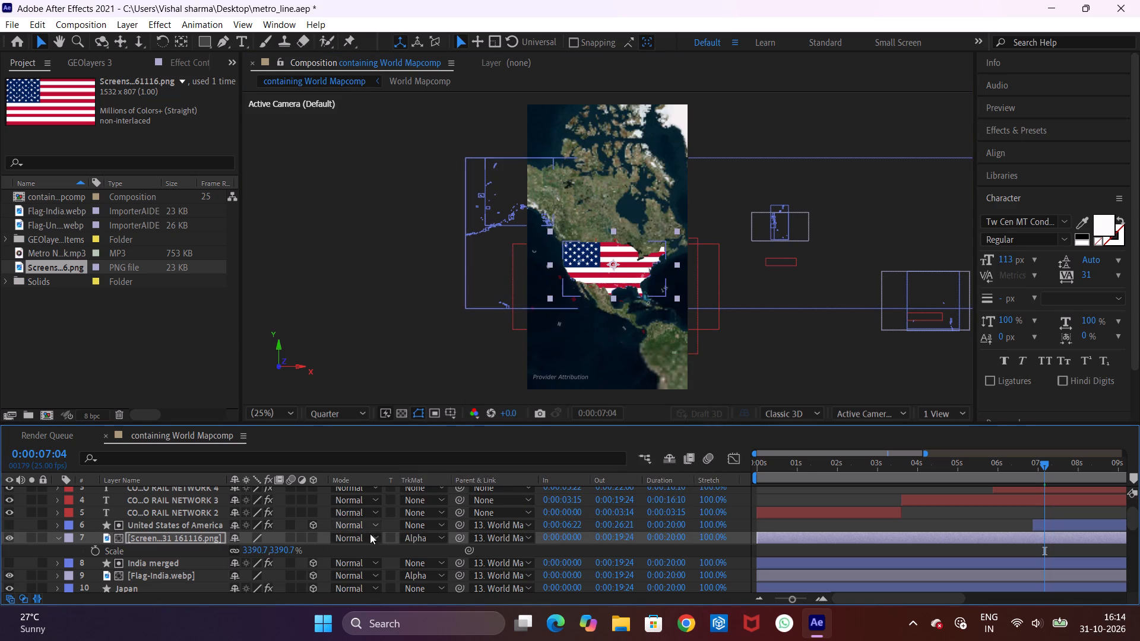
left_click(311, 537)
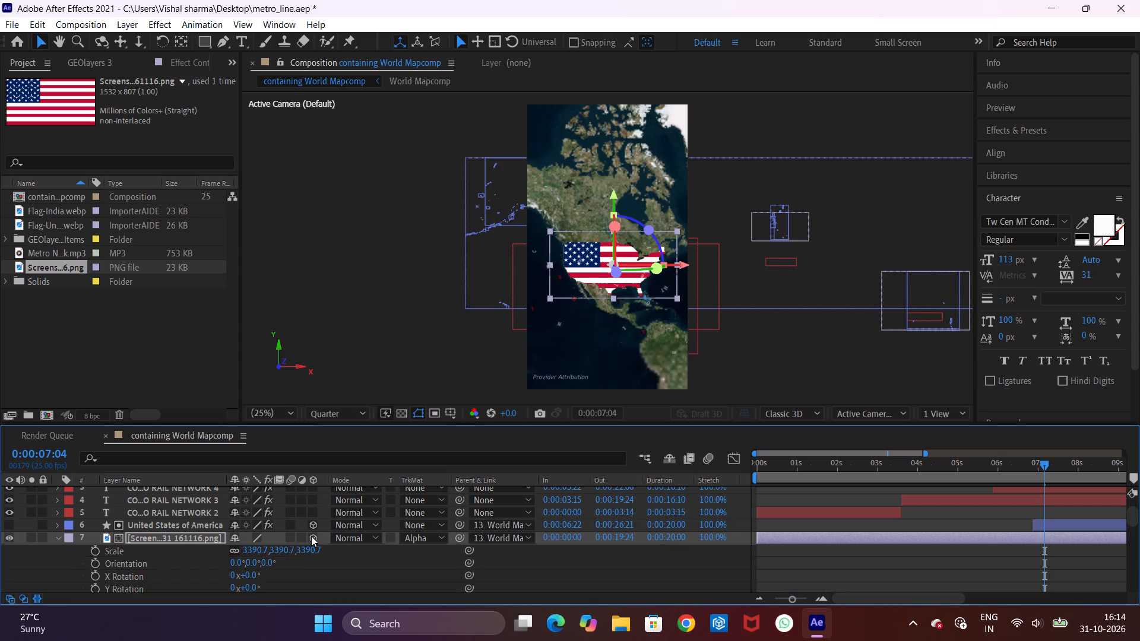
left_click(58, 539)
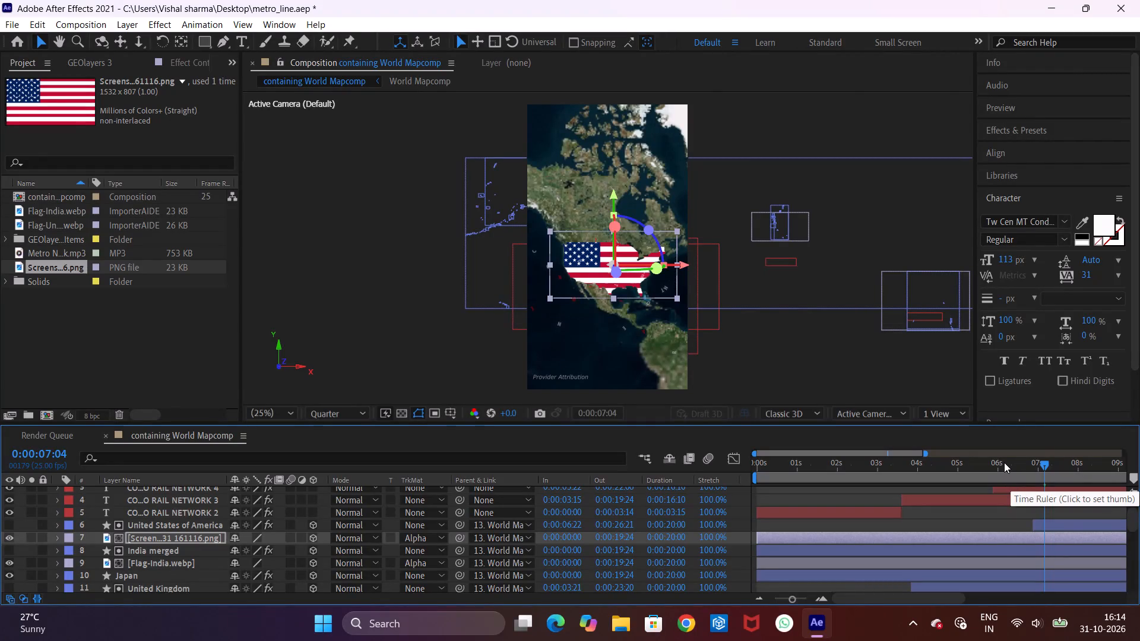
Shift the India merged and Flag-India.webp layers together so both start at 0:00:05:07, and preview the timing.
left_click_drag(1004, 462, 425, 475)
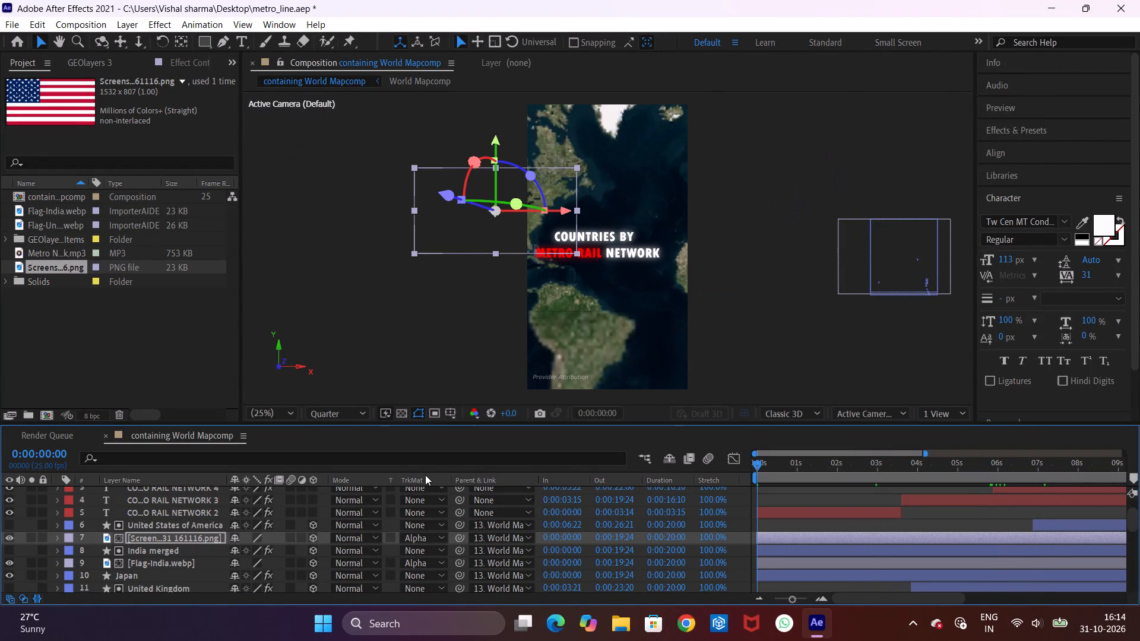
left_click_drag(425, 475, 422, 477)
key("space")
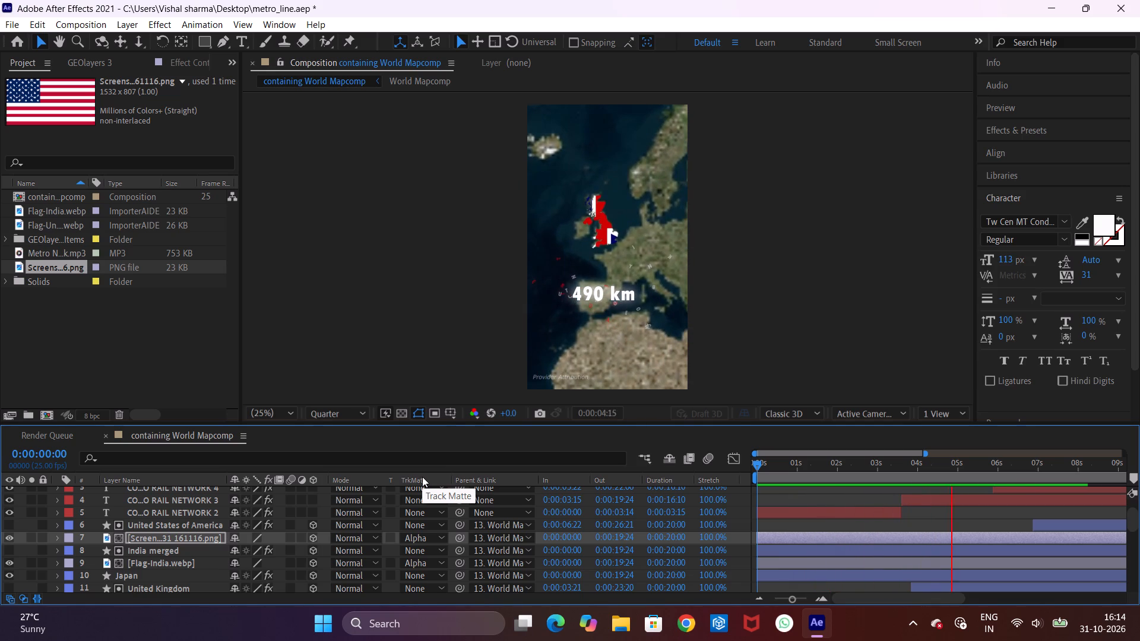
key("space")
left_click(134, 561)
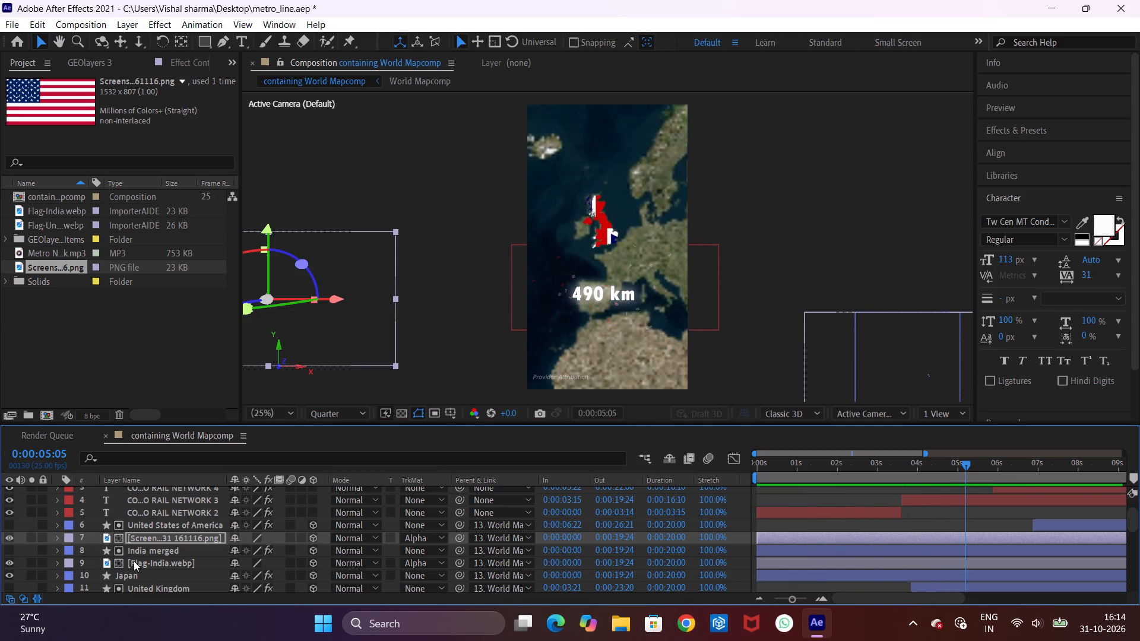
left_click(144, 553)
left_click(145, 563, "ctrl")
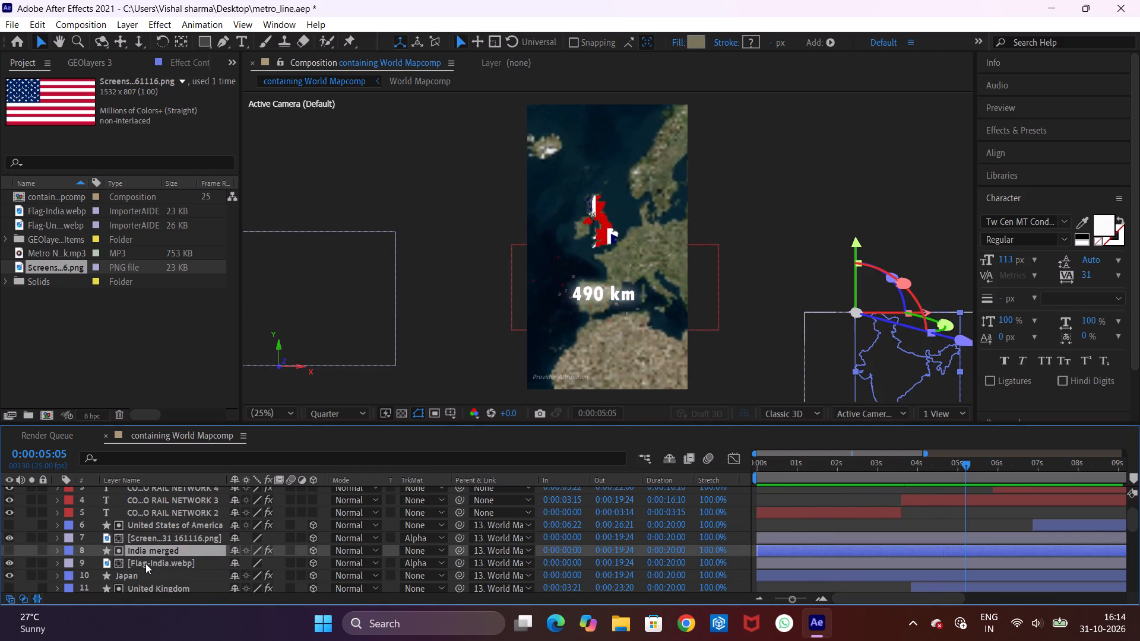
left_click_drag(822, 551, 863, 556)
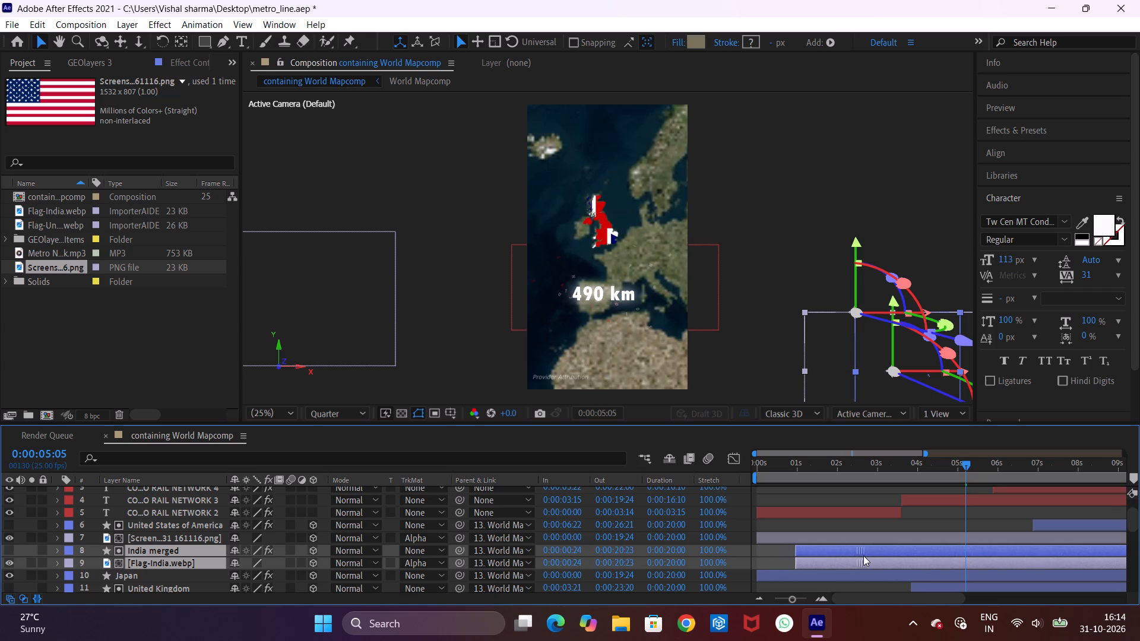
left_click_drag(863, 556, 992, 552)
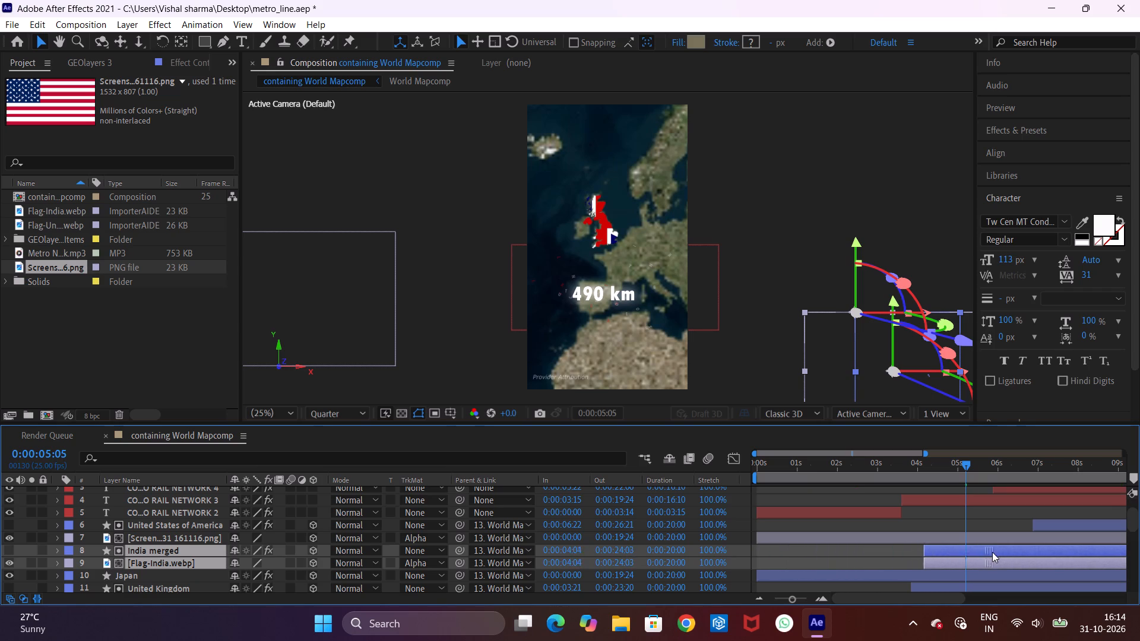
left_click_drag(992, 552, 1033, 551)
key("space")
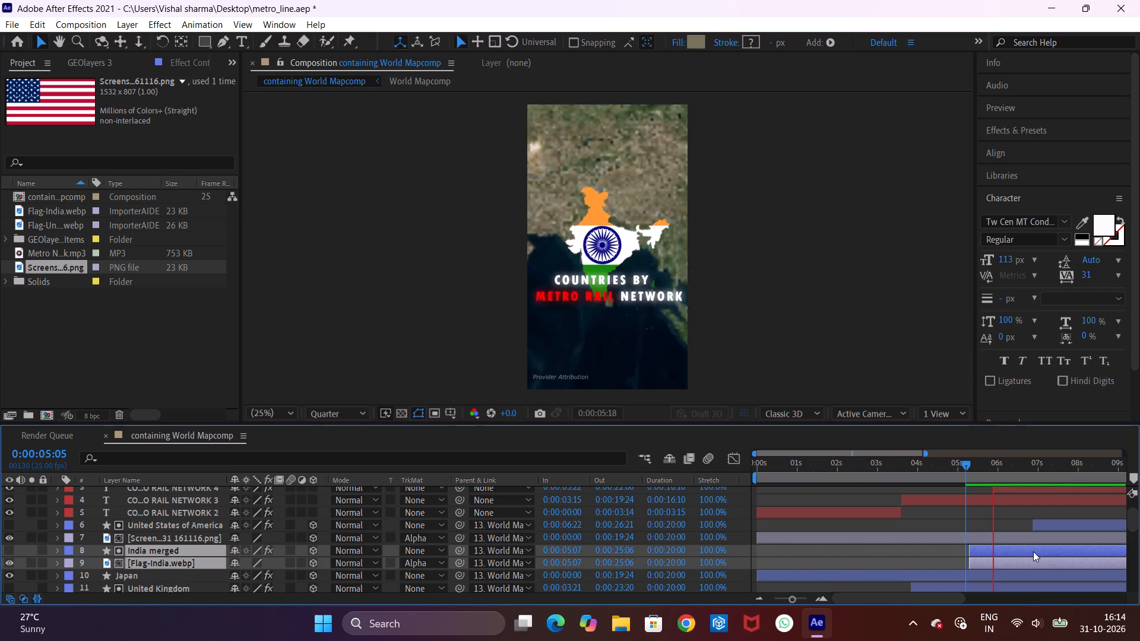
key("space")
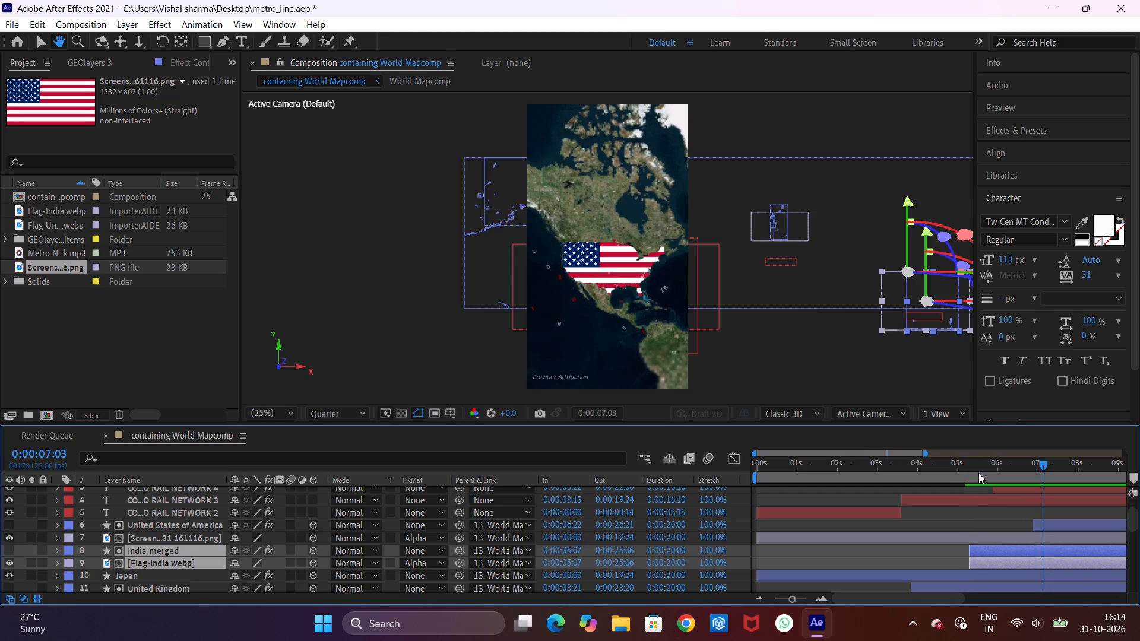
Delete the World Mapcomp's Latitude, Longitude, Zoom, Bearing and Pitch keyframes at 0:00:07:04.
left_click(978, 473)
left_click(1136, 519)
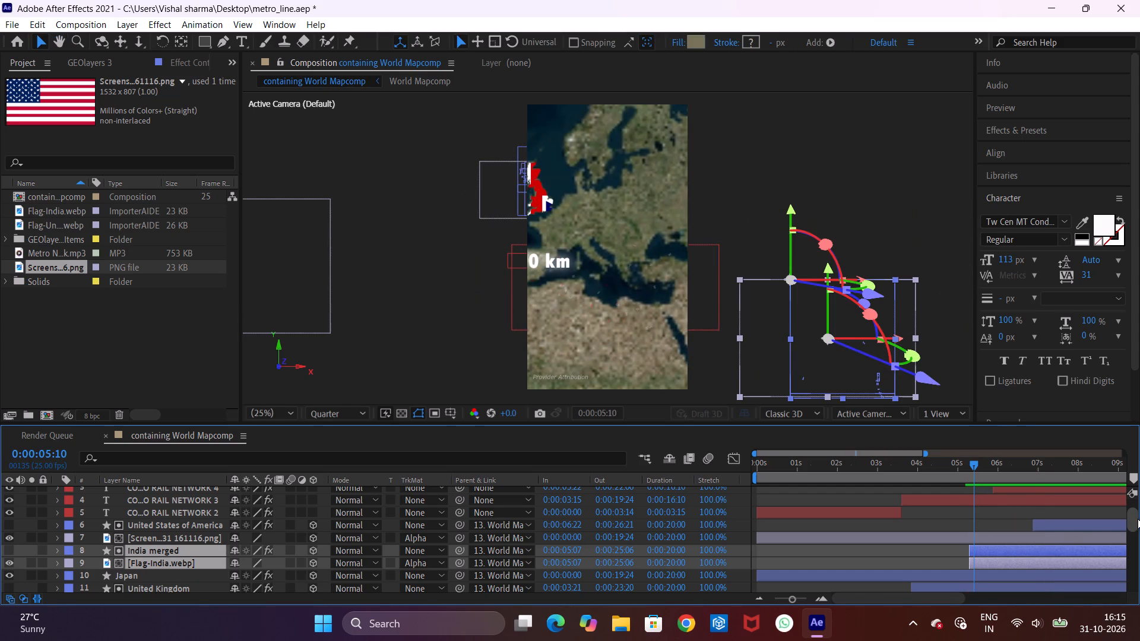
left_click_drag(1133, 519, 1139, 603)
key("space")
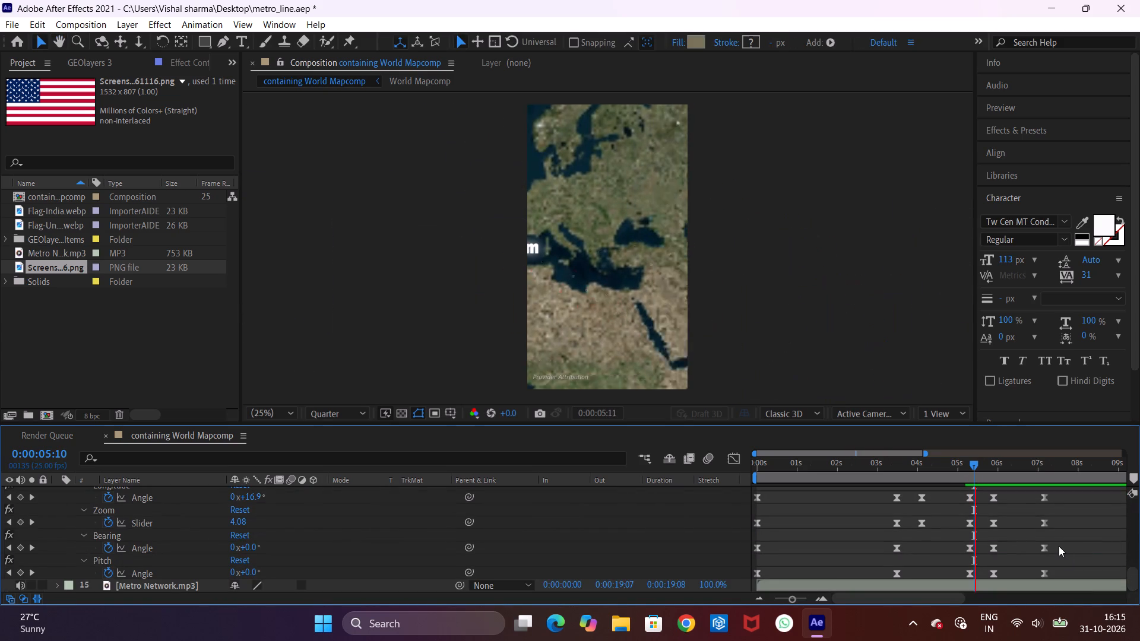
key("space")
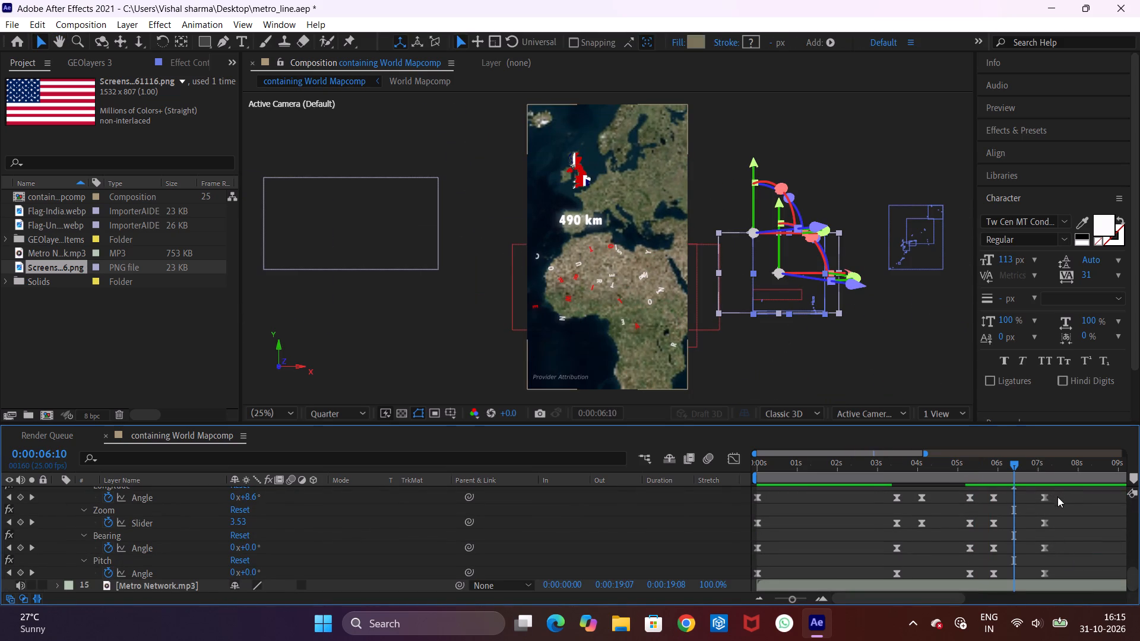
left_click_drag(1057, 492, 1026, 575)
left_click_drag(1131, 573, 1132, 561)
left_click_drag(1064, 518, 1017, 591)
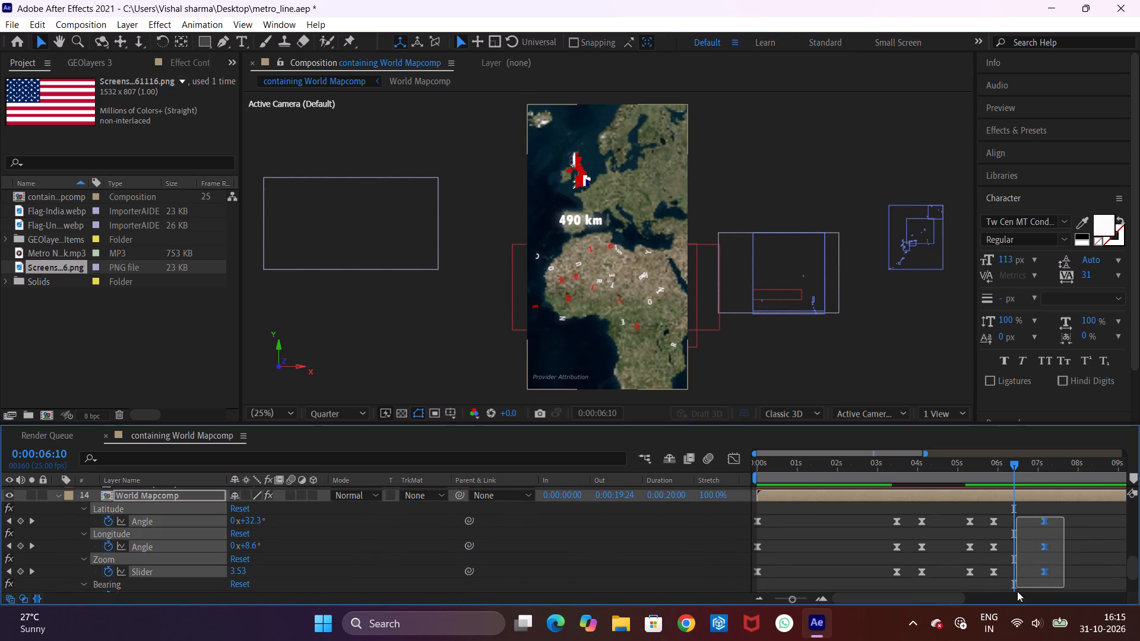
left_click_drag(1017, 591, 1024, 576)
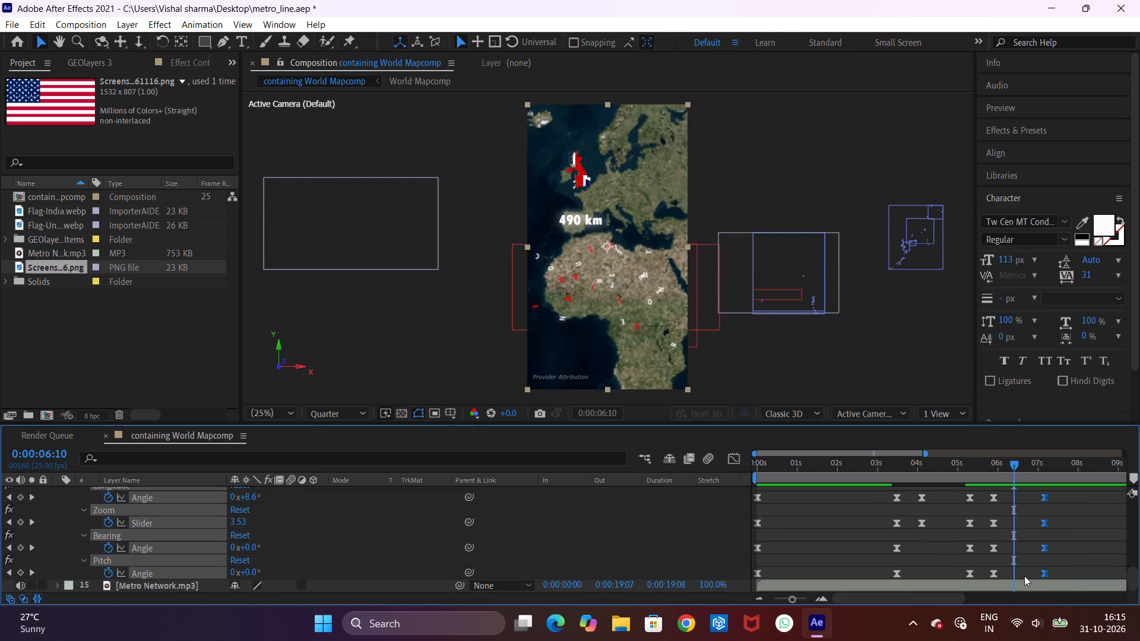
key("Delete")
Play back the map's move to India and its 1090 km label, stopping at 0:00:07:00.
key("space")
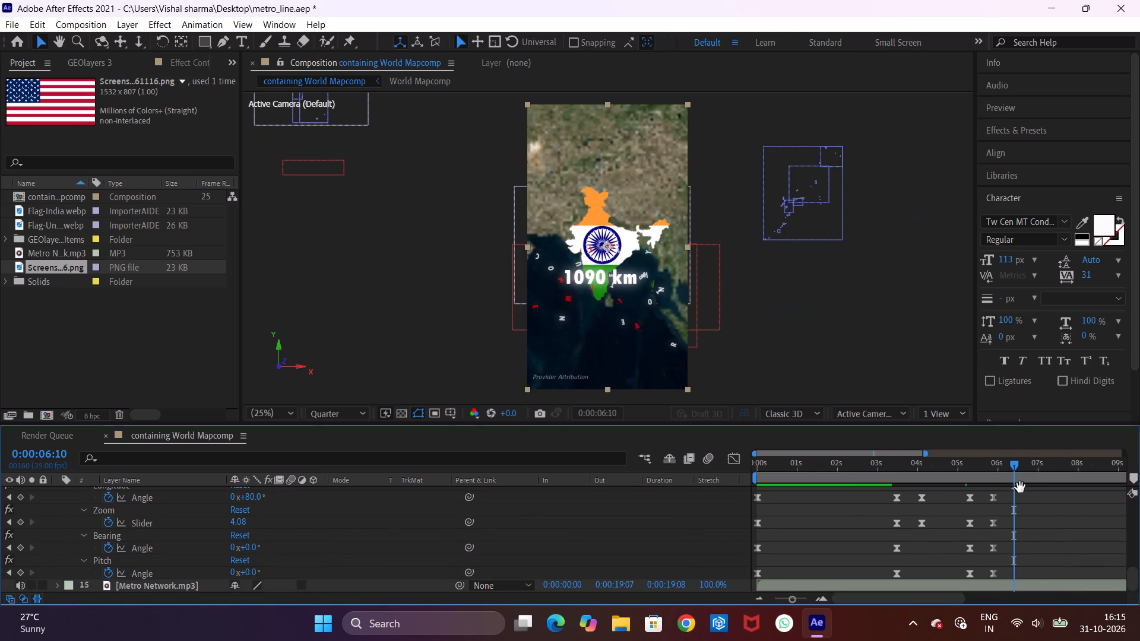
key("space")
left_click_drag(1027, 478, 1021, 477)
key("space")
key("space")
left_click_drag(989, 471, 984, 469)
key("space")
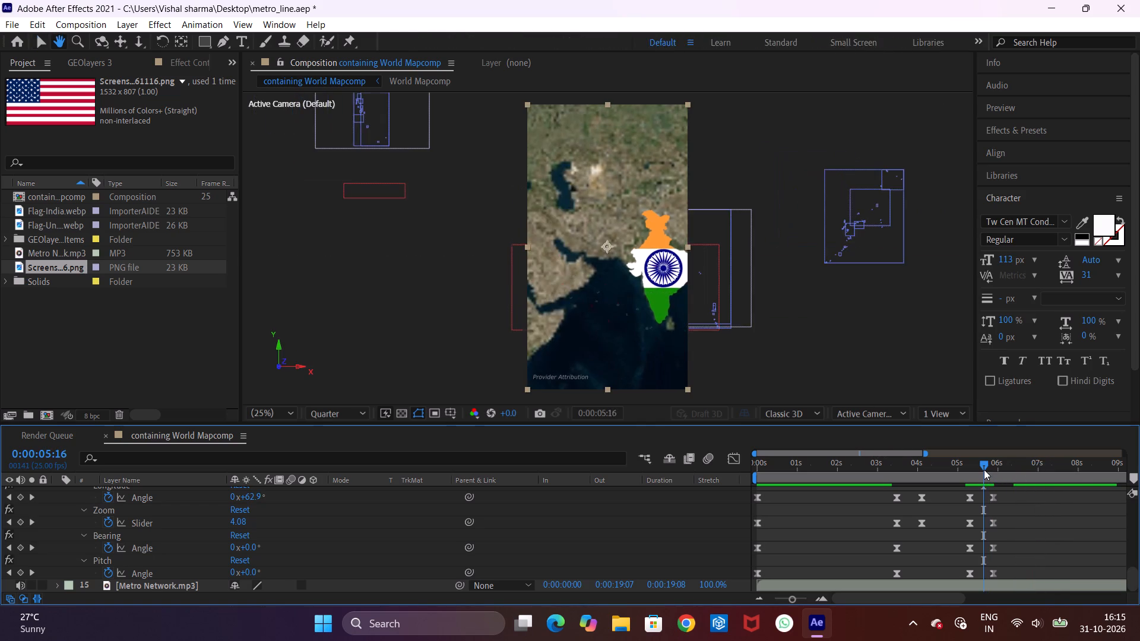
key("space")
key("space")
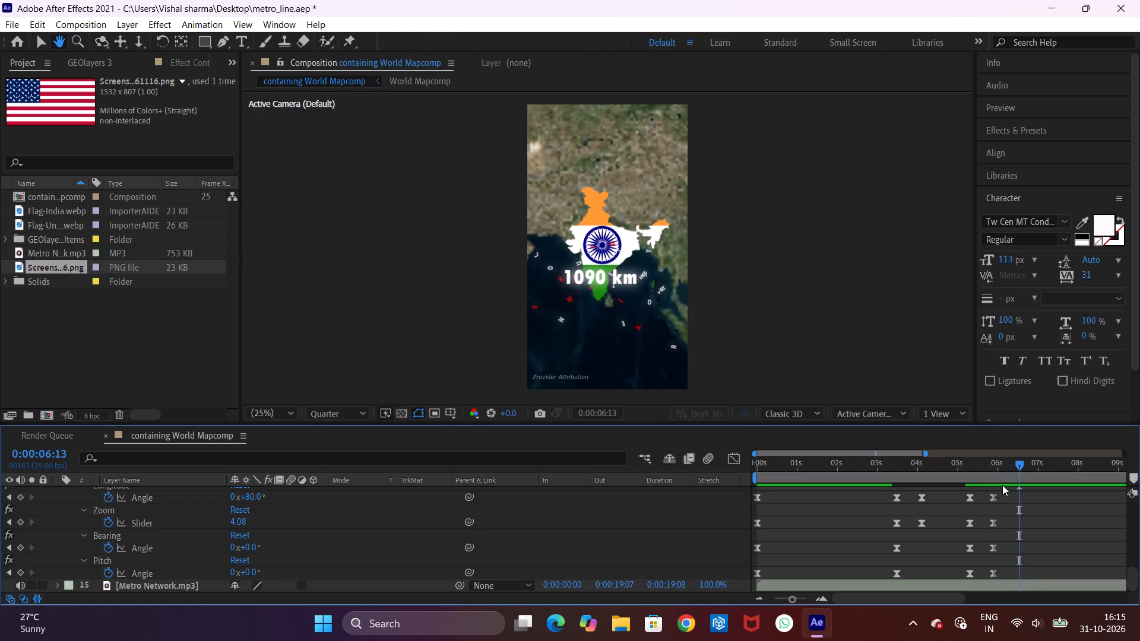
key("space")
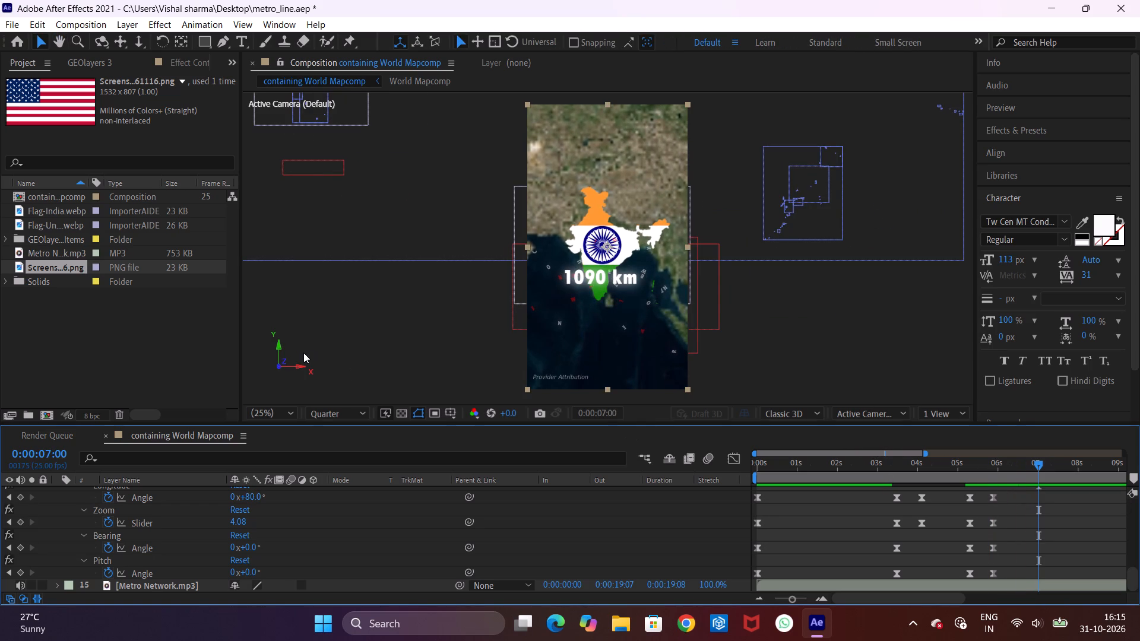
Add hold keyframes for the World Mapcomp's Pitch, Bearing, Zoom, Longitude and Latitude over India at 0:00:07:00.
left_click(23, 569)
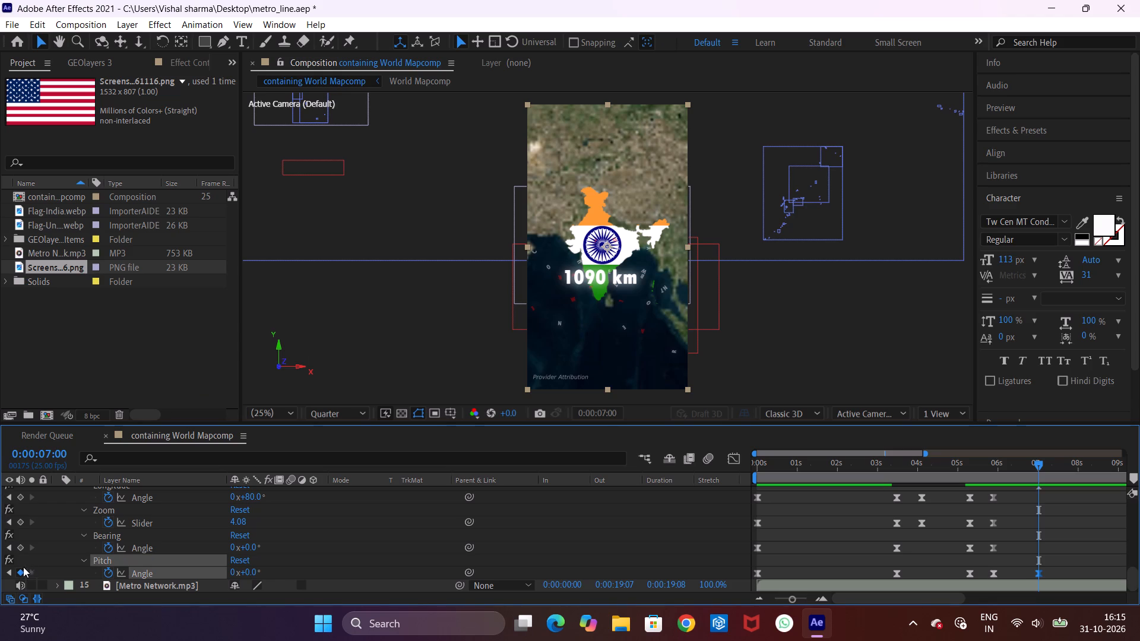
left_click(23, 546)
left_click(20, 523)
left_click(22, 495)
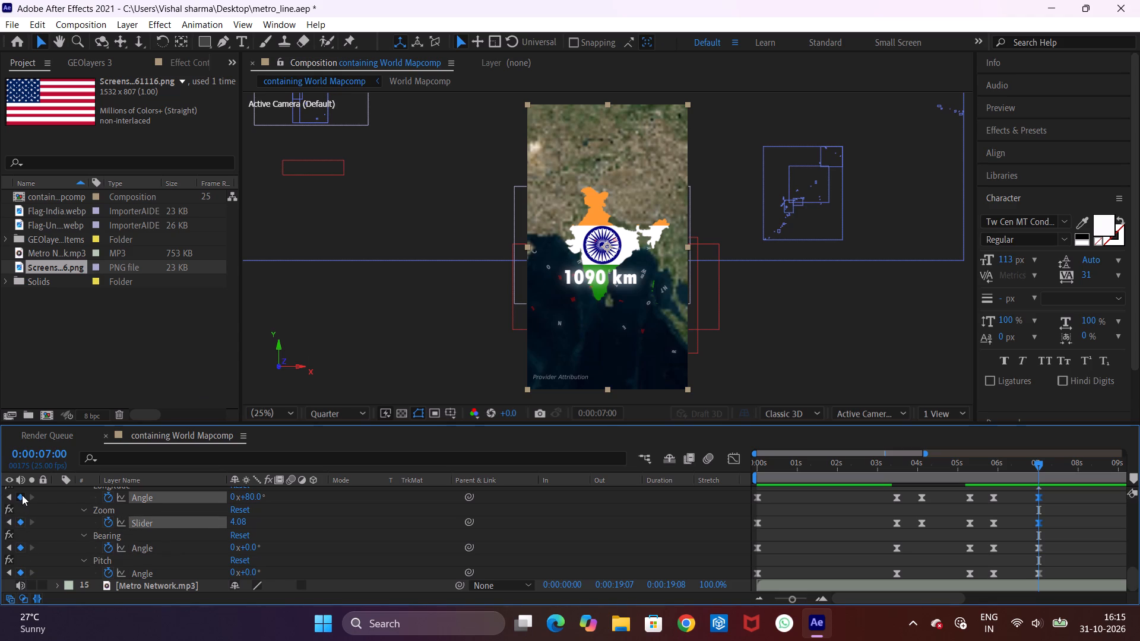
left_click_drag(1129, 575, 1135, 571)
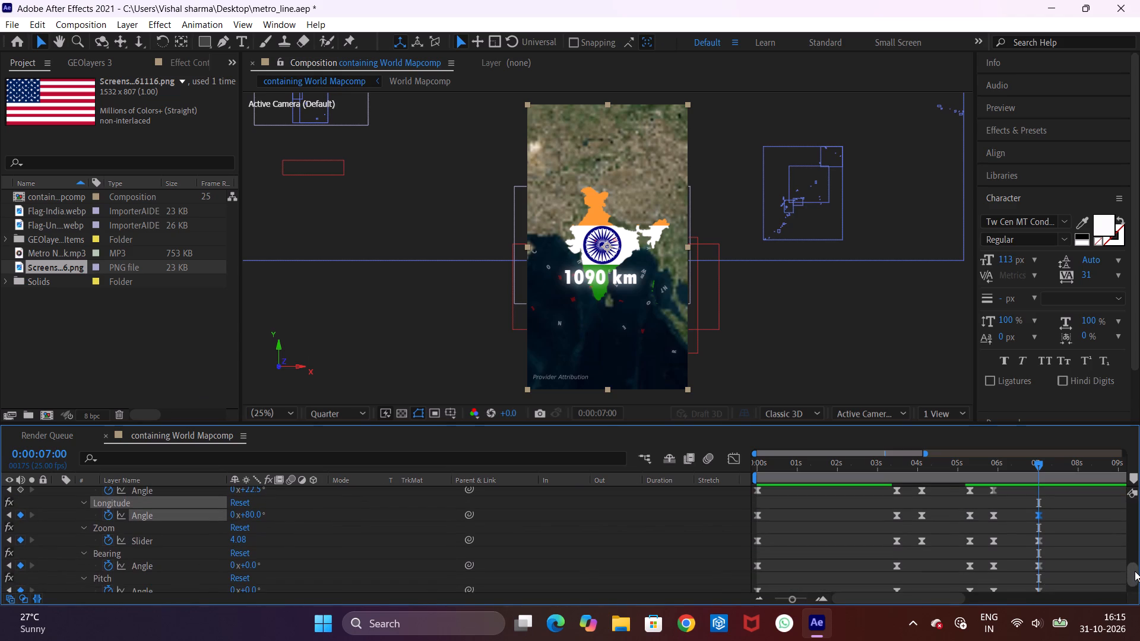
left_click_drag(1135, 571, 1137, 566)
left_click(16, 509)
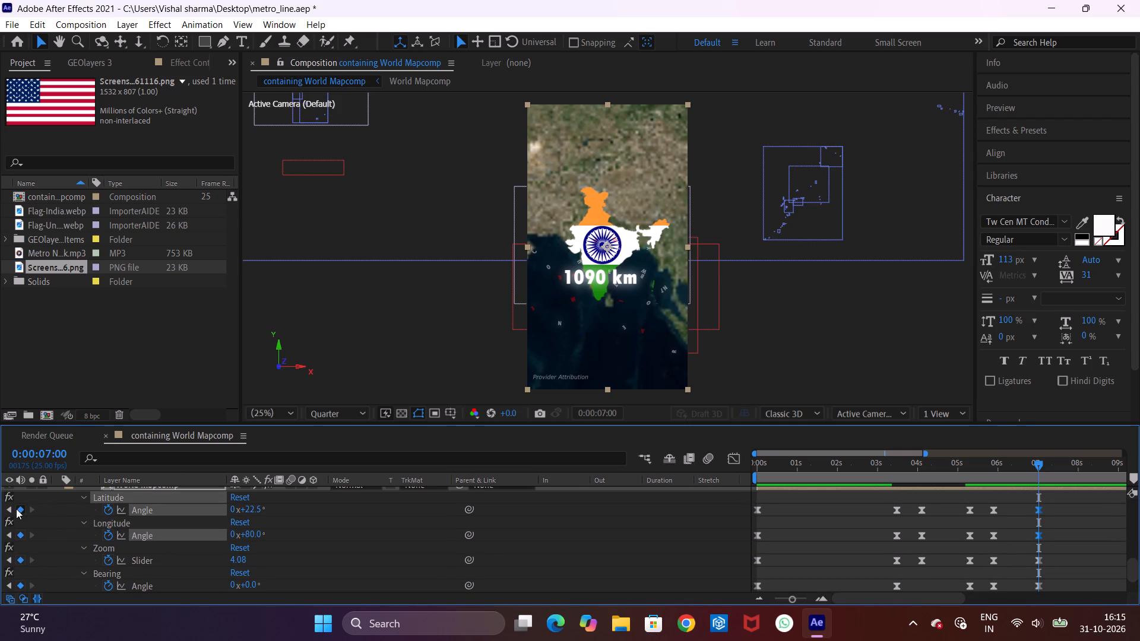
left_click_drag(1129, 565, 1136, 590)
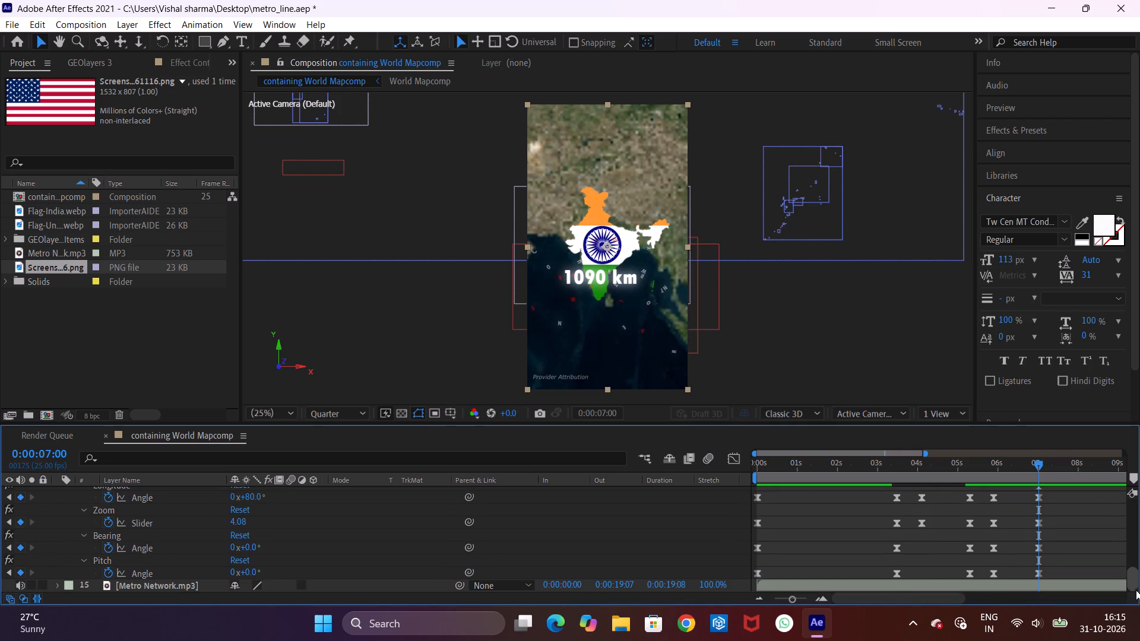
left_click_drag(1136, 590, 1136, 595)
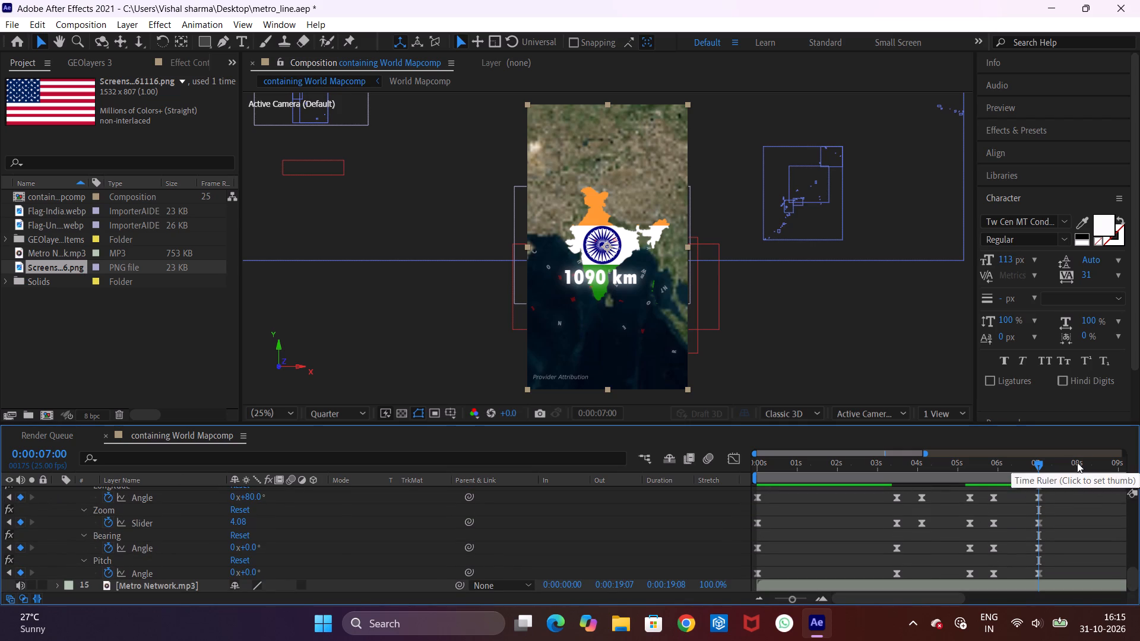
Play back the hold on India around 0:00:07:00 to check its timing, stopping at 0:00:07:14.
key("space")
key("space")
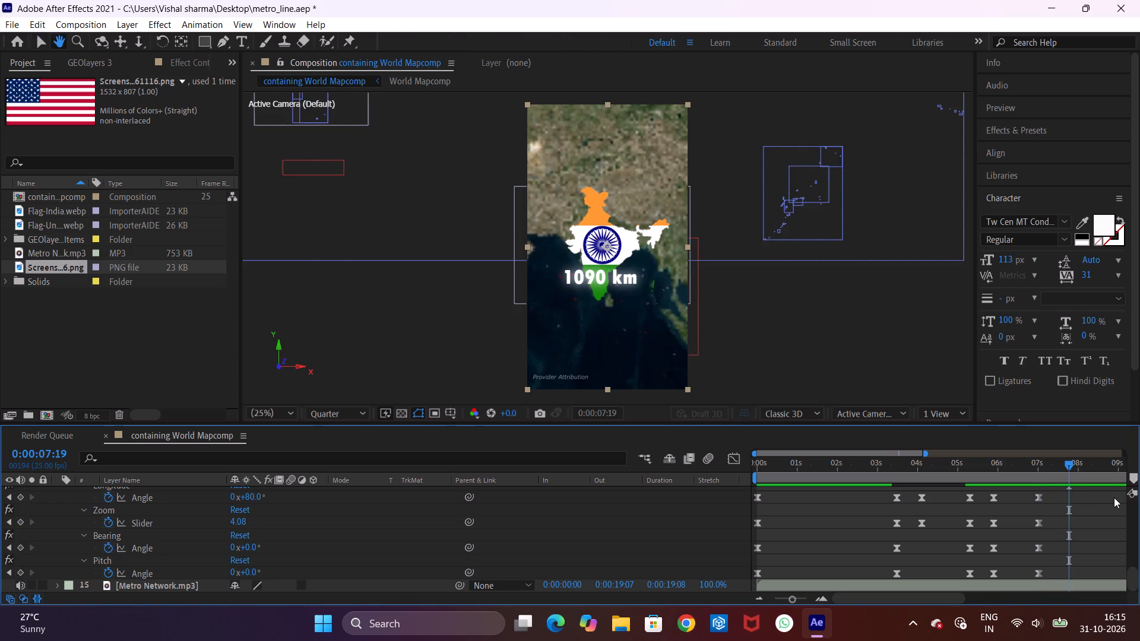
key("space")
key("space")
key("space")
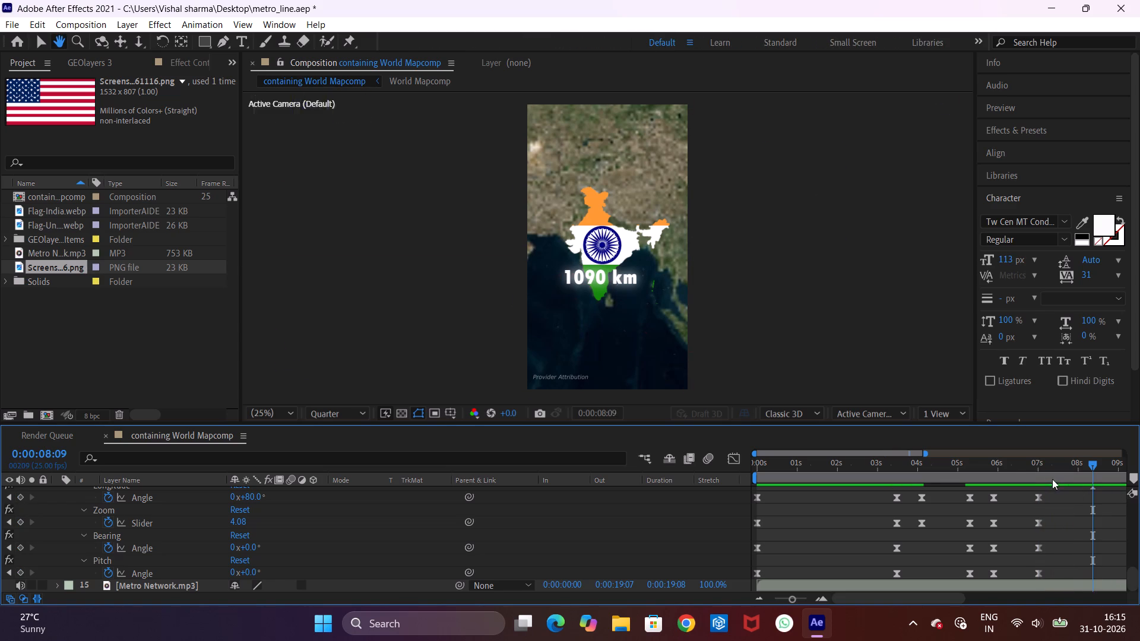
key("space")
left_click(1037, 470)
key("space")
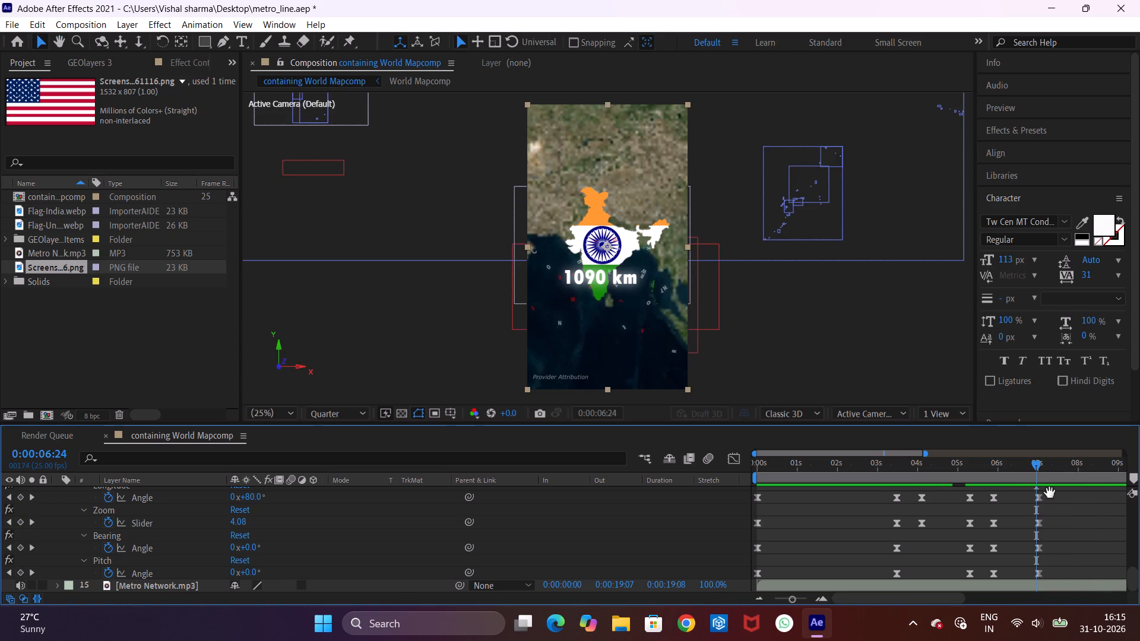
key("space")
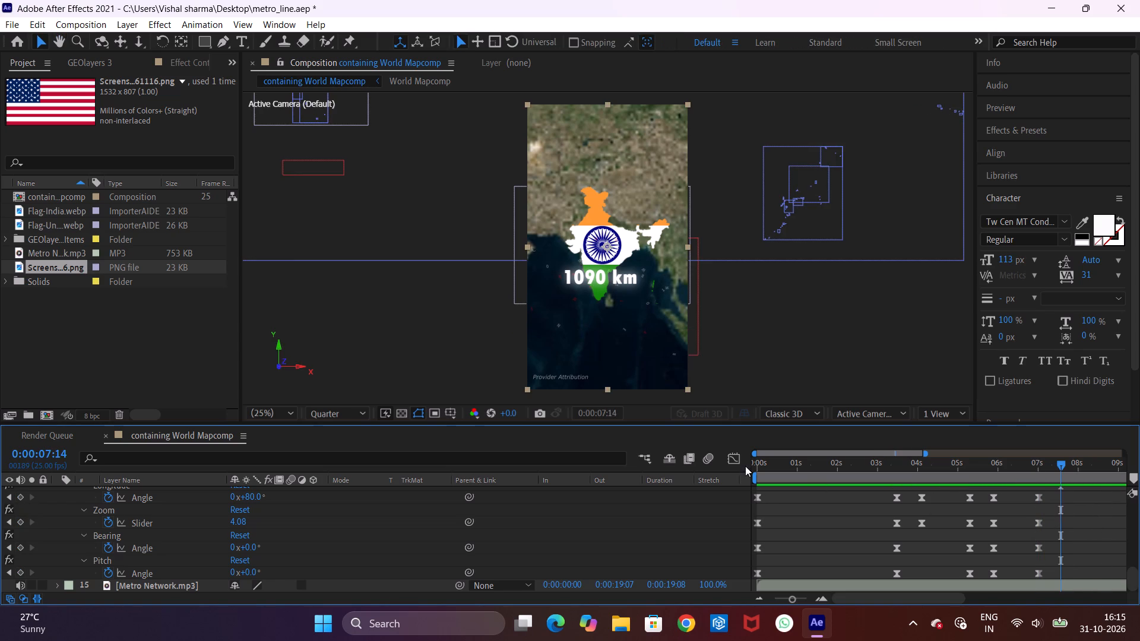
Move the World Mapcomp to the United States at 0:00:07:14, longitude about -92.2° and zoom 3.08, adding Bearing and Pitch keyframes.
left_click(87, 66)
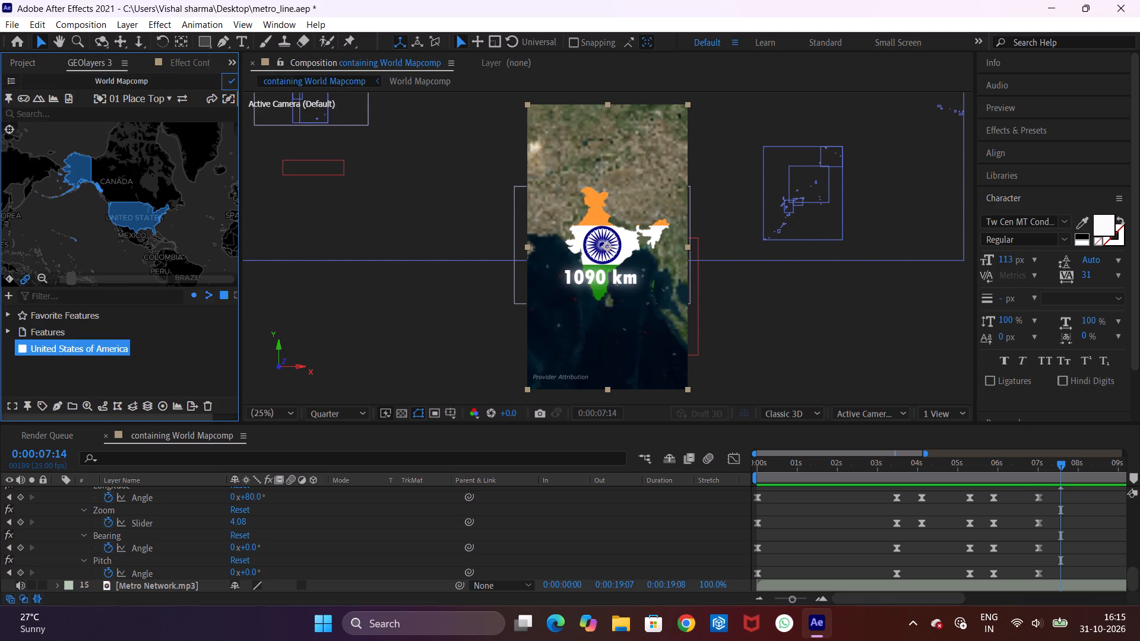
left_click_drag(91, 205, 401, 242)
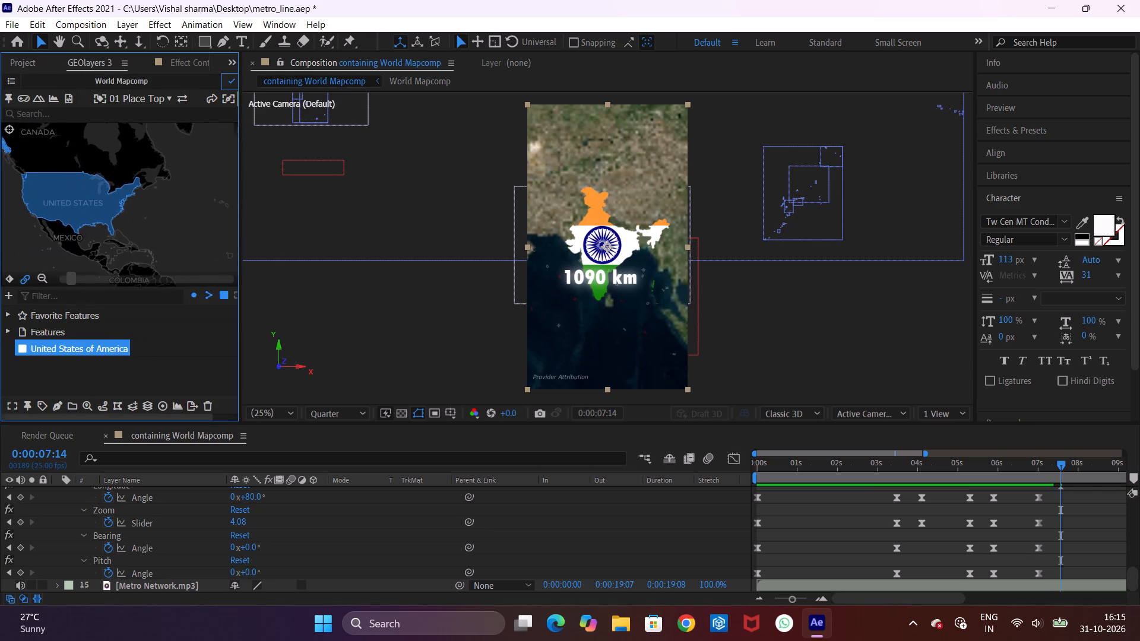
left_click_drag(401, 242, 447, 252)
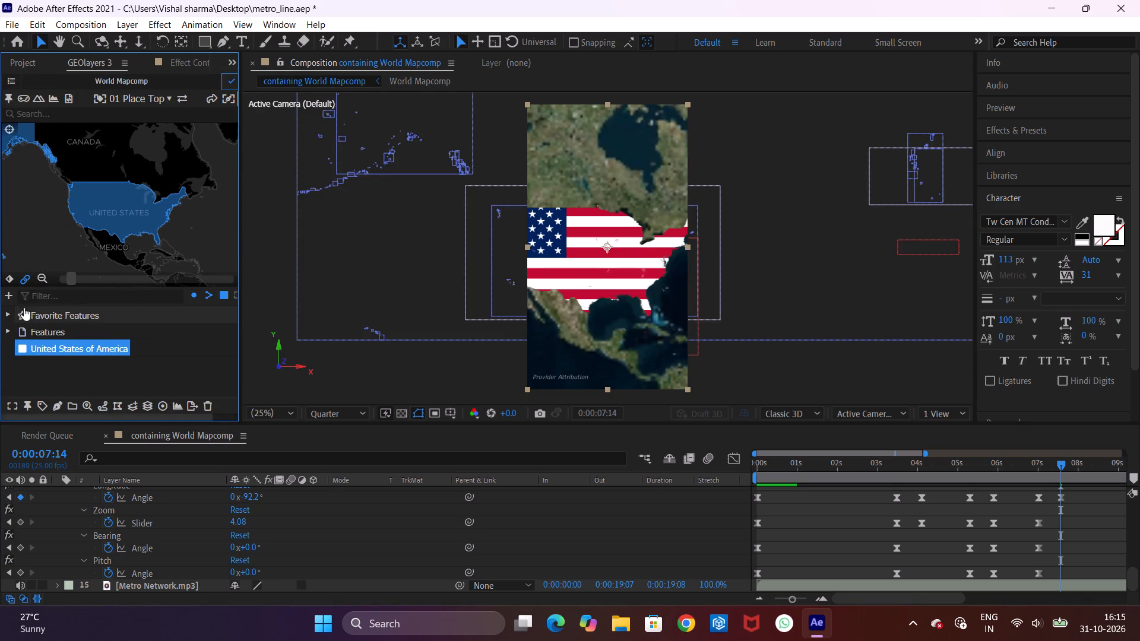
left_click(44, 281)
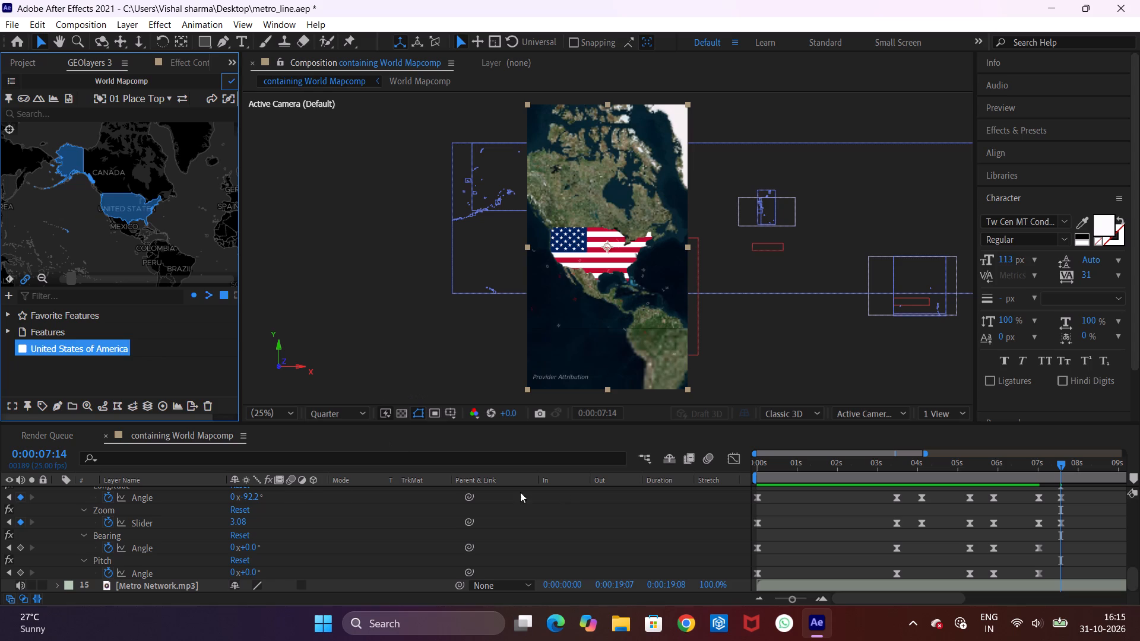
left_click(20, 549)
left_click(21, 570)
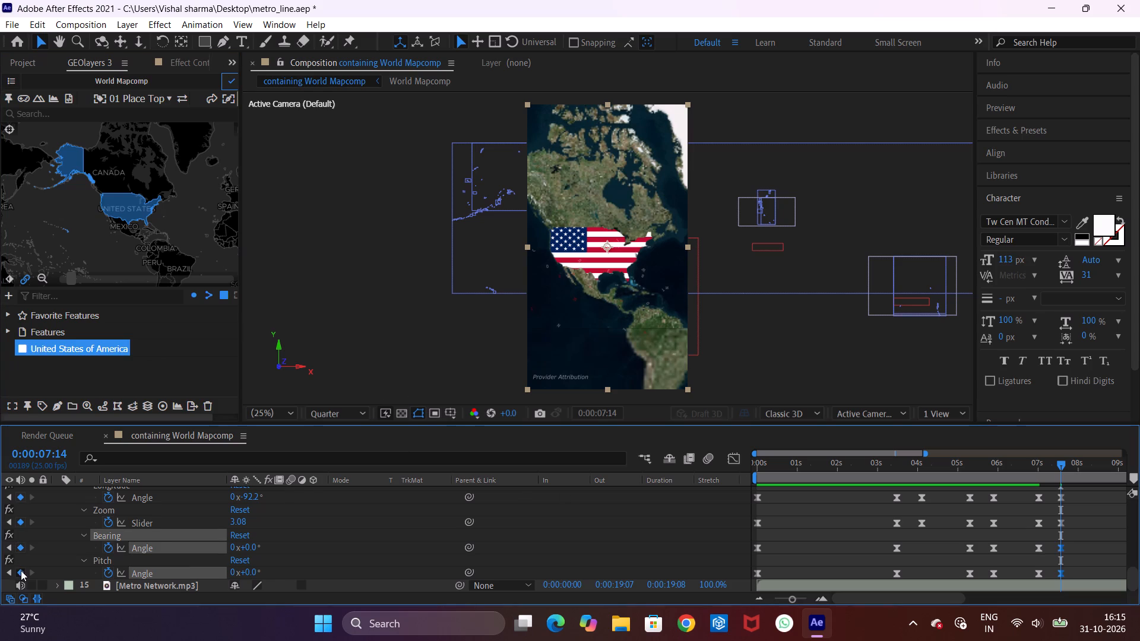
Play back the map's move from India to the United States from 0:00:06:13, stopping at 0:00:07:21.
left_click(1019, 465)
key("space")
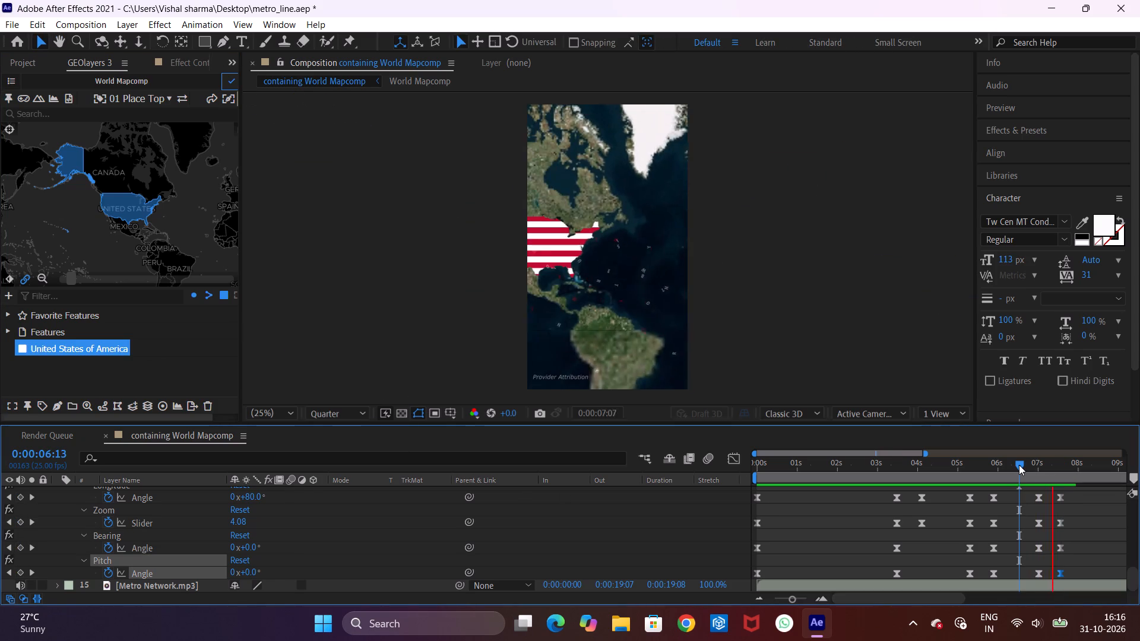
key("space")
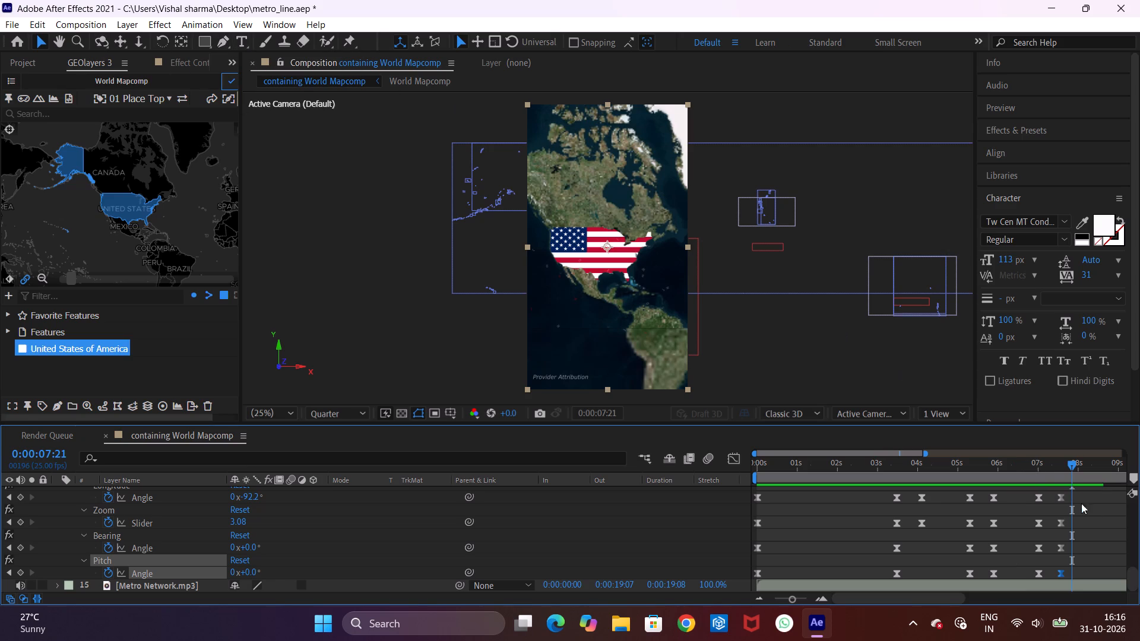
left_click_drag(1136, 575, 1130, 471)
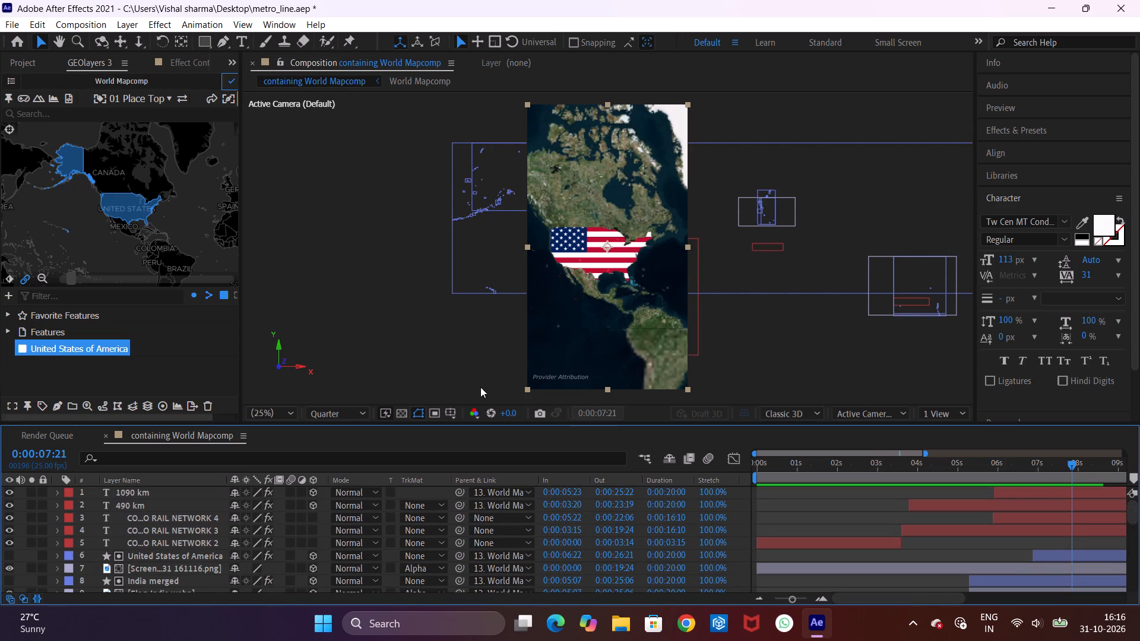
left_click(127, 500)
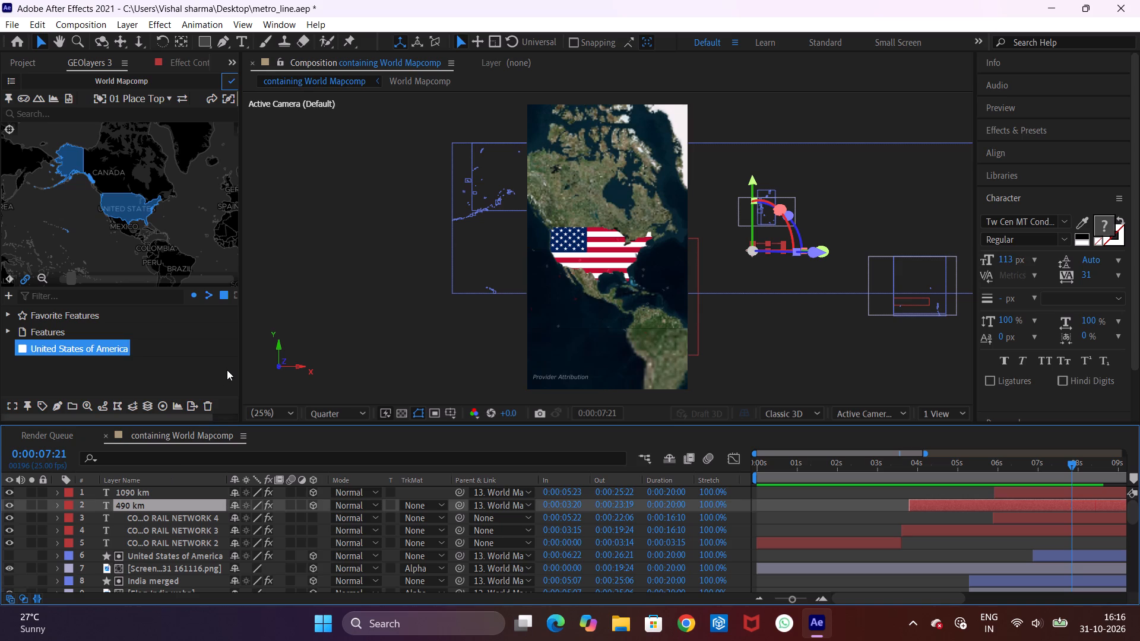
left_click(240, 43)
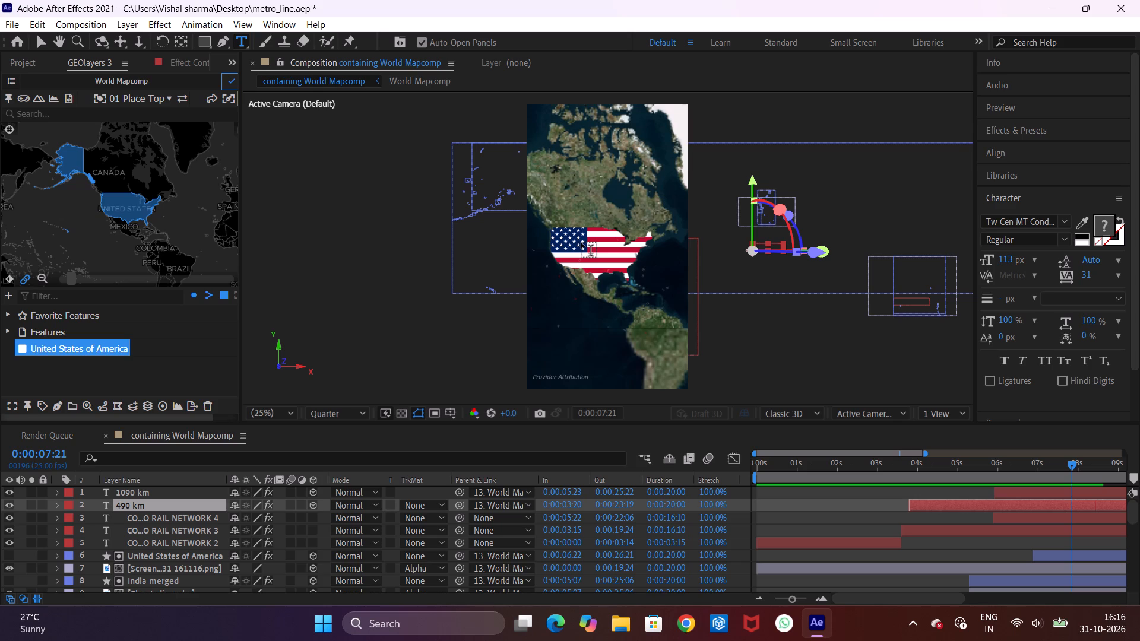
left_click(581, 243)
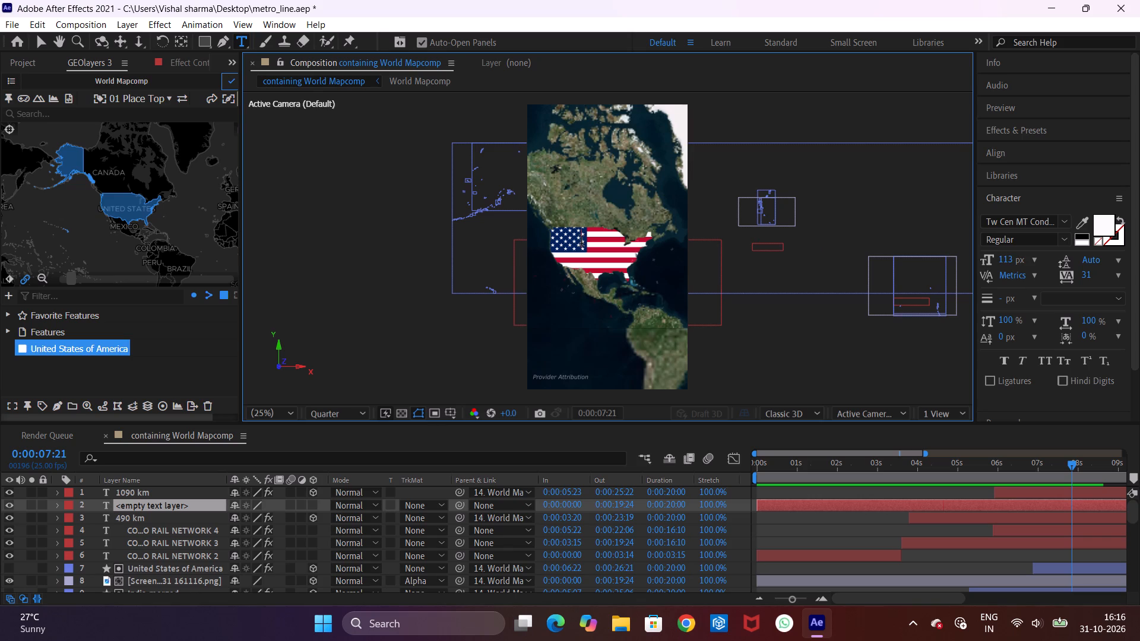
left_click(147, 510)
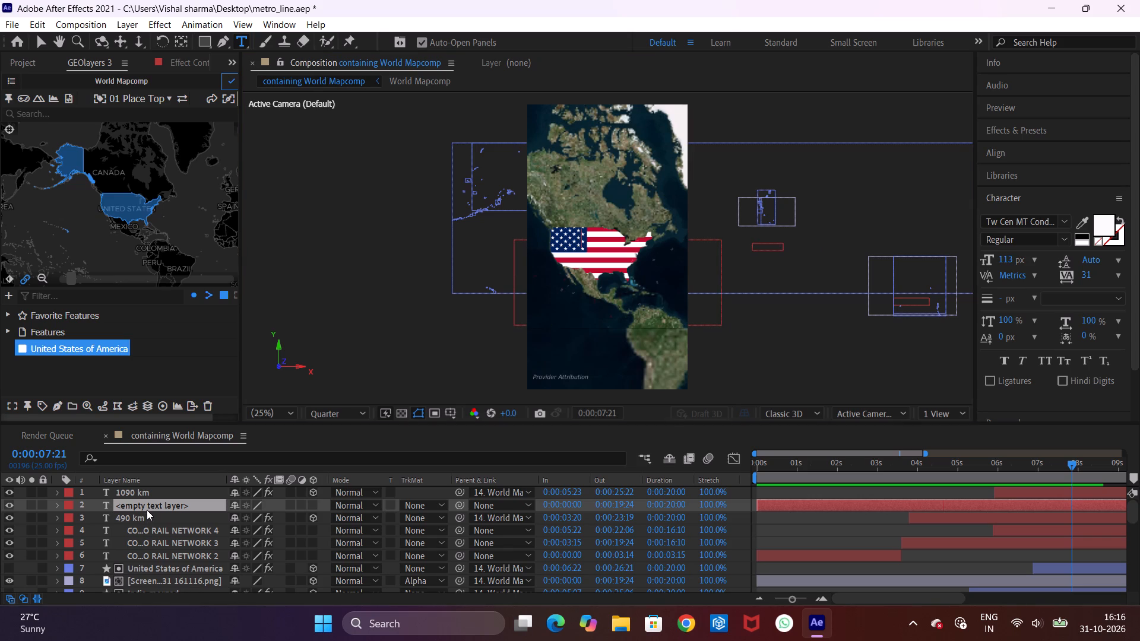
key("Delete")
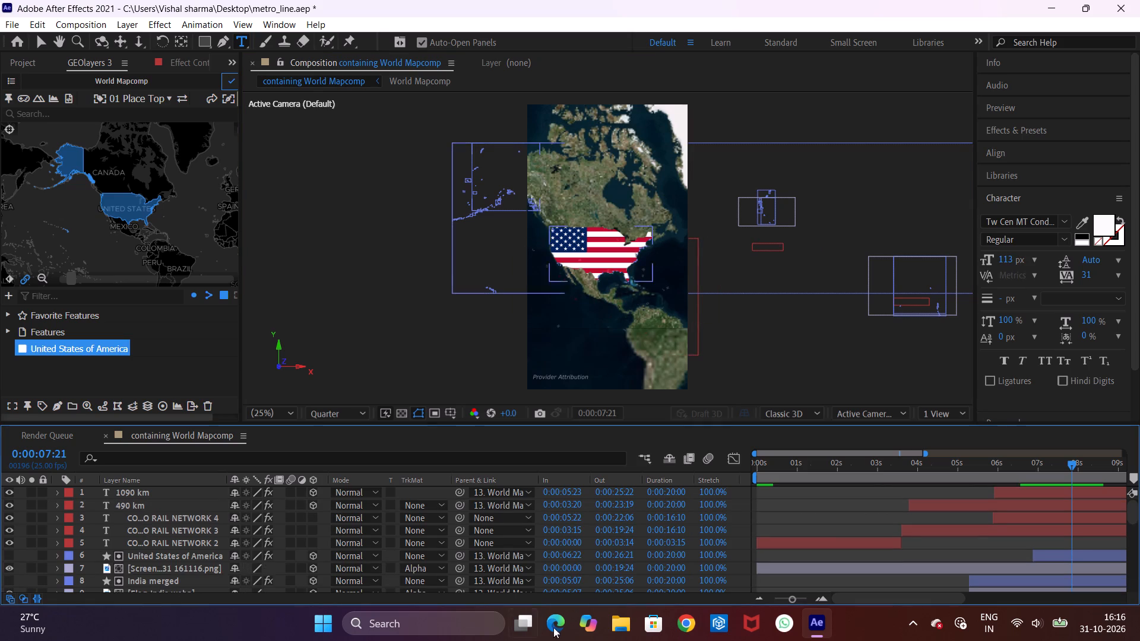
Switch to Chrome, search Google for "usa metro length" to find the network's length, and return to After Effects.
left_click(696, 621)
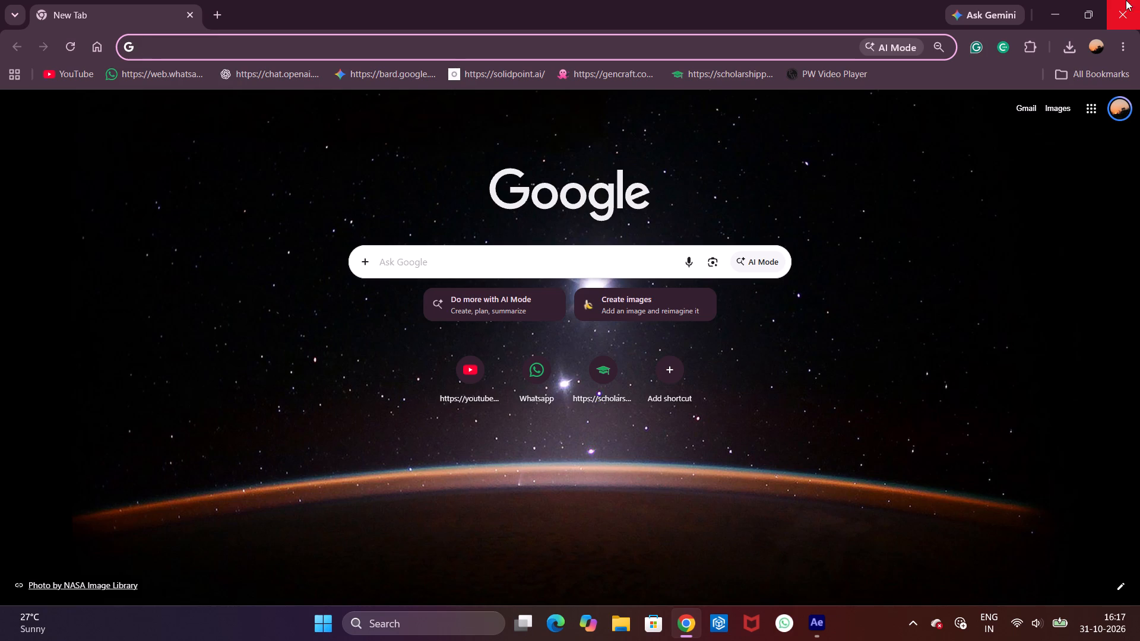
left_click(1054, 0)
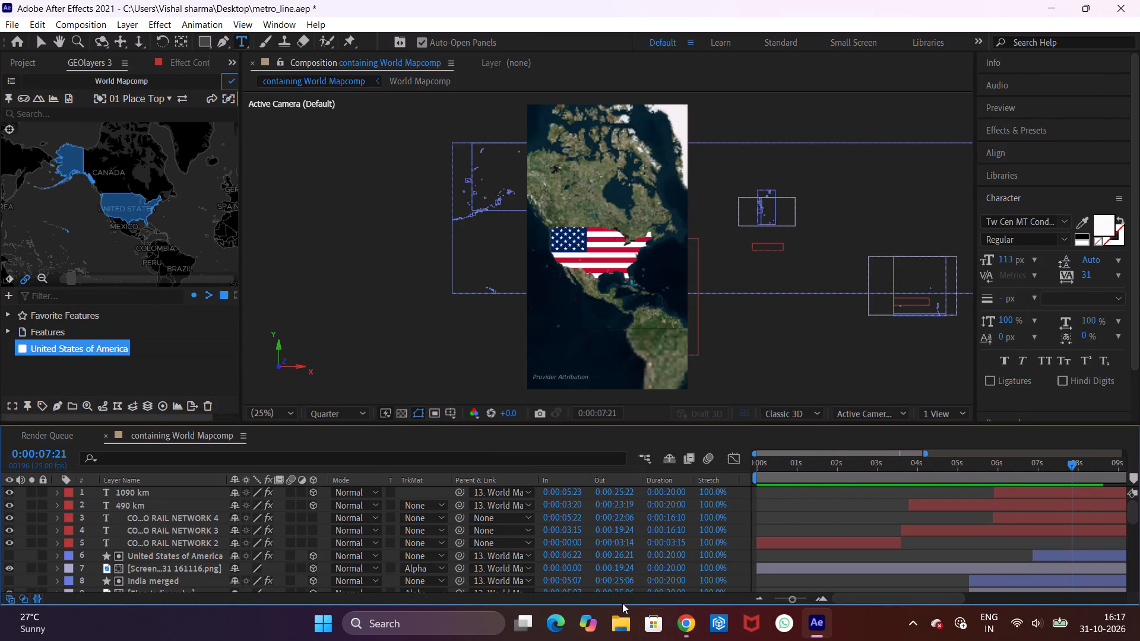
left_click(694, 621)
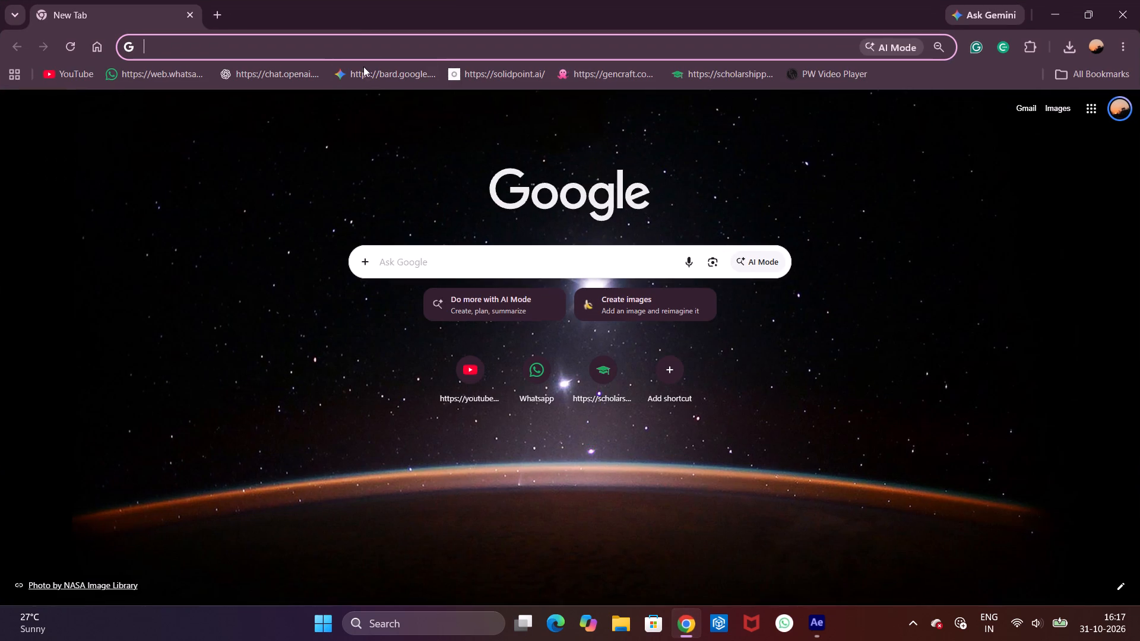
type("usa metro lengt")
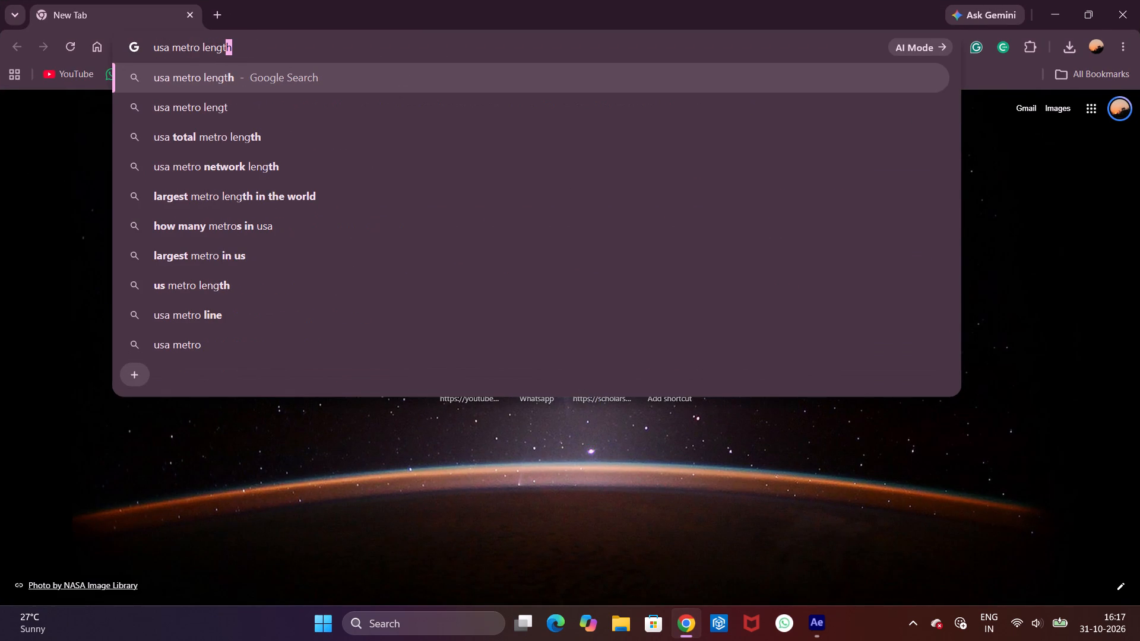
key("Return")
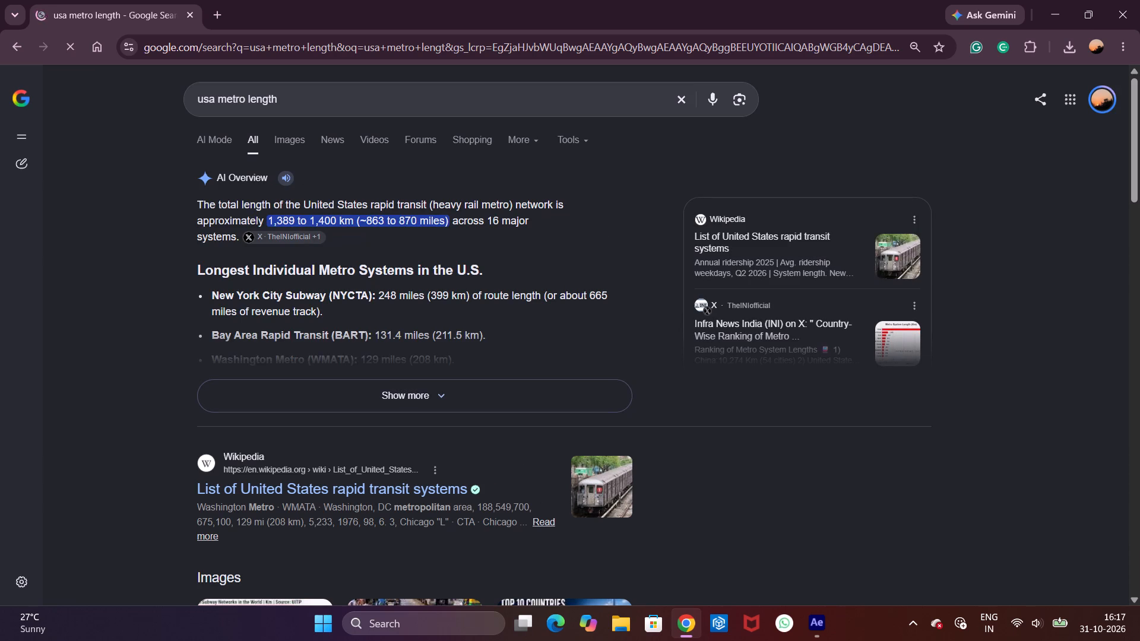
left_click(1139, 0)
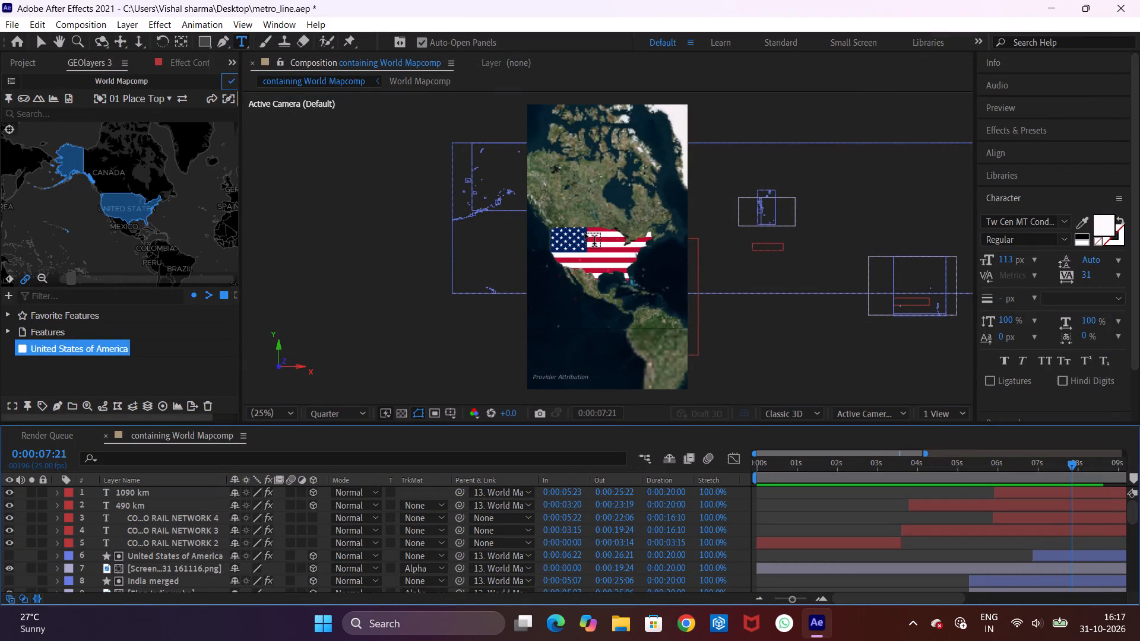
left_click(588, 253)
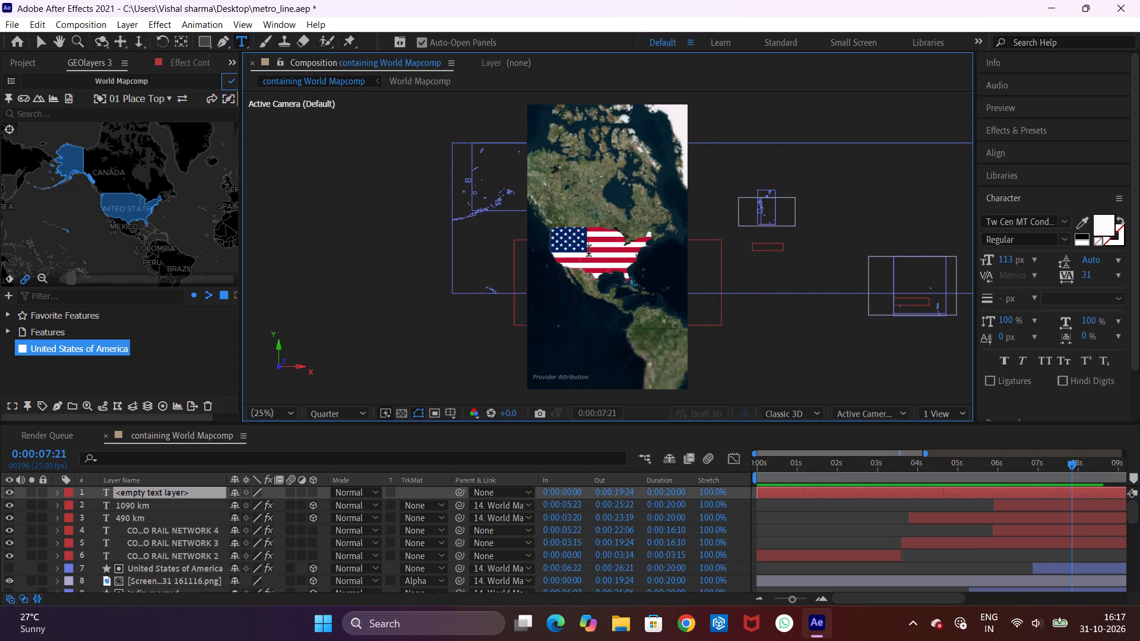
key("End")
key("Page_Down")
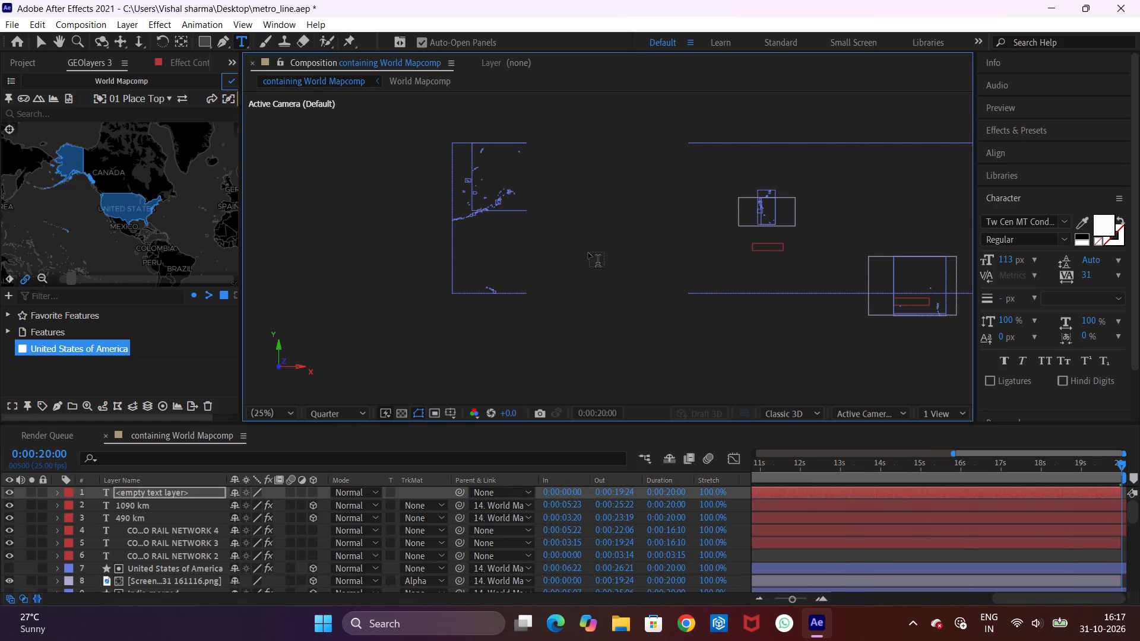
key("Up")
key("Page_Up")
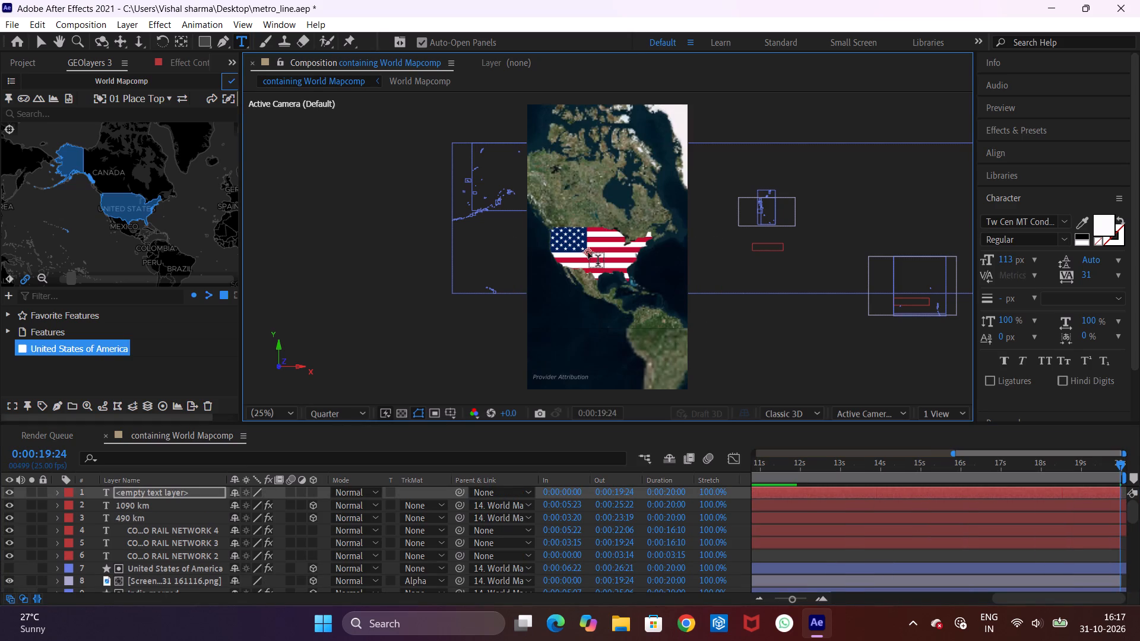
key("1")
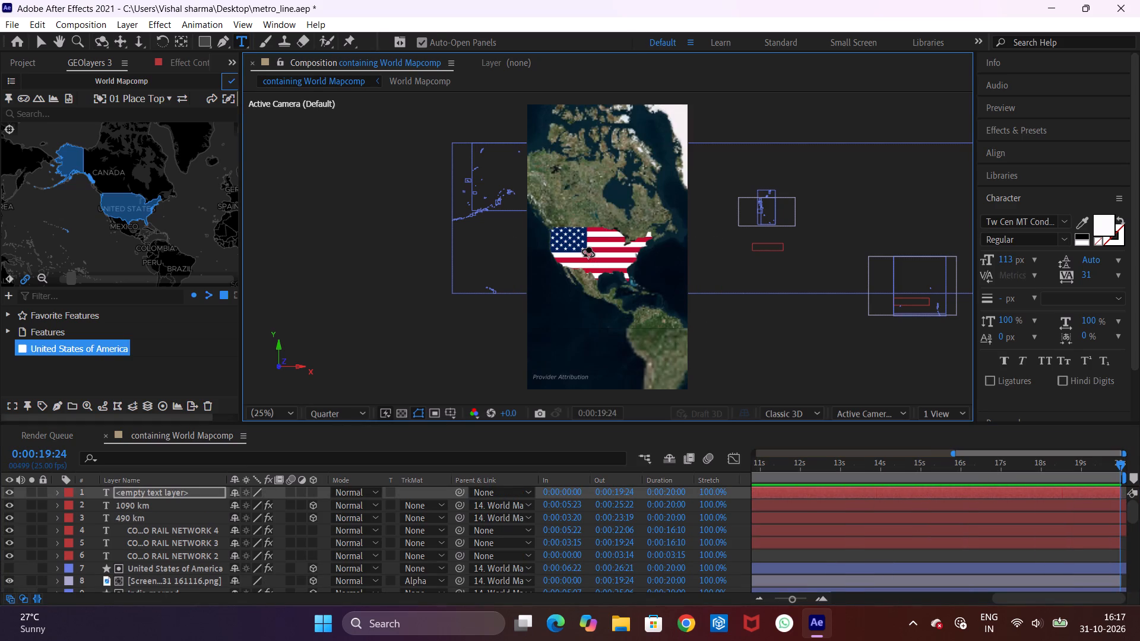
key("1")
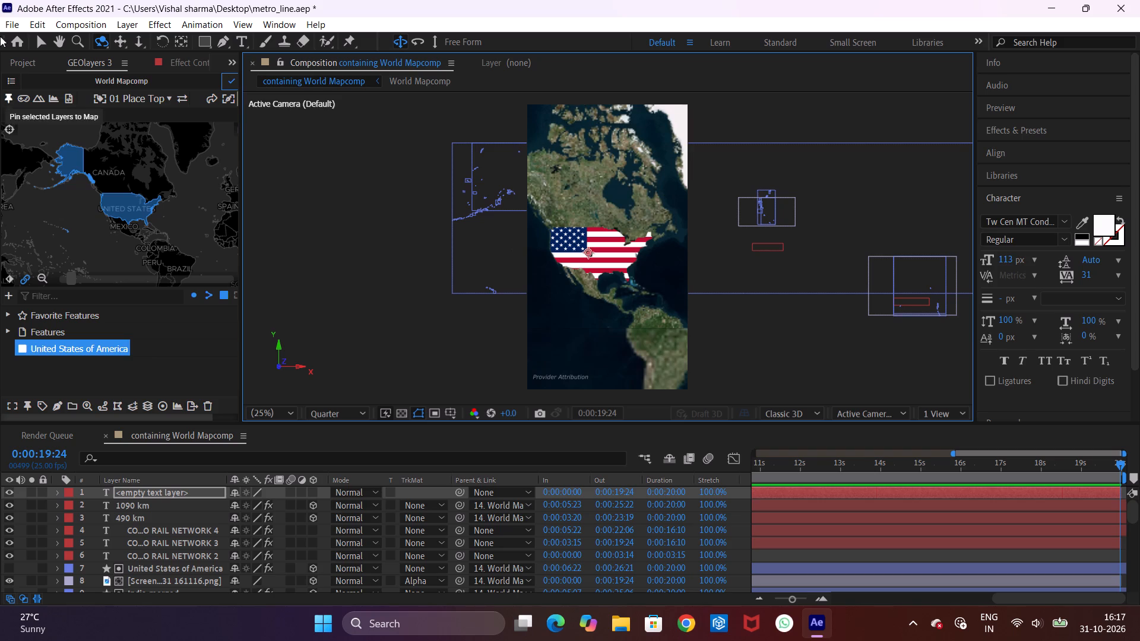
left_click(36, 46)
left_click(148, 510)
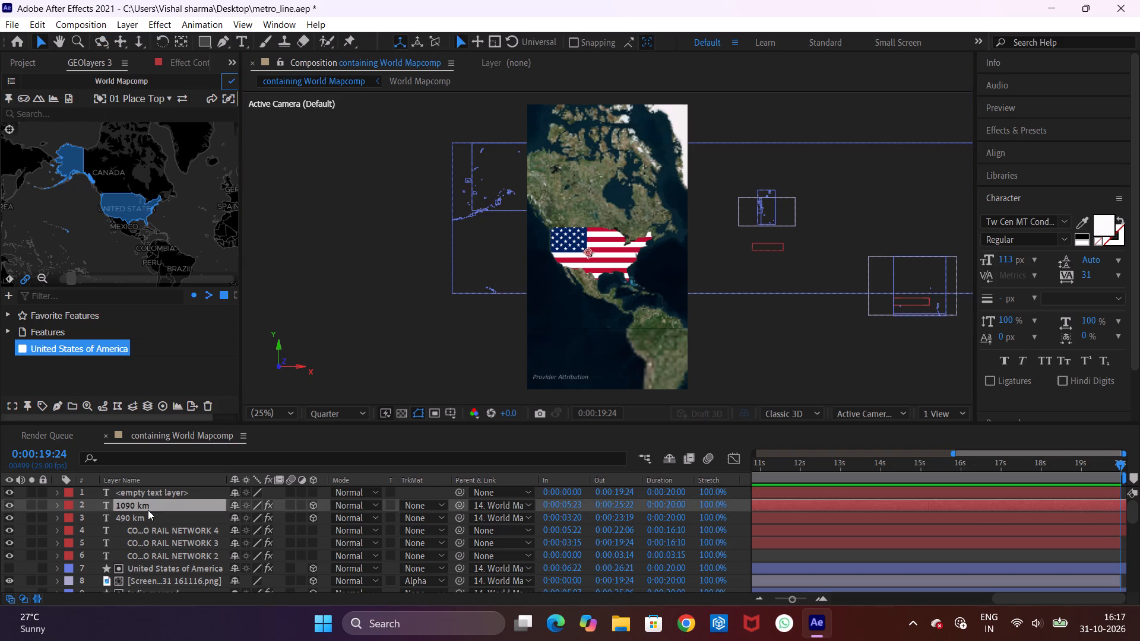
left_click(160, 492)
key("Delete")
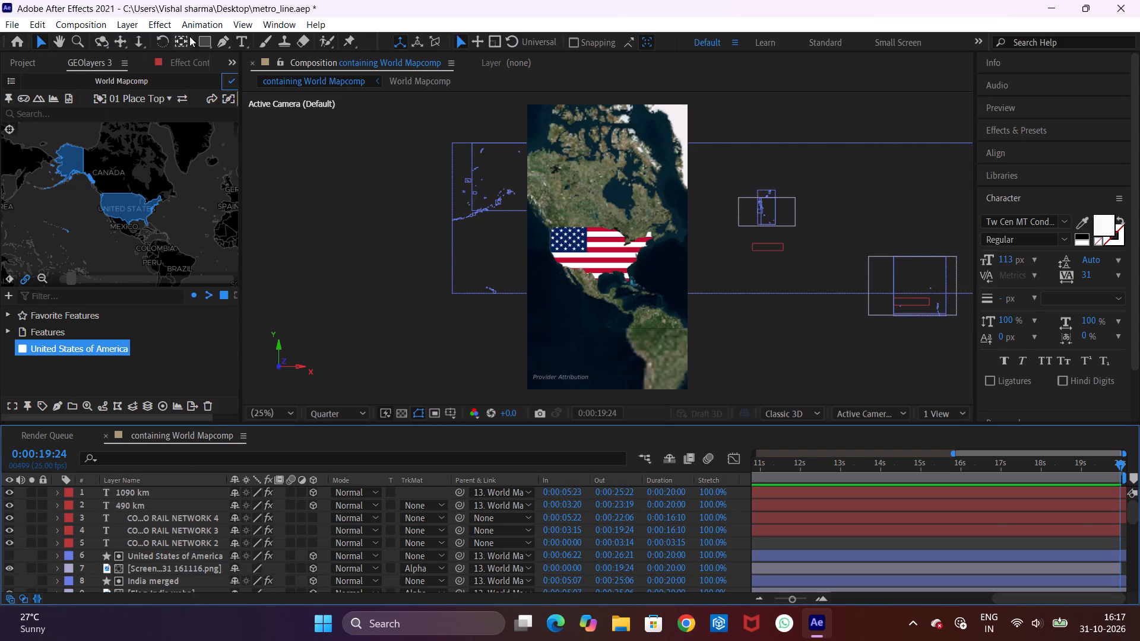
Add a "1389 km" text label and place it just below the flag-filled United States shape.
left_click(243, 40)
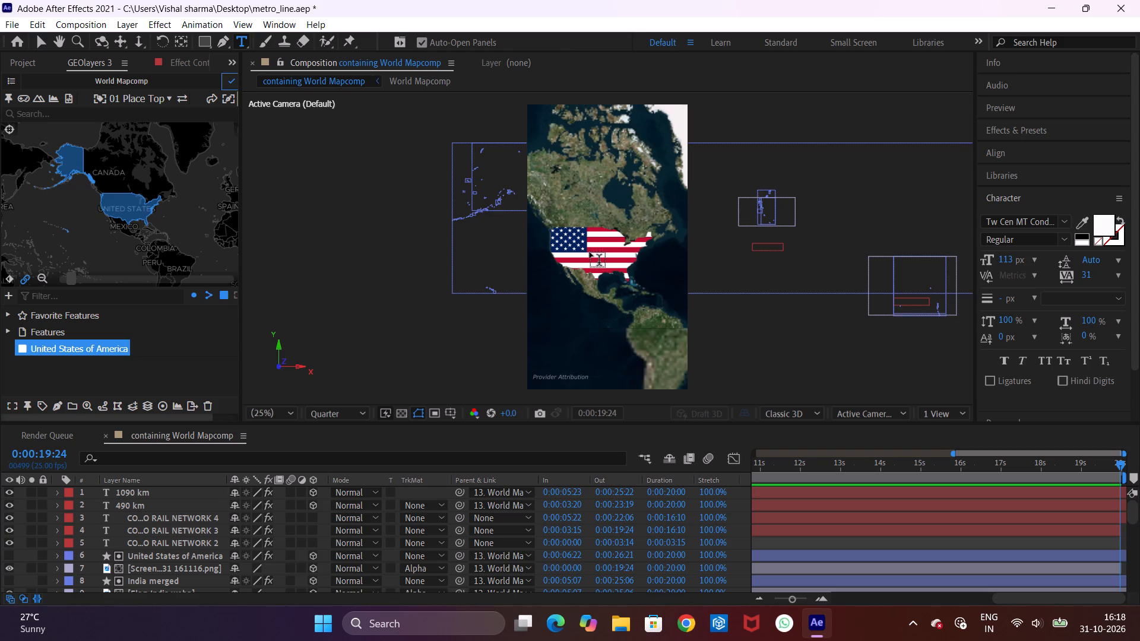
left_click(590, 252)
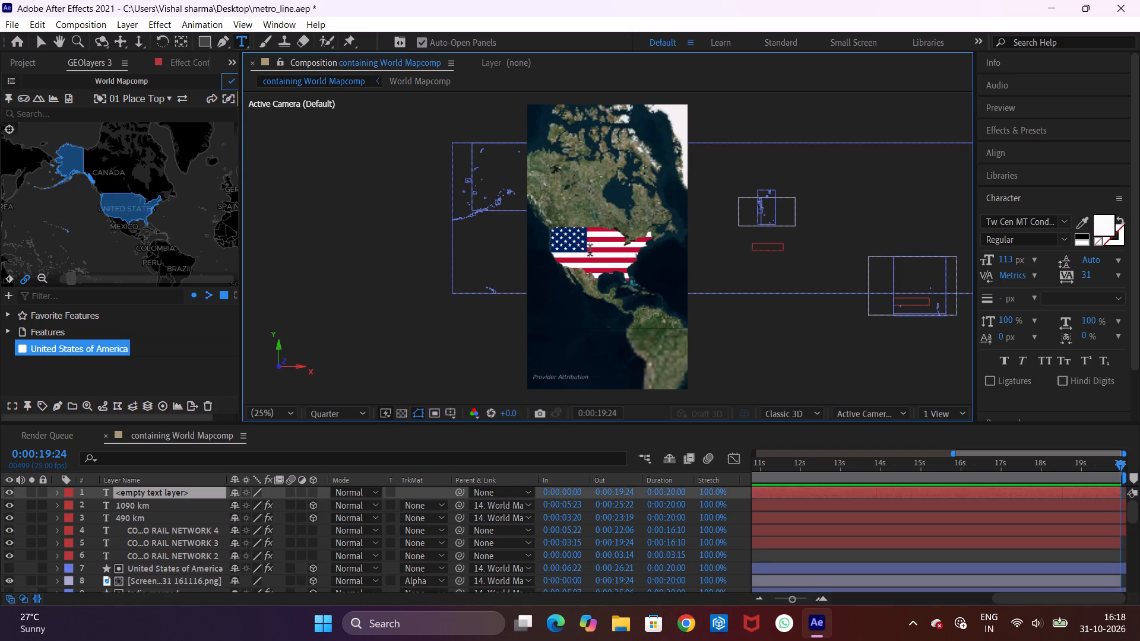
type("13")
type("89")
key("space")
type("km")
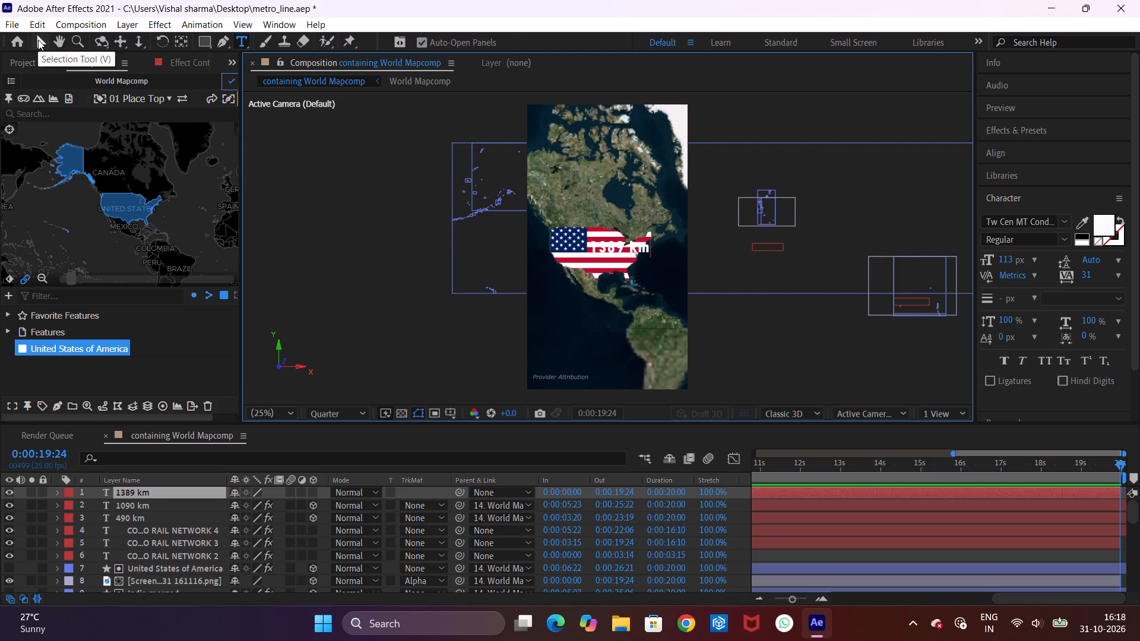
left_click(38, 40)
left_click_drag(626, 247, 608, 278)
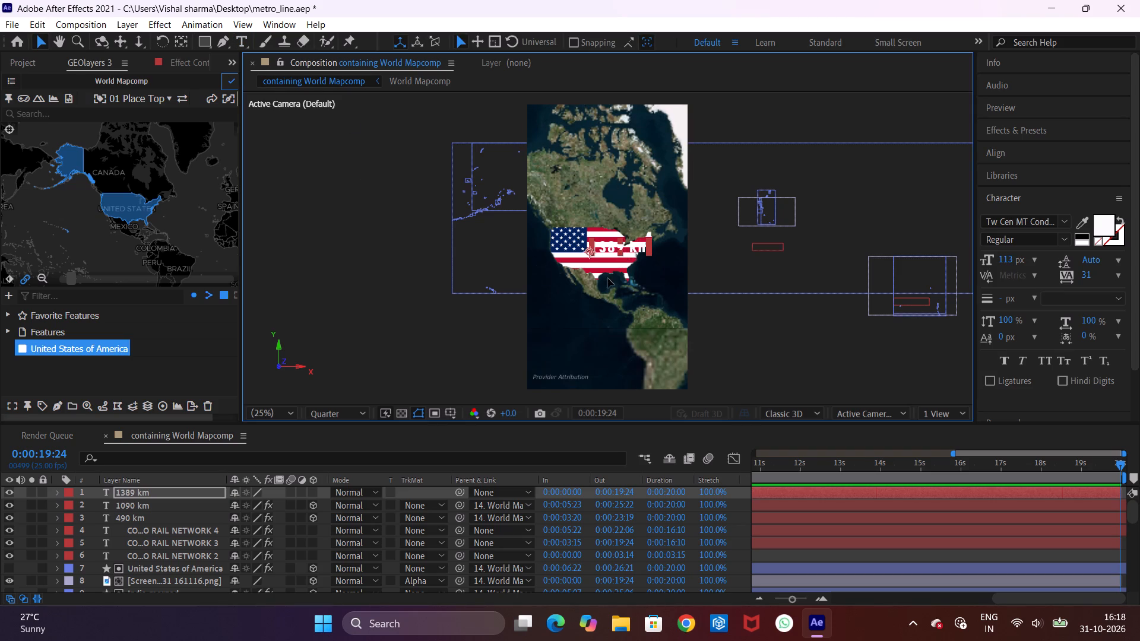
left_click_drag(608, 278, 601, 287)
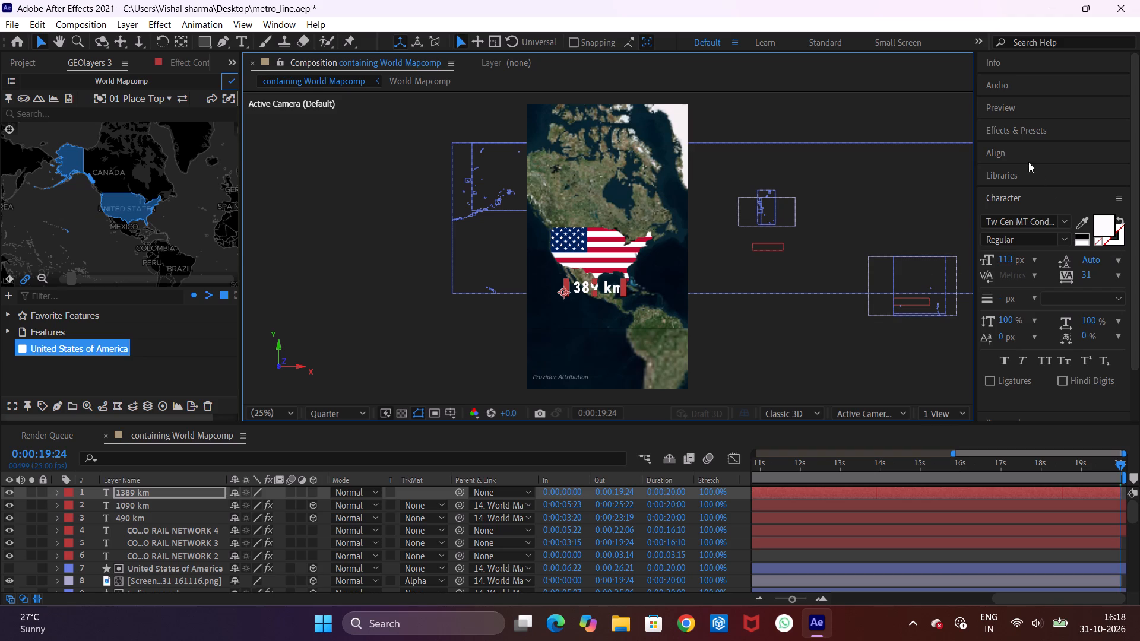
Apply a Glow effect to the 1389 km text, with Glow Radius 229 and Glow Intensity 1.7.
left_click(1018, 134)
left_click(1033, 152)
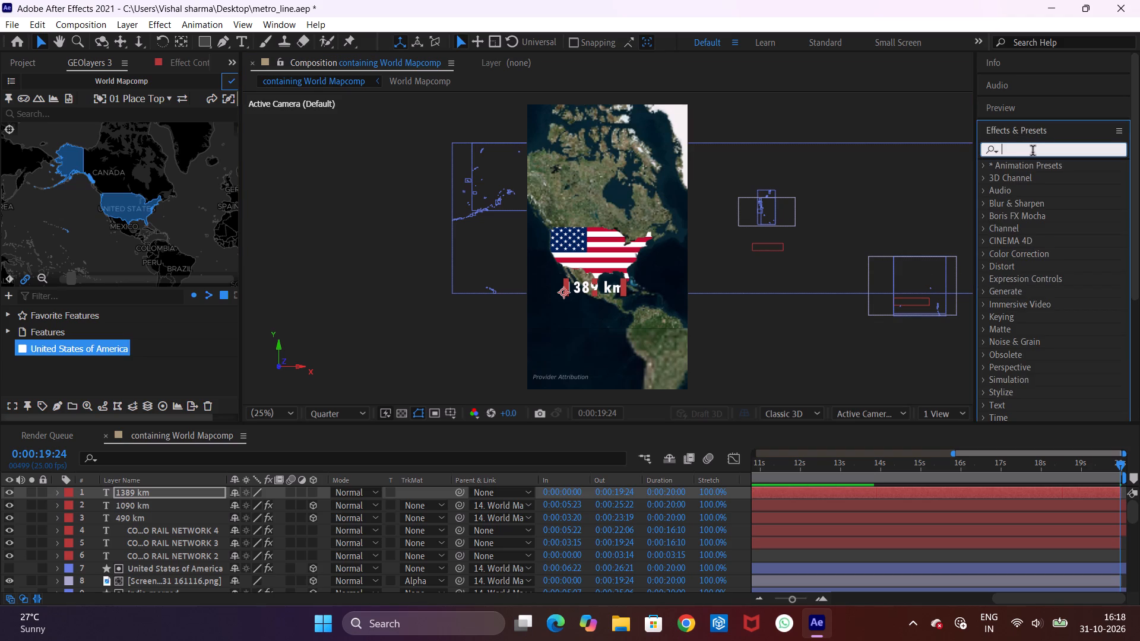
type("glo")
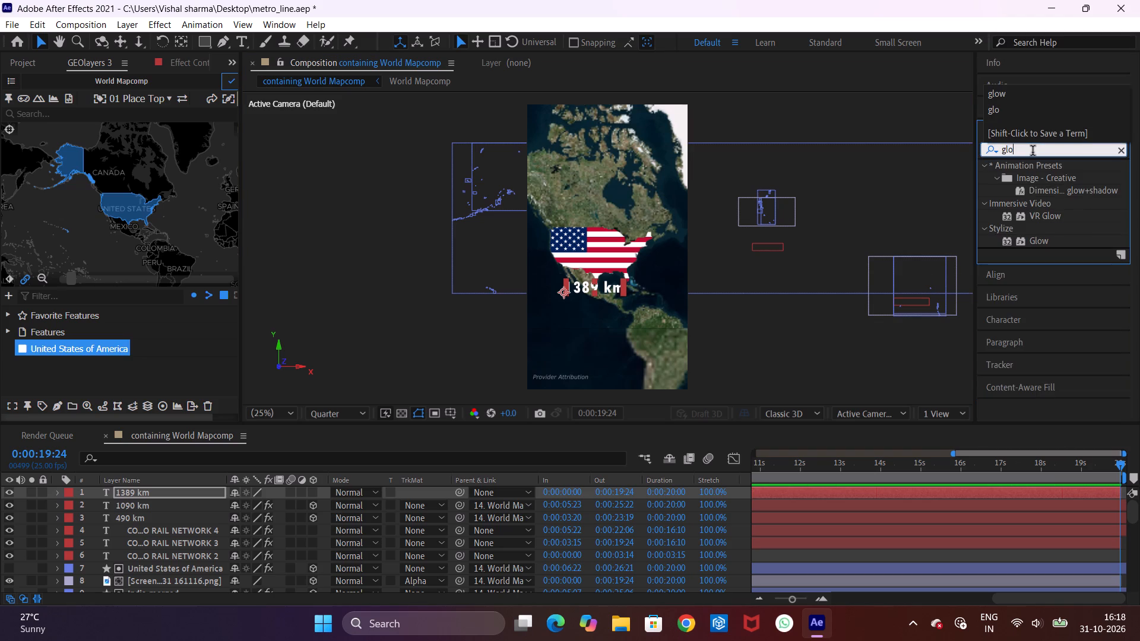
left_click_drag(1040, 241, 267, 432)
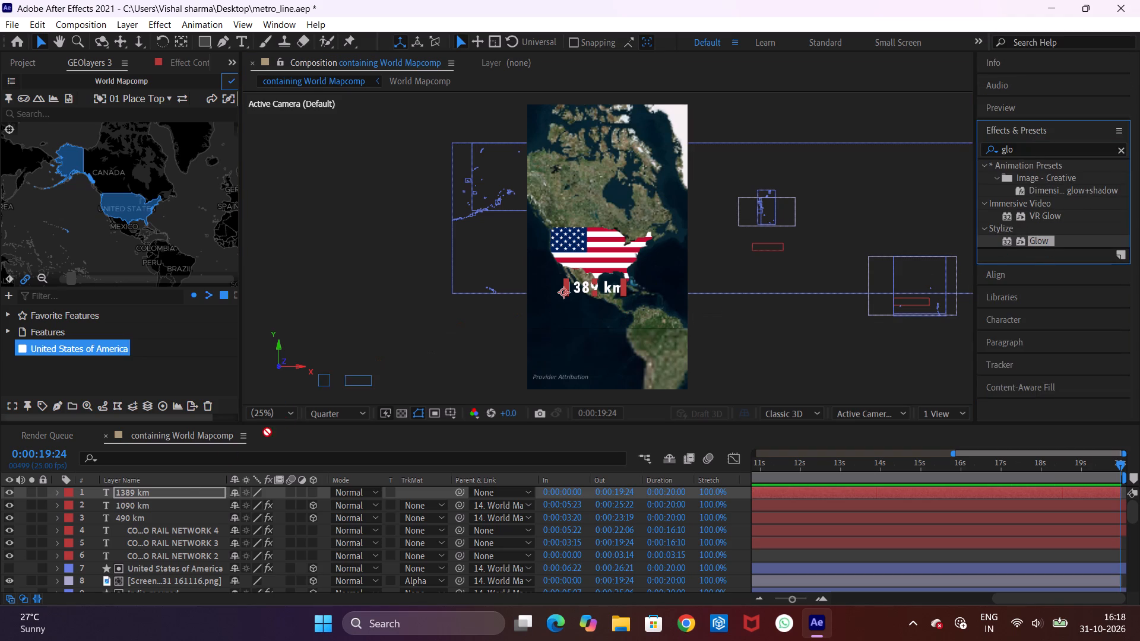
left_click_drag(267, 432, 164, 492)
left_click_drag(142, 131, 179, 126)
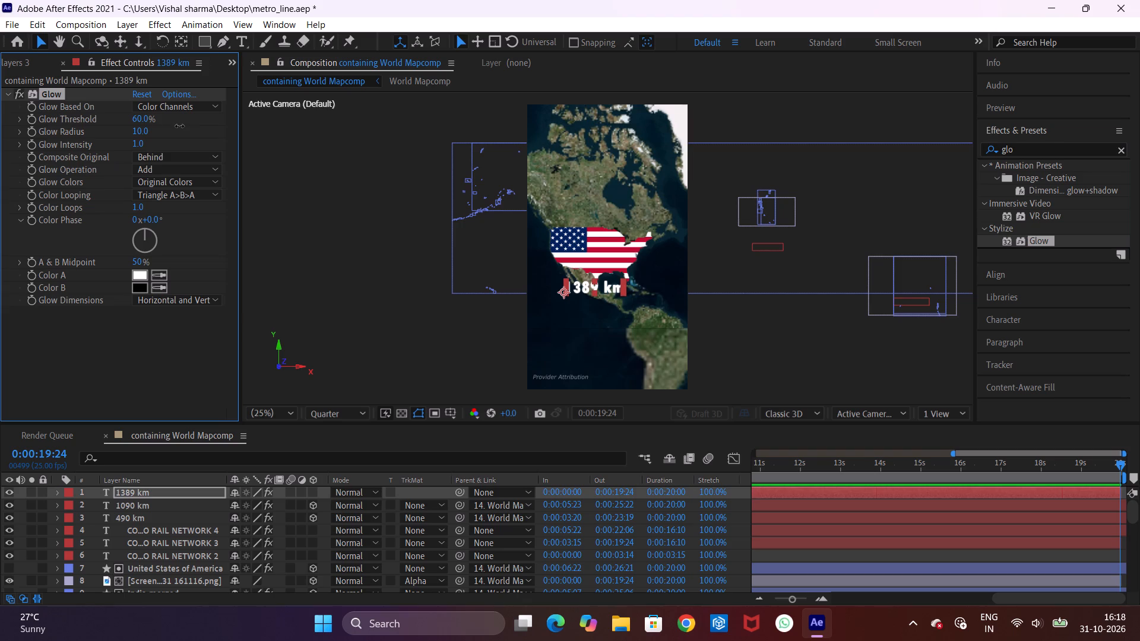
left_click_drag(179, 126, 312, 138)
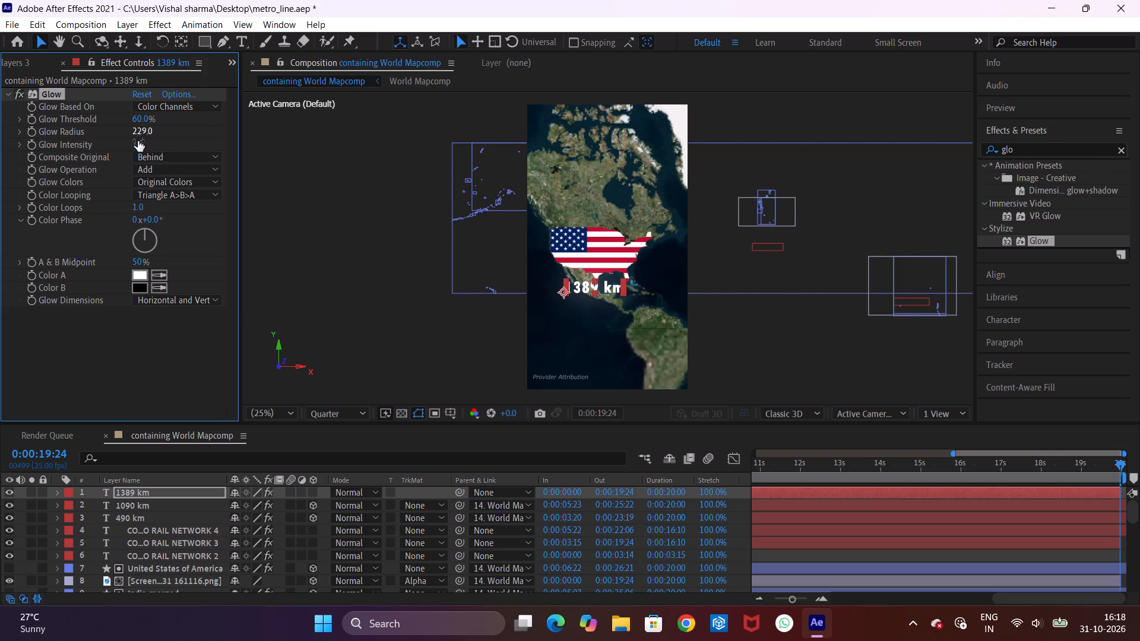
left_click_drag(135, 146, 186, 146)
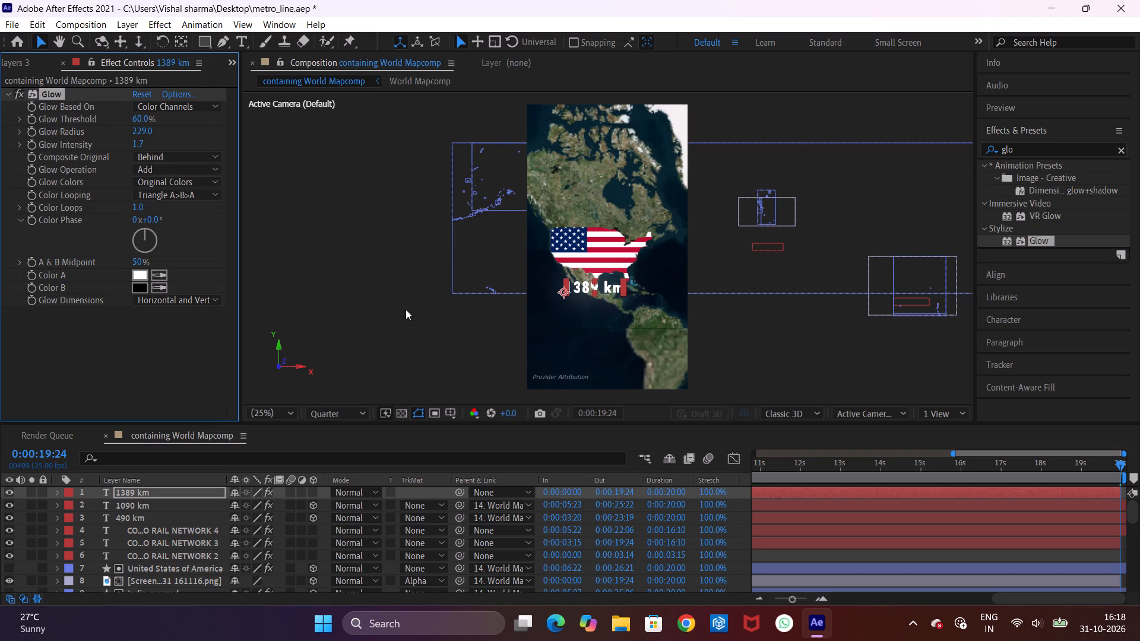
left_click(406, 310)
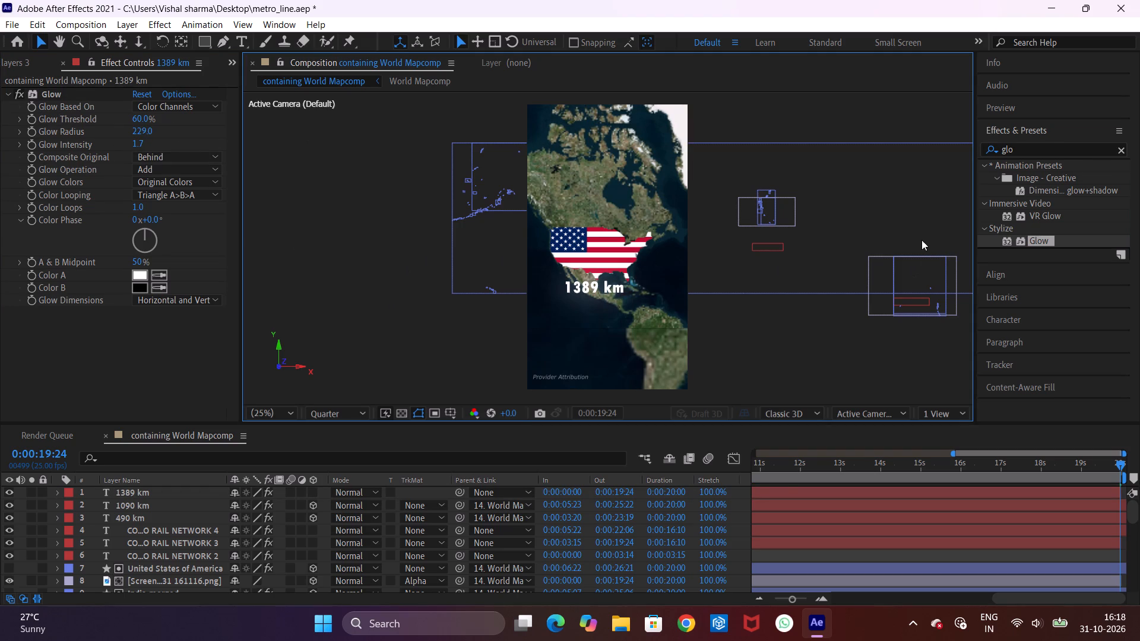
Inspect the timing of the existing length and rail network text layers, playing India's section from 0:00:05:21.
left_click(31, 59)
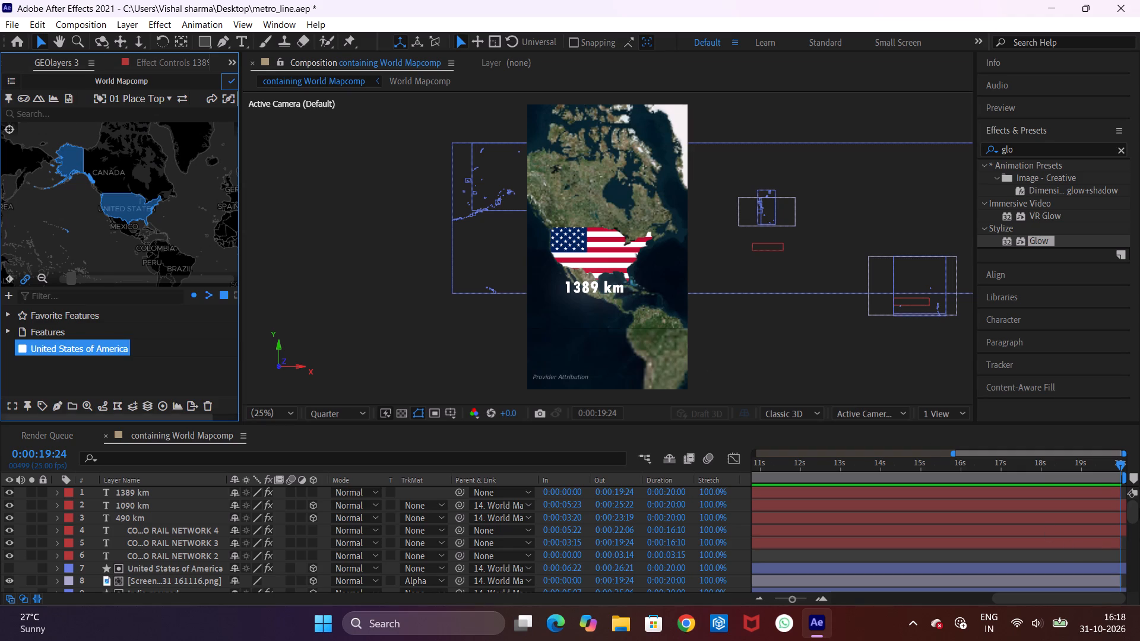
left_click_drag(1132, 510, 1138, 531)
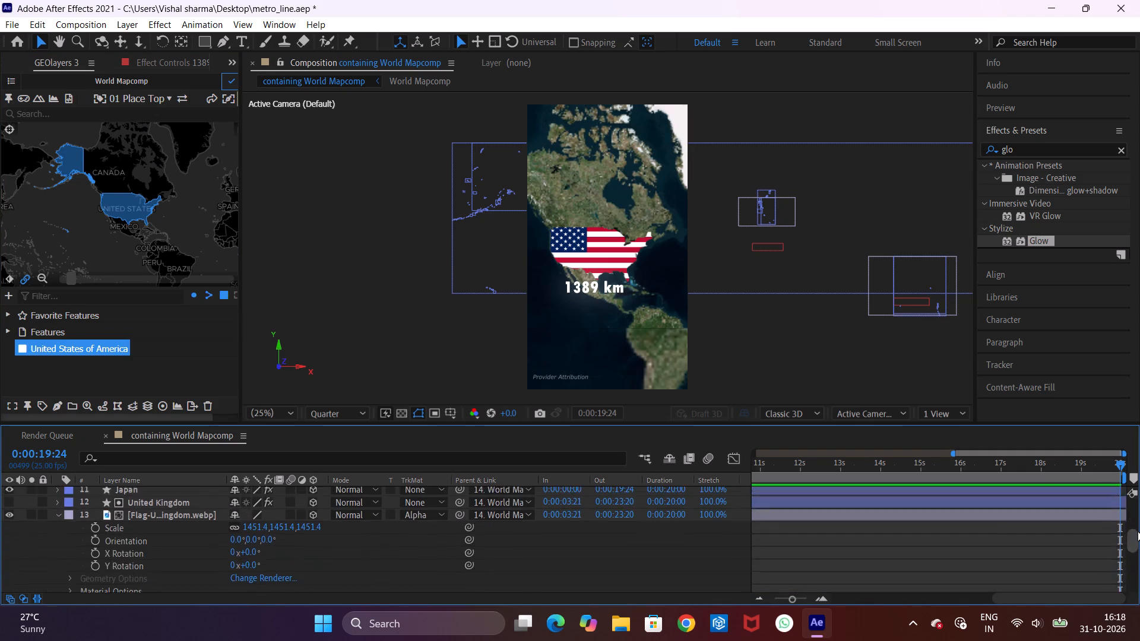
left_click_drag(1138, 531, 1135, 472)
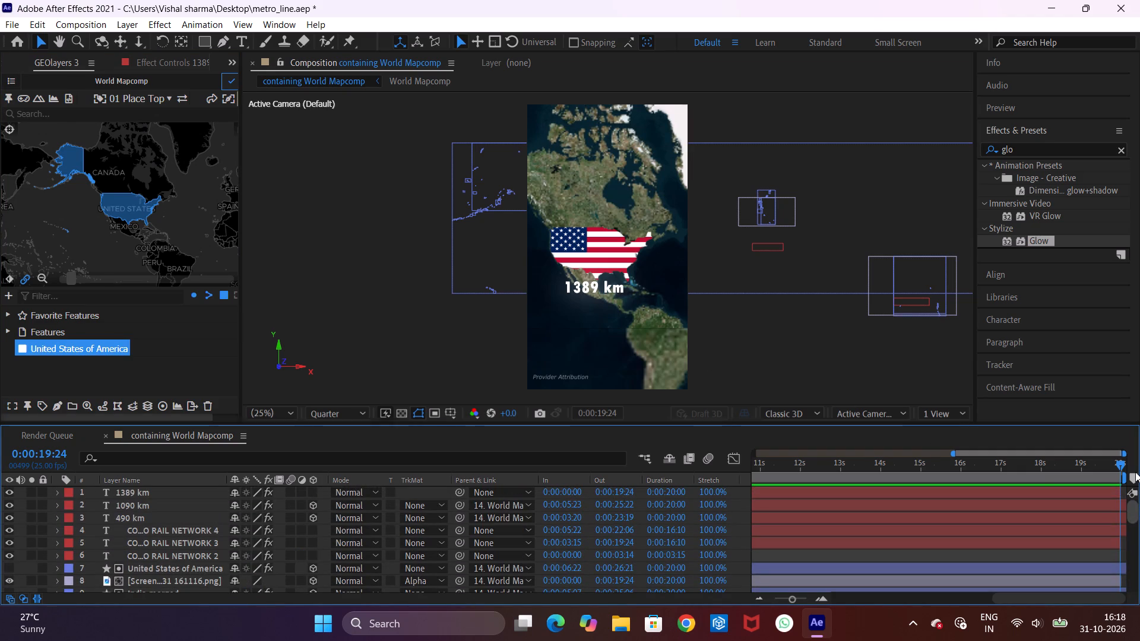
left_click_drag(1135, 472, 1139, 513)
left_click_drag(1139, 513, 1136, 499)
left_click(169, 528)
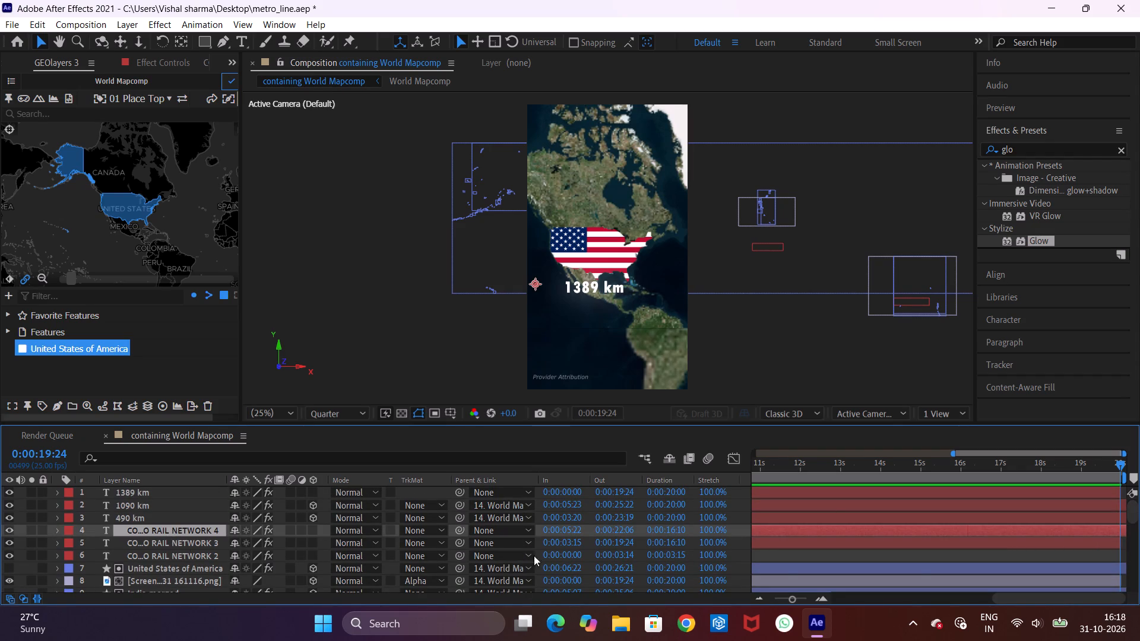
left_click_drag(1075, 601, 951, 614)
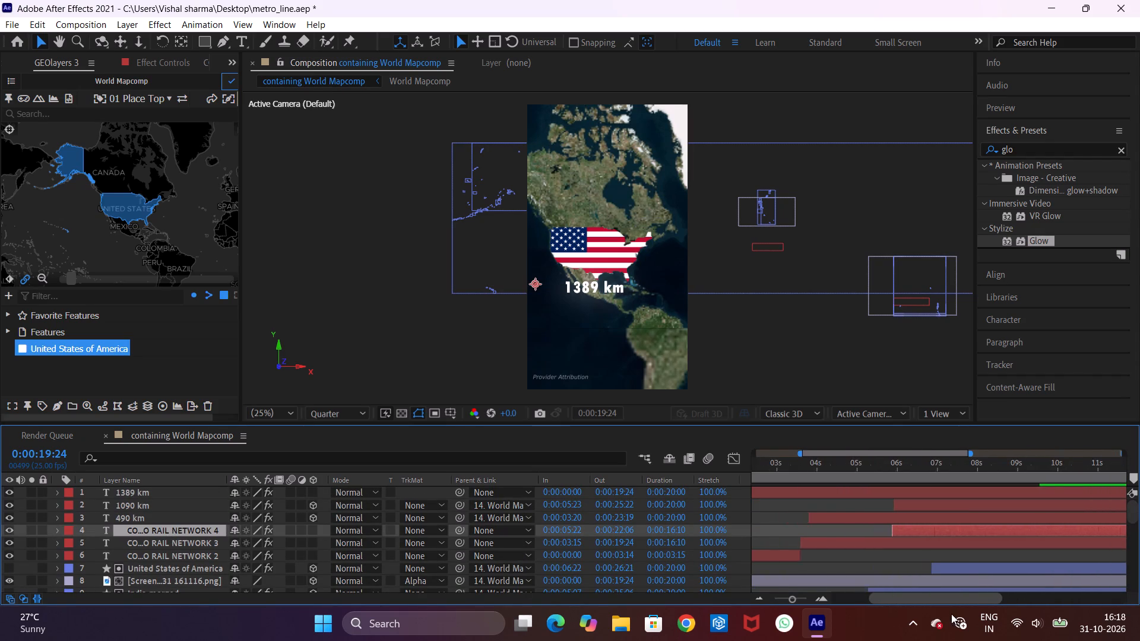
left_click_drag(951, 614, 927, 614)
left_click(967, 508)
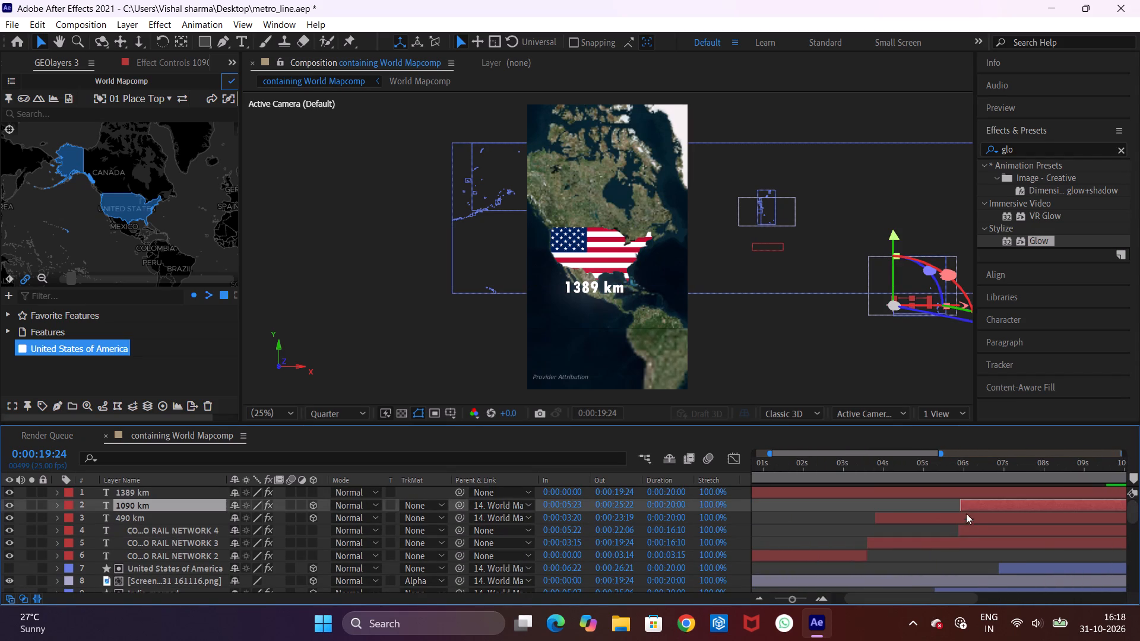
left_click(966, 527)
left_click(958, 544)
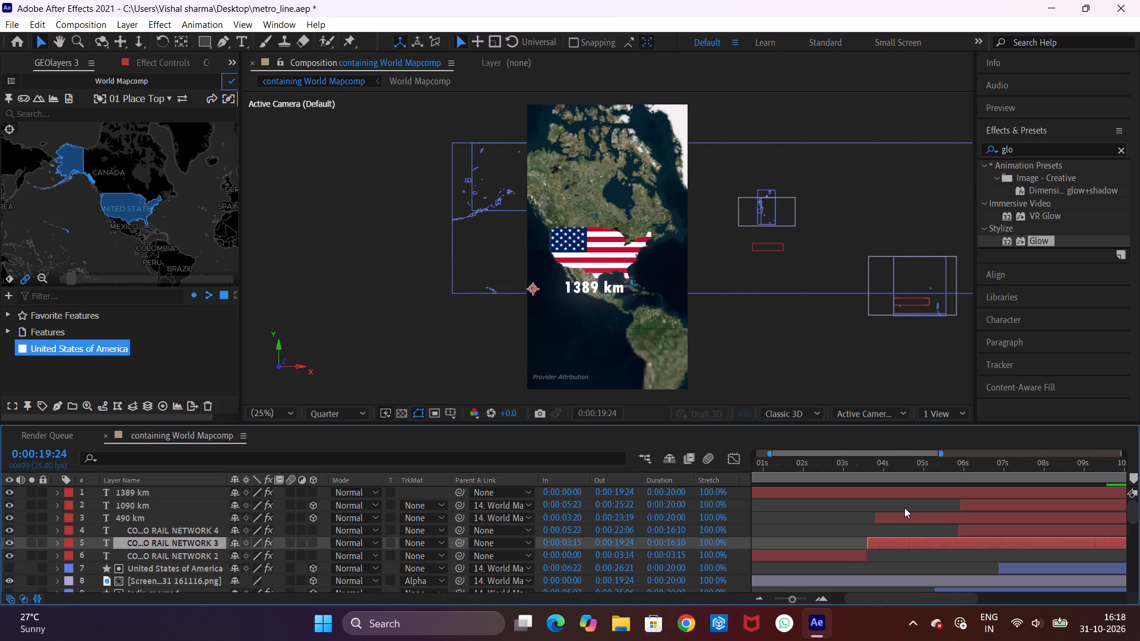
left_click(957, 462)
key("space")
key("space")
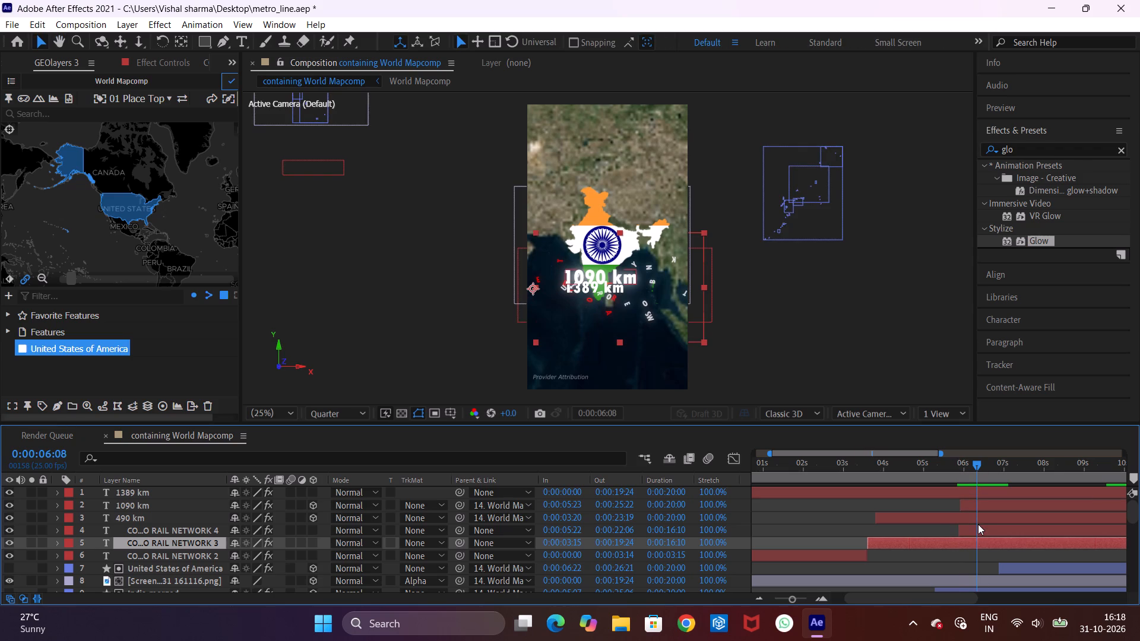
Duplicate the RAIL NETWORK 4 text layer and shift the copy to start at 0:00:06:04.
left_click(978, 526)
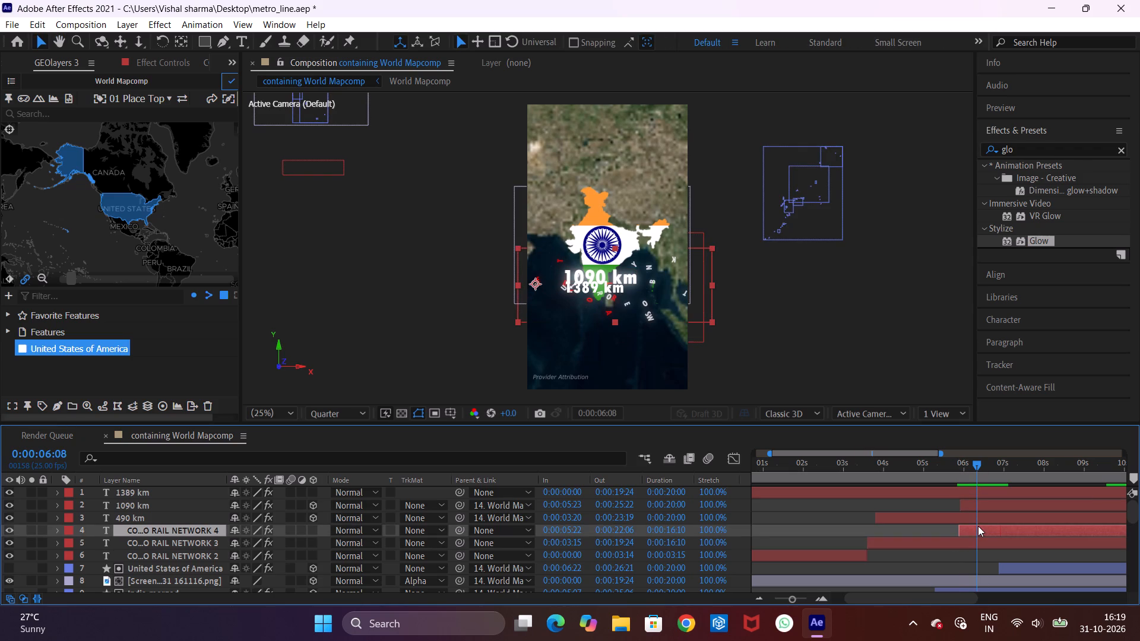
key("ctrl+d")
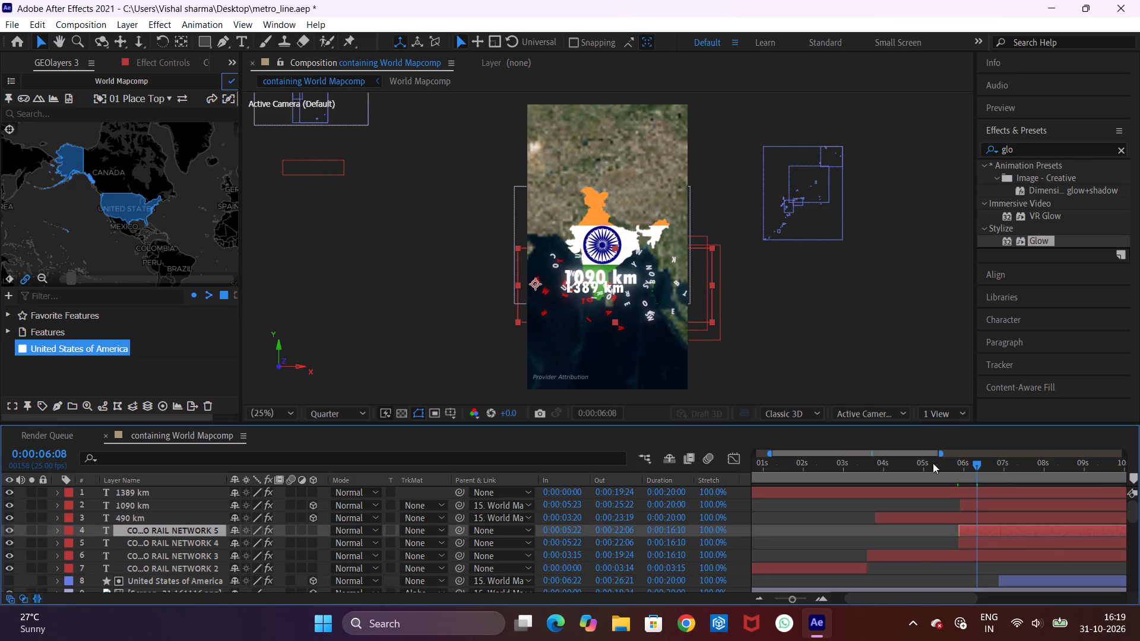
left_click_drag(984, 534, 995, 533)
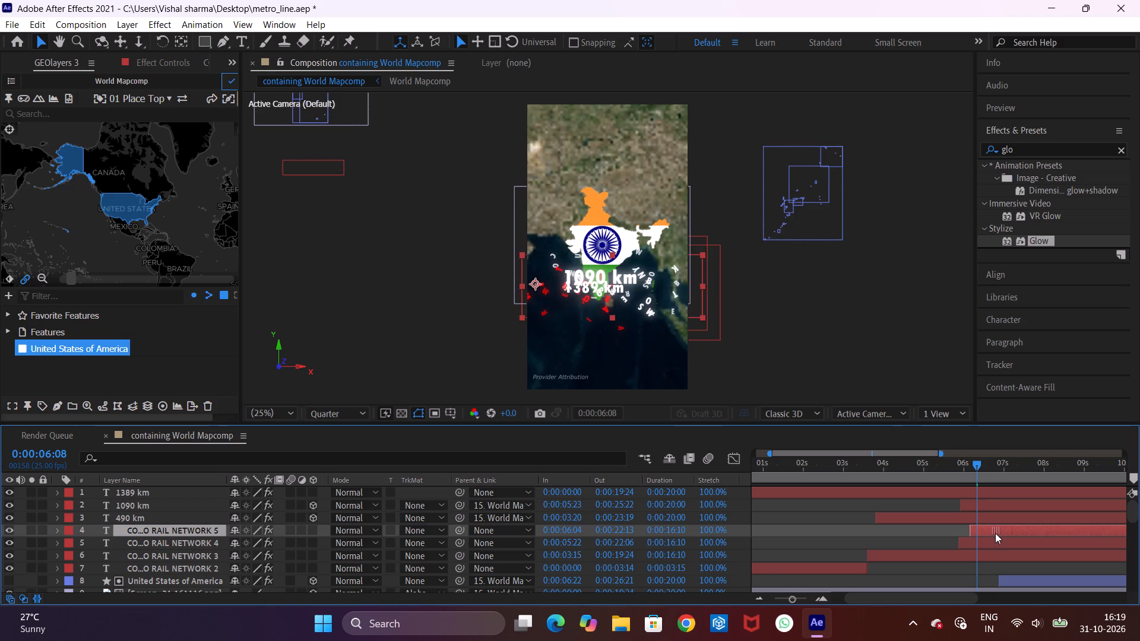
left_click_drag(995, 533, 996, 533)
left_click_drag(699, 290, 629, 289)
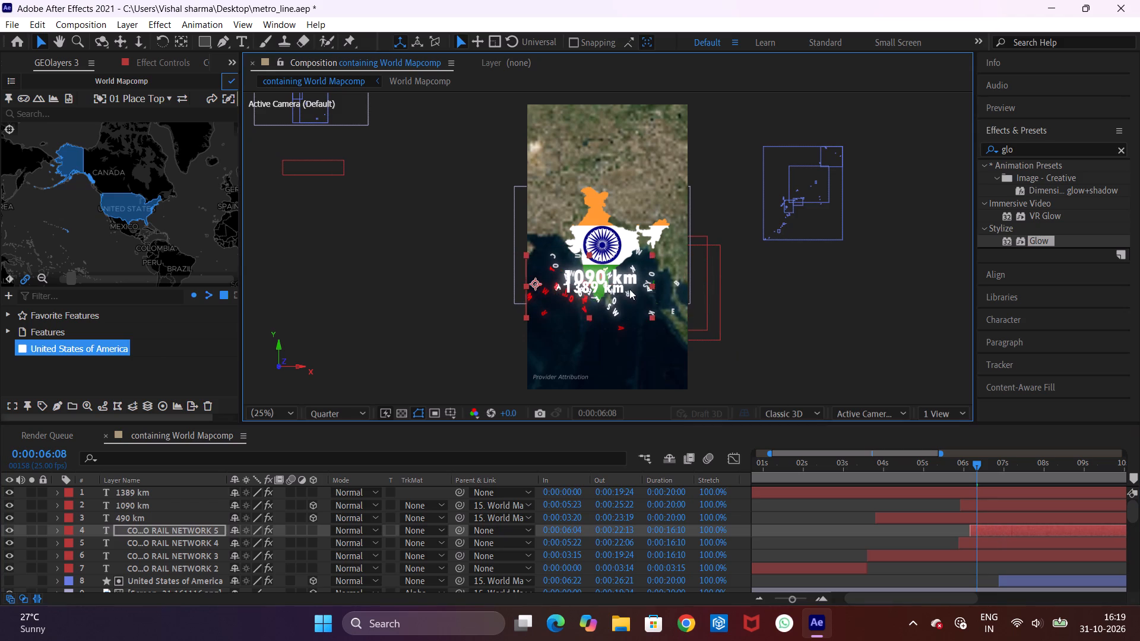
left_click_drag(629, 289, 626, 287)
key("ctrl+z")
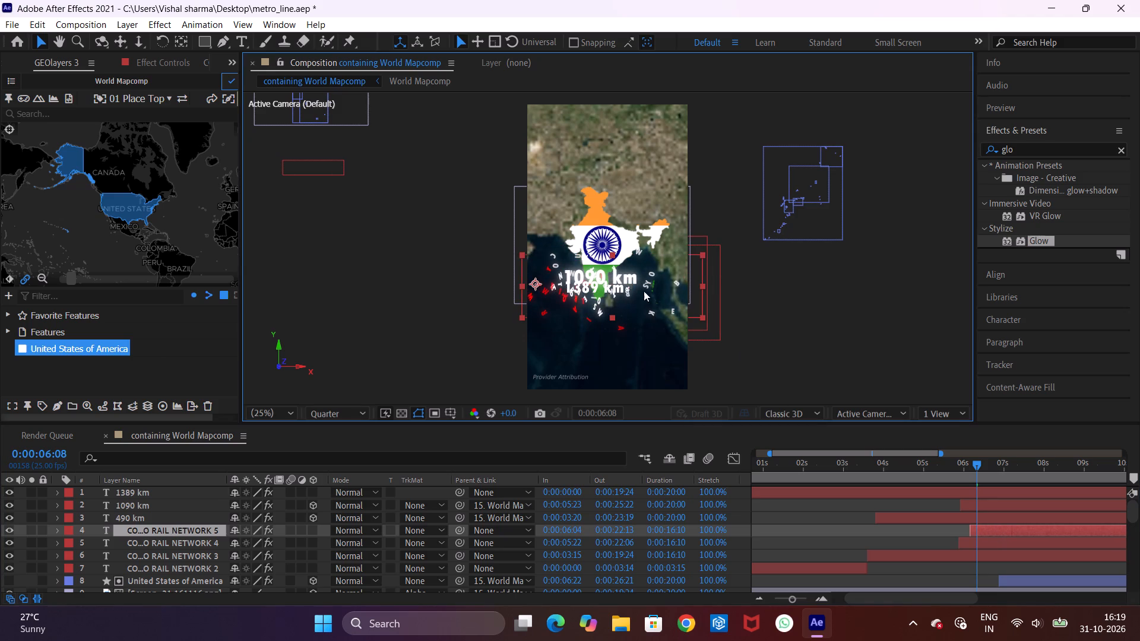
Move the duplicated rail network text outside the composition frame, beyond its left edge.
left_click_drag(698, 306, 479, 214)
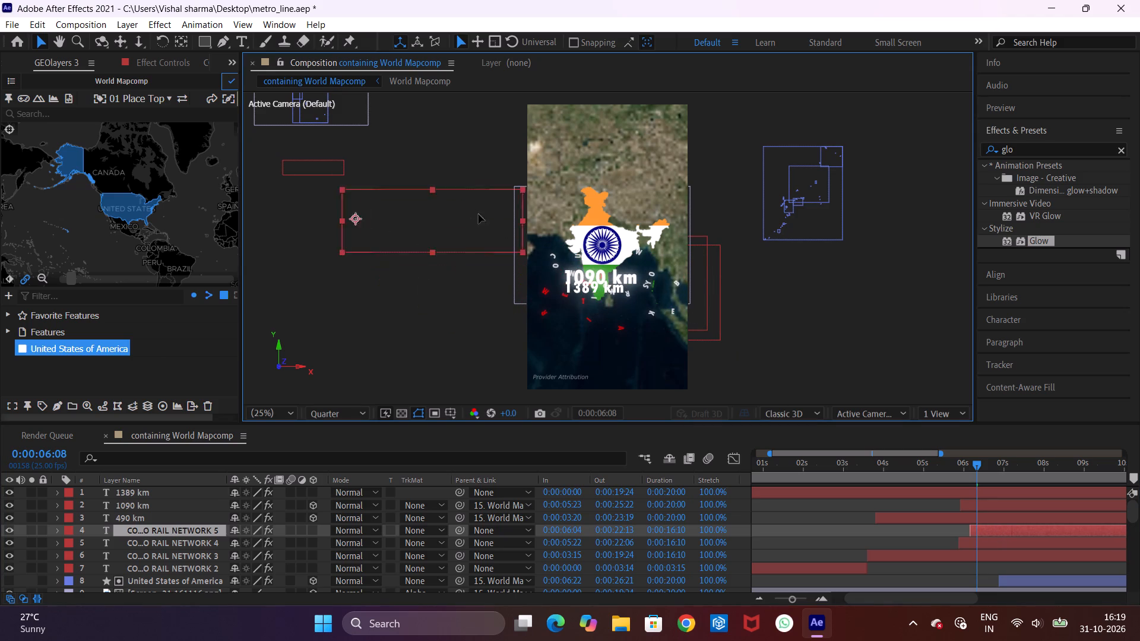
left_click_drag(479, 214, 341, 231)
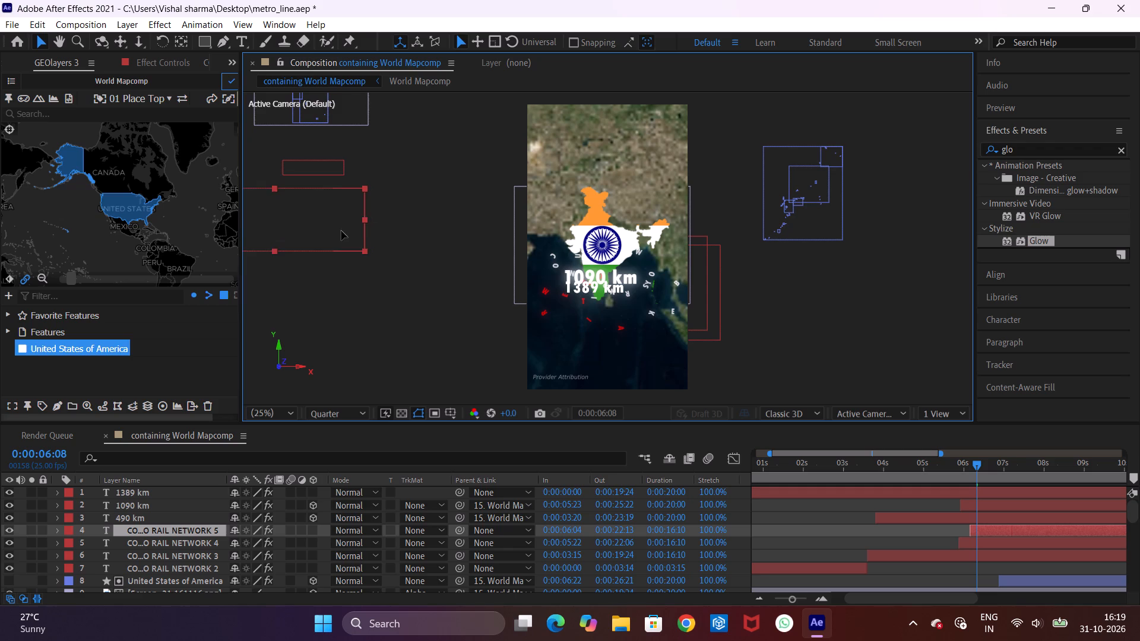
left_click_drag(341, 231, 298, 220)
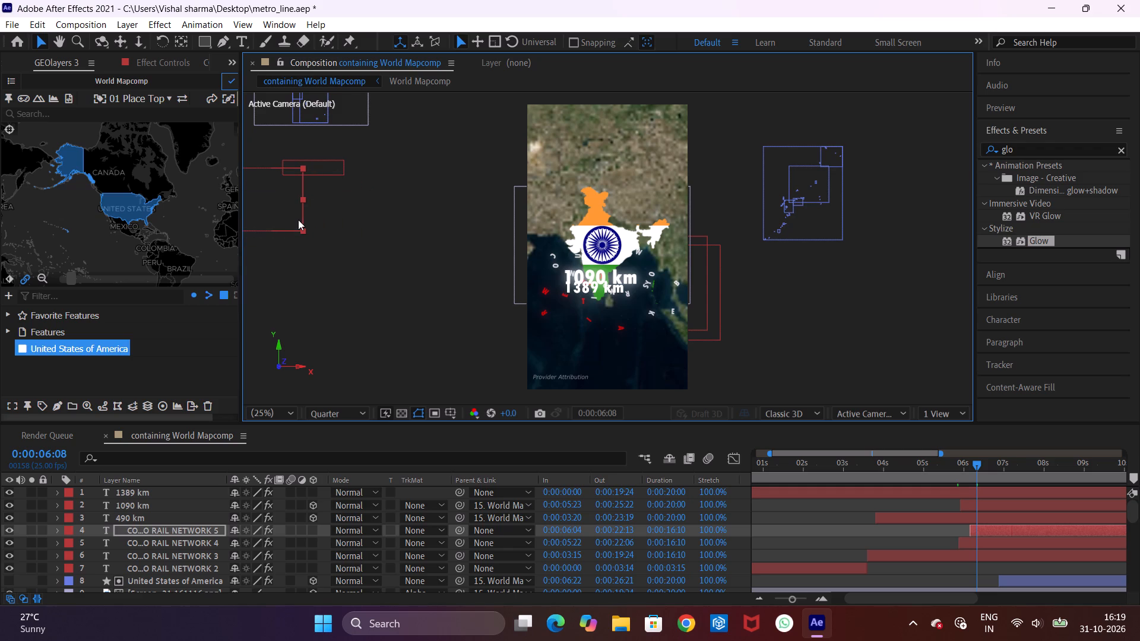
Play back the transition from India to the United States from 0:00:06:08, stopping at 0:00:07:12.
key("space")
key("space")
key("space")
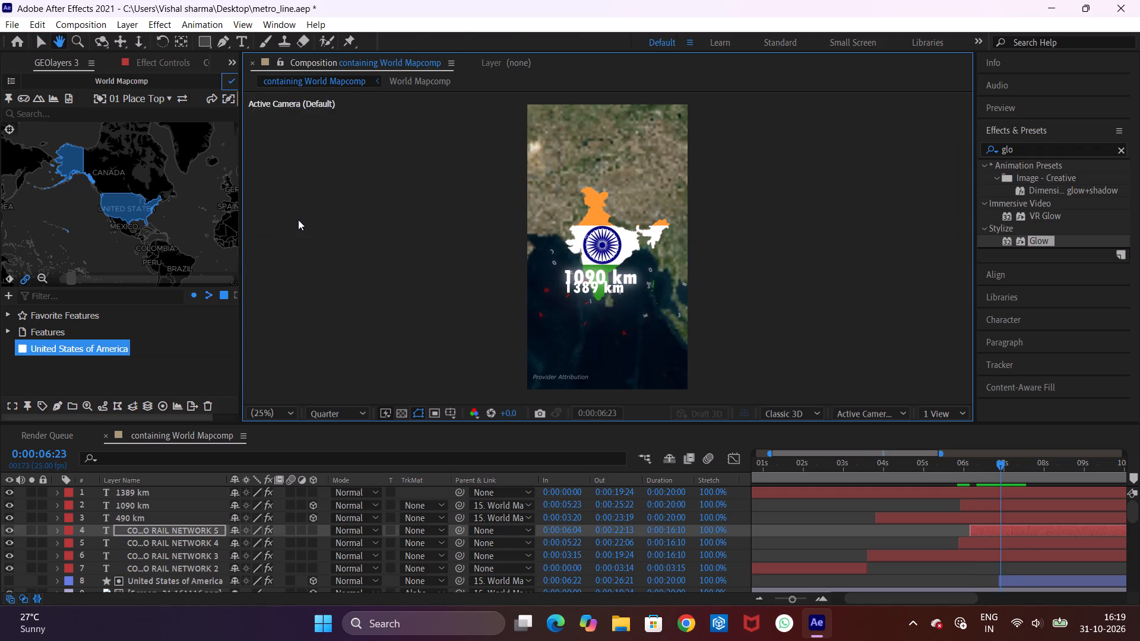
key("space")
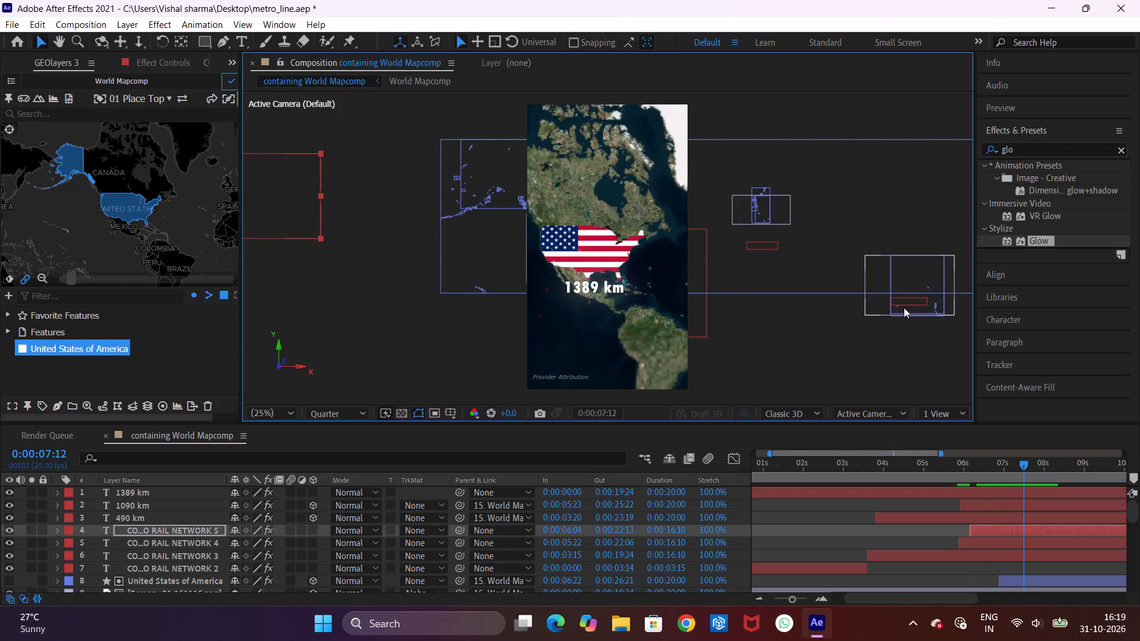
left_click(761, 243)
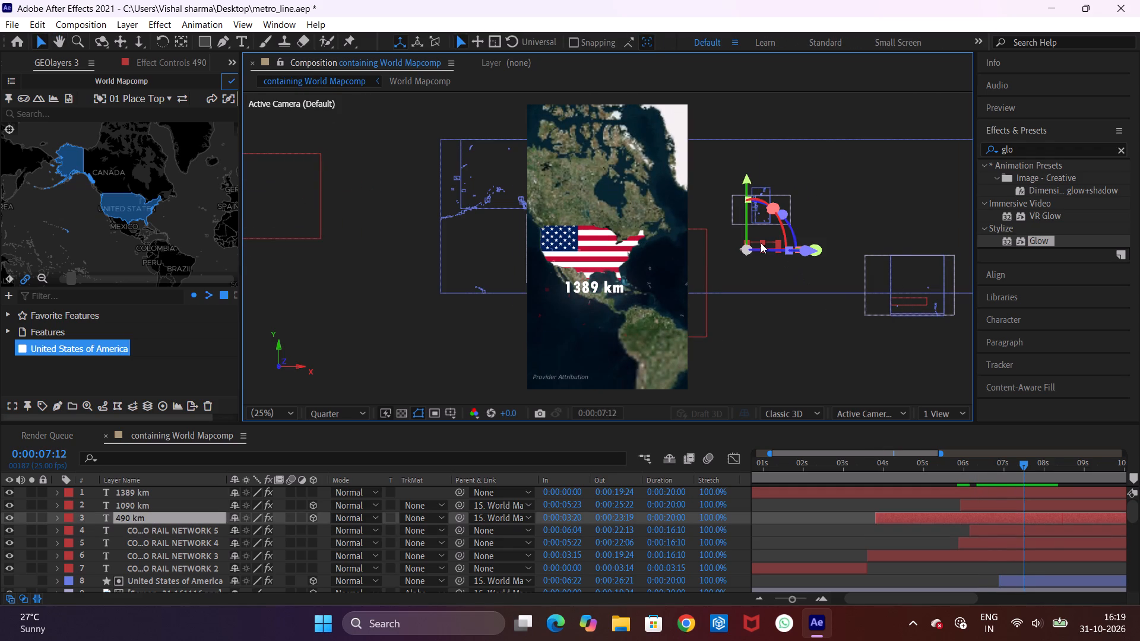
left_click(758, 288)
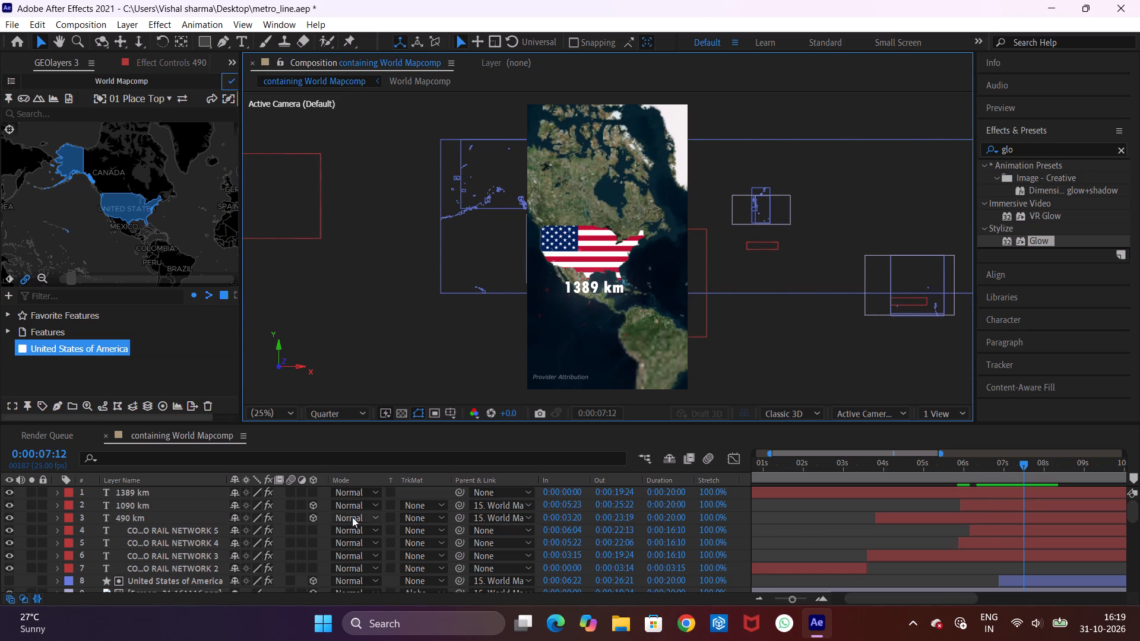
Shift the RAIL NETWORK 5 text layer to start at 0:00:07:14, when the map reaches the United States.
left_click(202, 528)
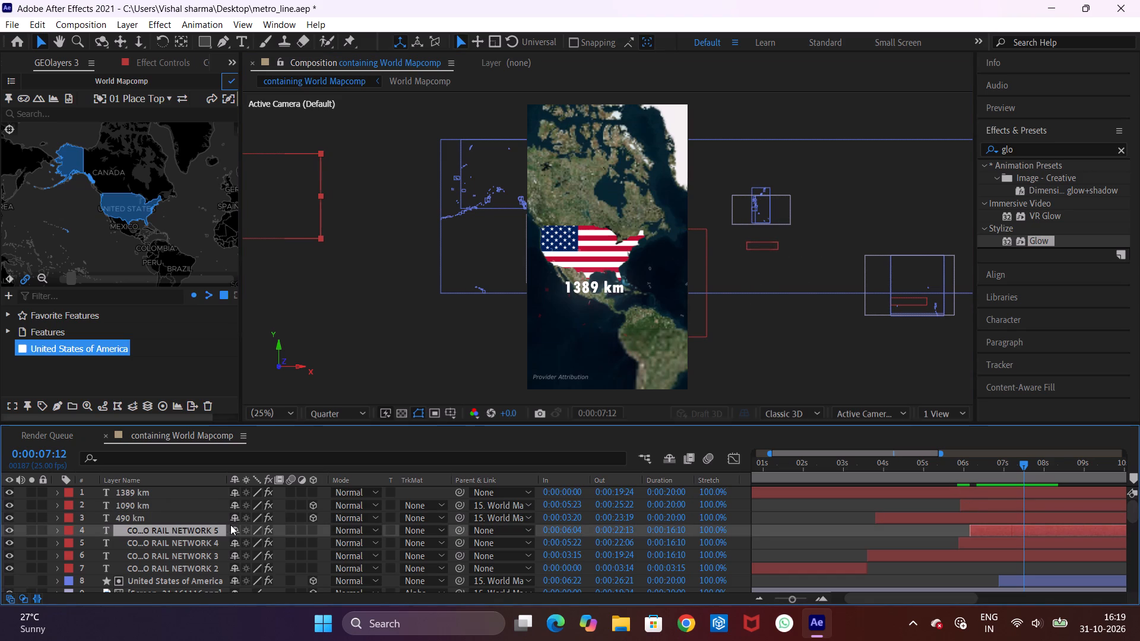
left_click(1021, 469)
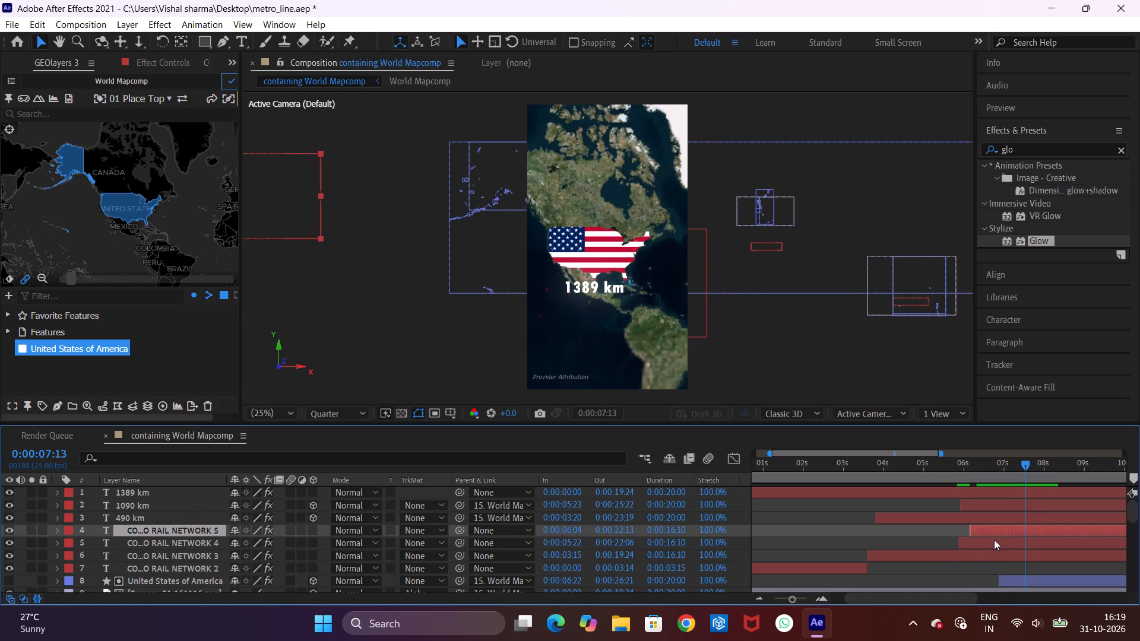
left_click_drag(1014, 531, 1050, 542)
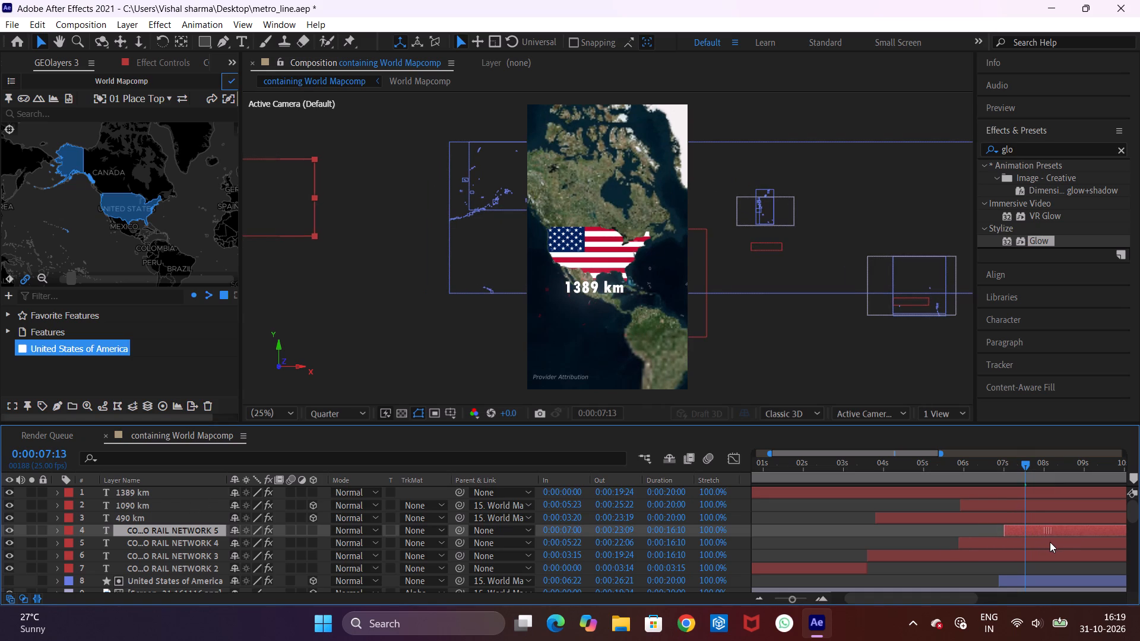
left_click_drag(1050, 542, 1070, 548)
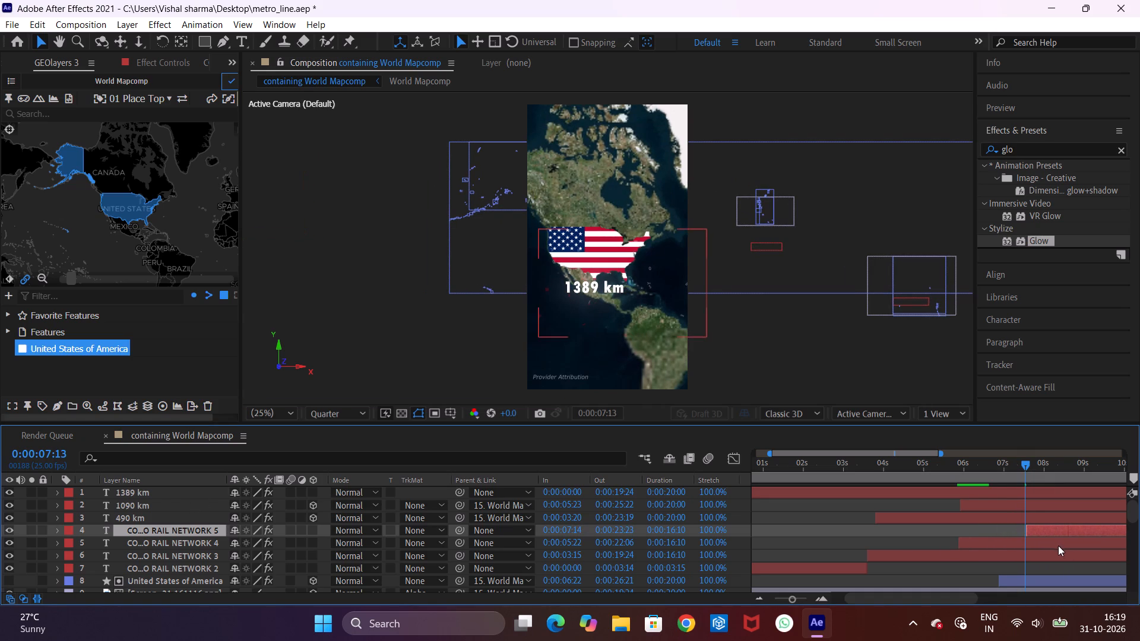
Play back the United States section from 0:00:07:13 to check the retimed text layer.
key("space")
key("space")
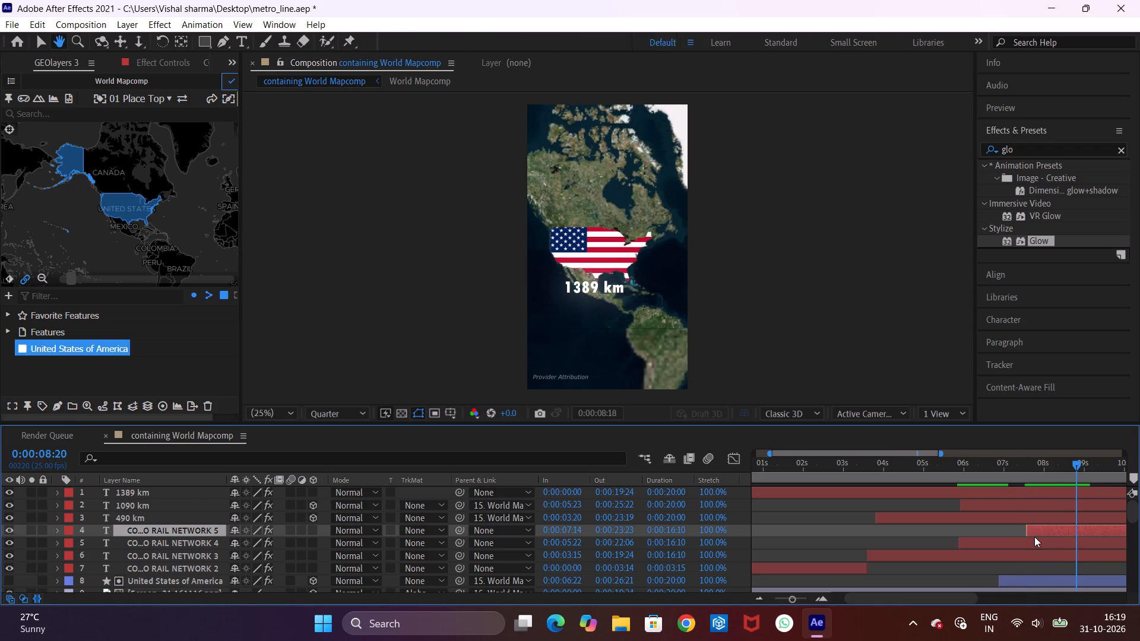
Undo the retiming, repositioning and duplication of the RAIL NETWORK 5 text layer.
key("ctrl+z")
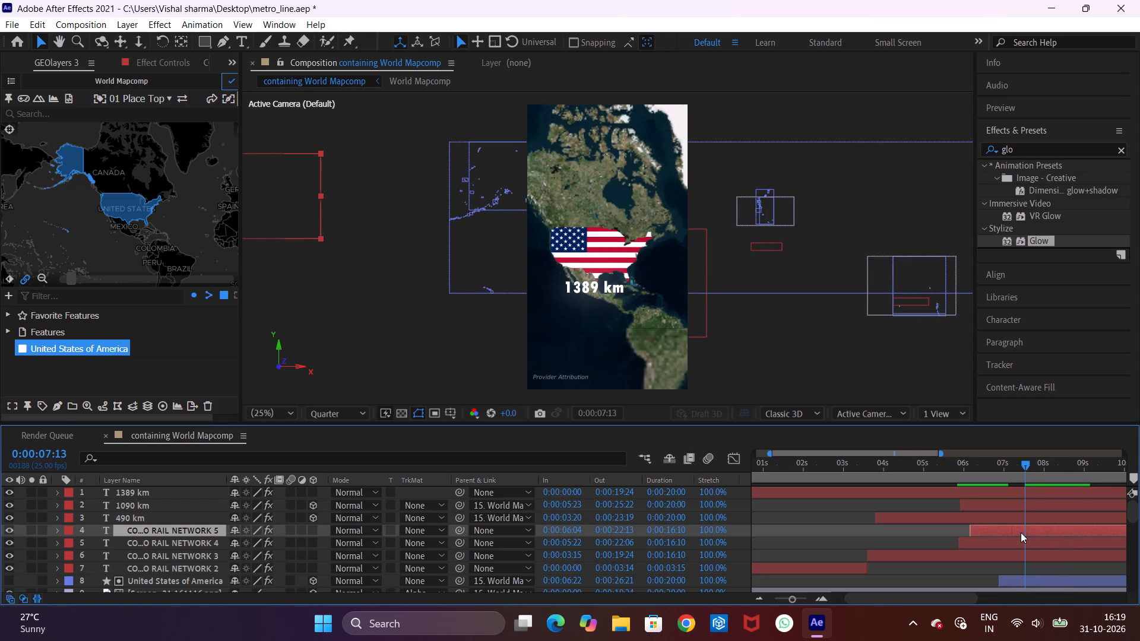
key("ctrl+z")
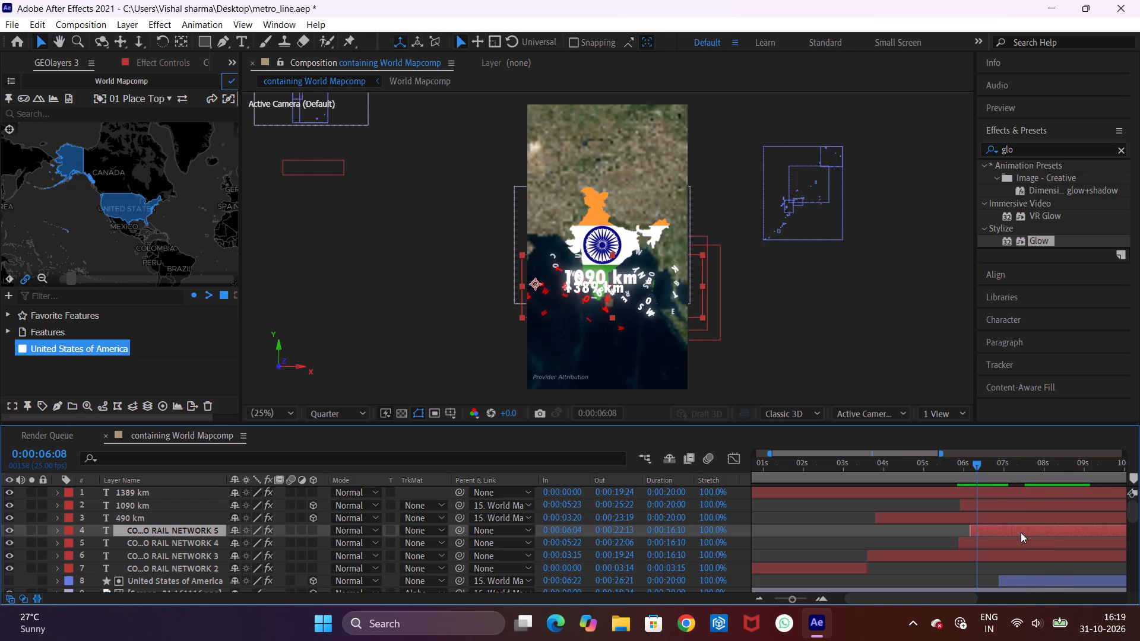
key("ctrl+z")
key("ctrl+z")
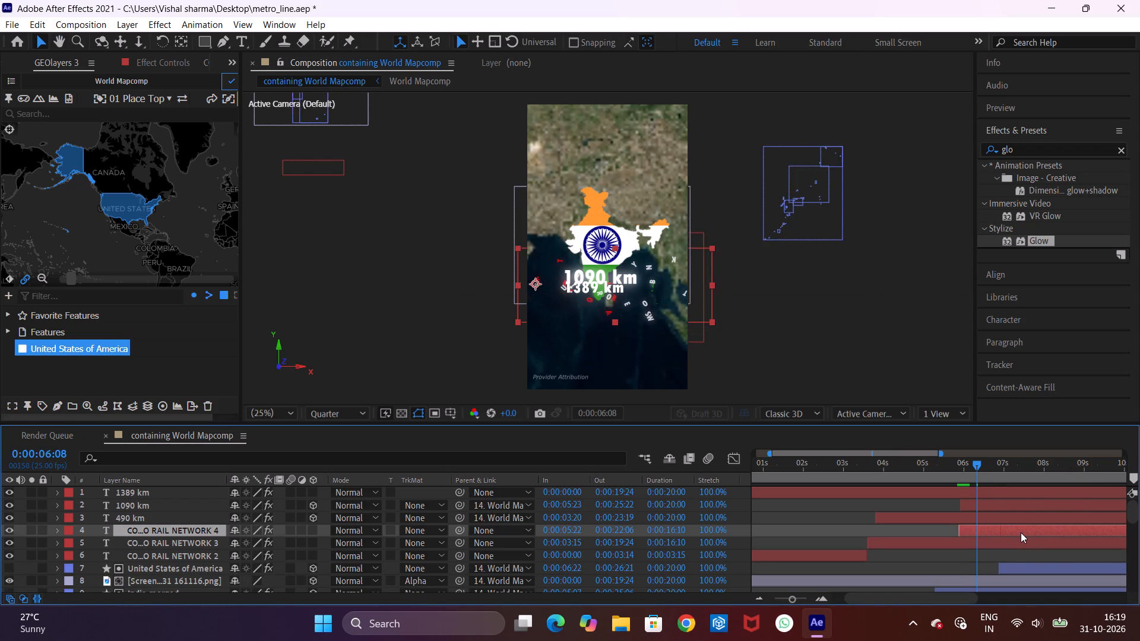
left_click(165, 544)
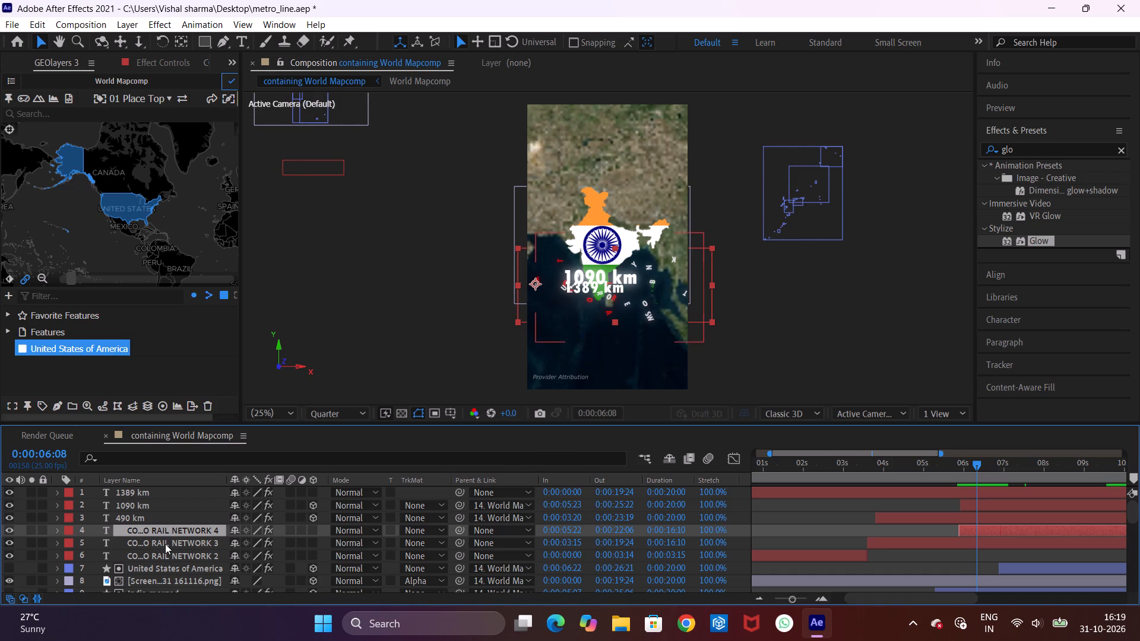
left_click(166, 531)
left_click(883, 301)
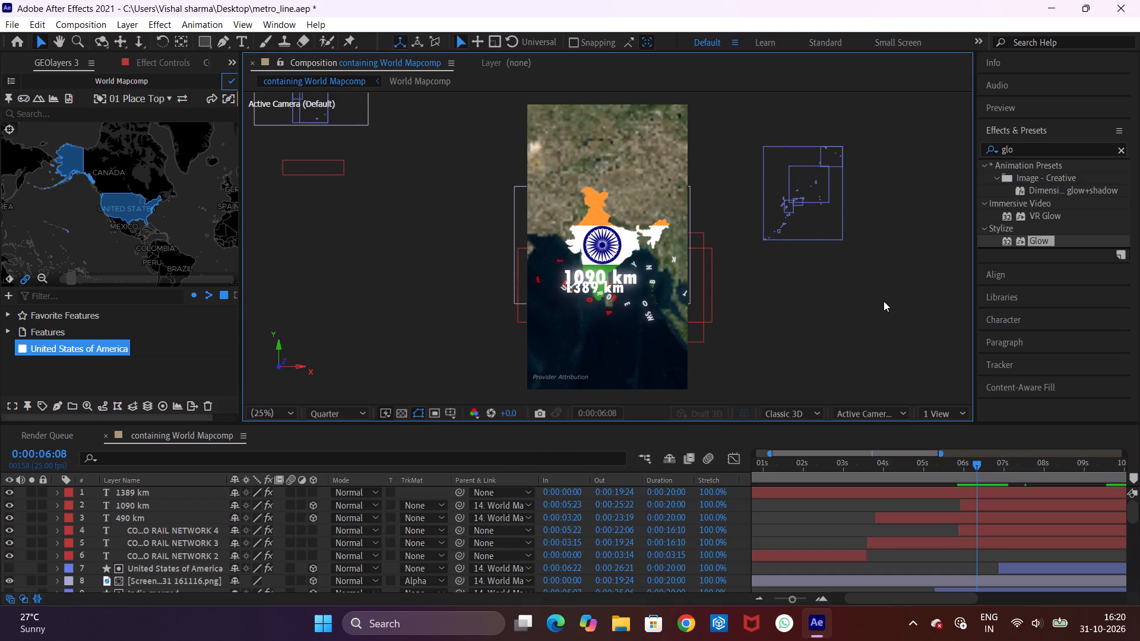
Shift the 1389 km text layer to start at 0:00:07:08, when the map arrives at the United States.
left_click(135, 488)
left_click_drag(876, 493, 1113, 494)
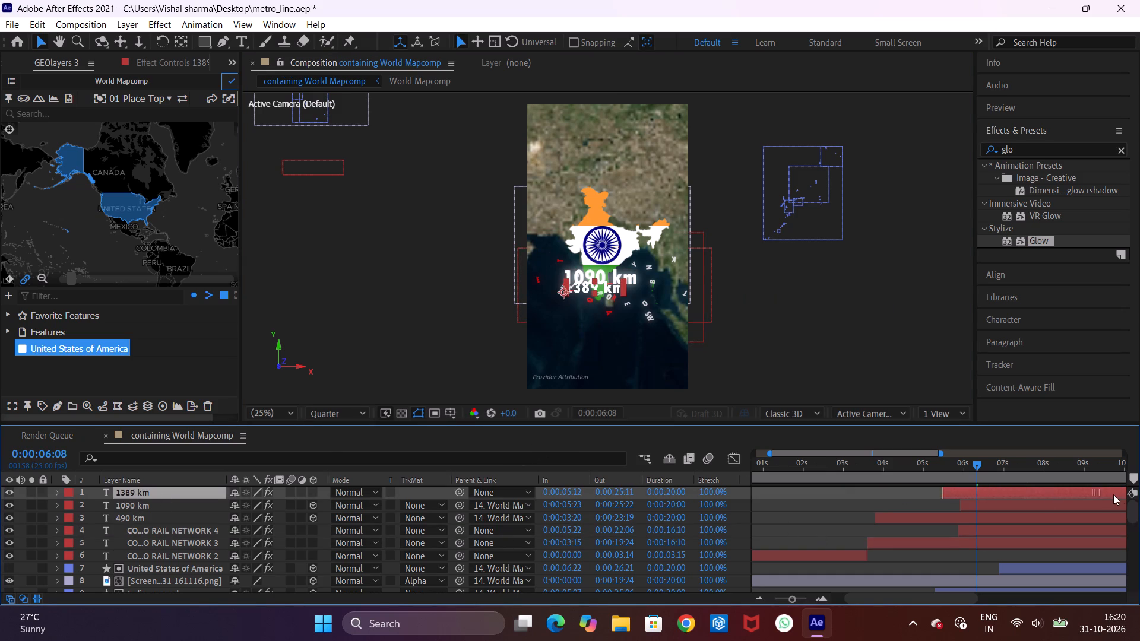
left_click_drag(1113, 494, 1139, 498)
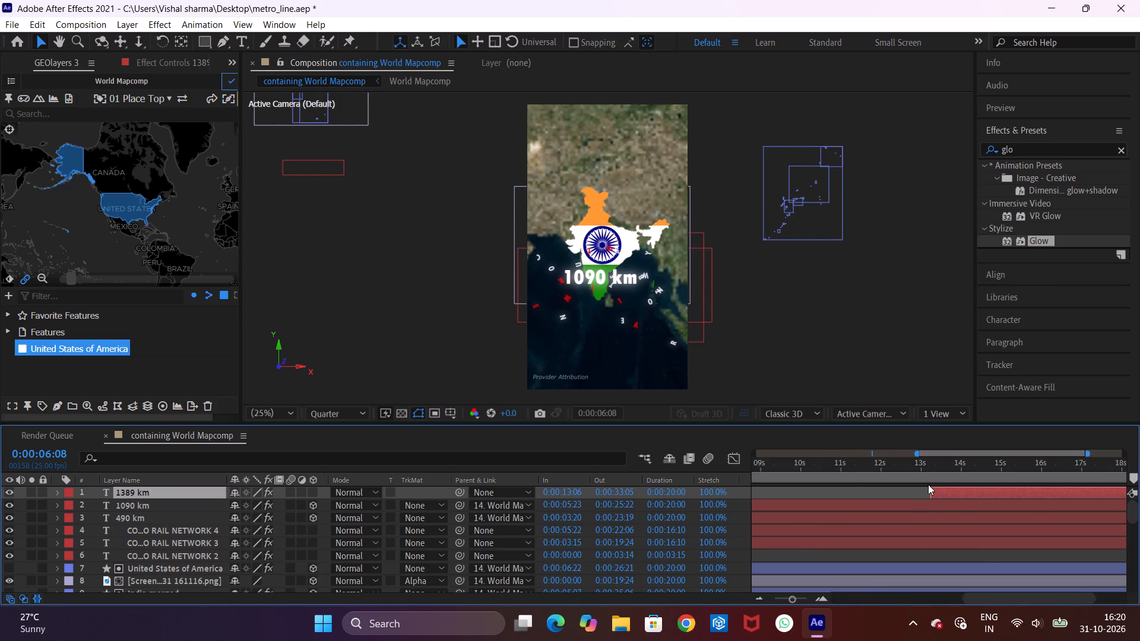
left_click_drag(844, 467, 663, 454)
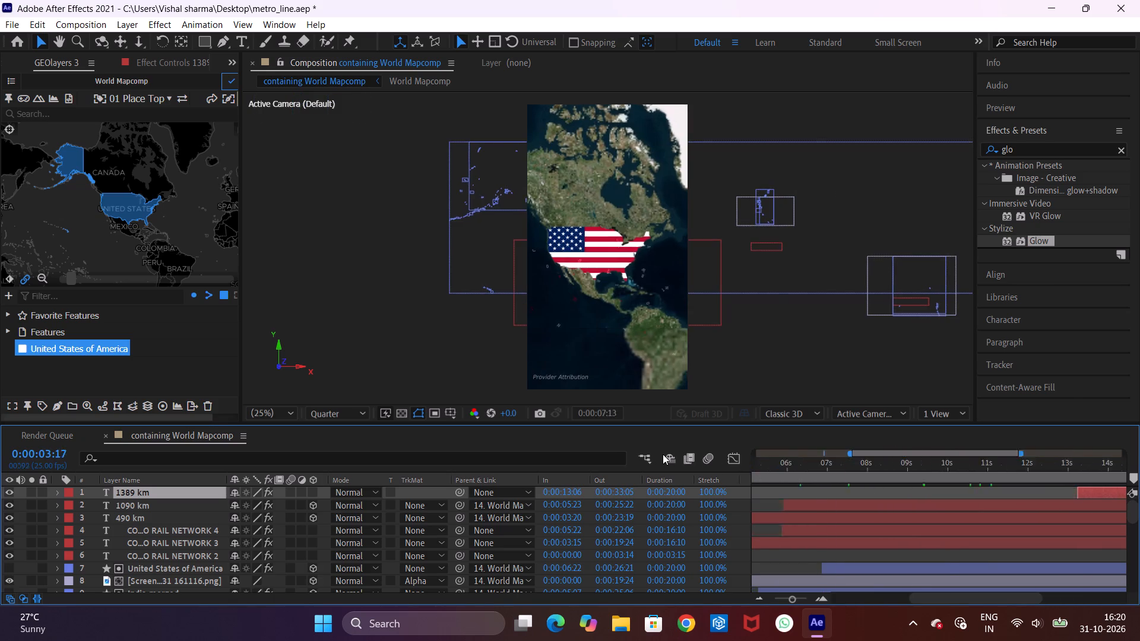
left_click_drag(663, 454, 1129, 470)
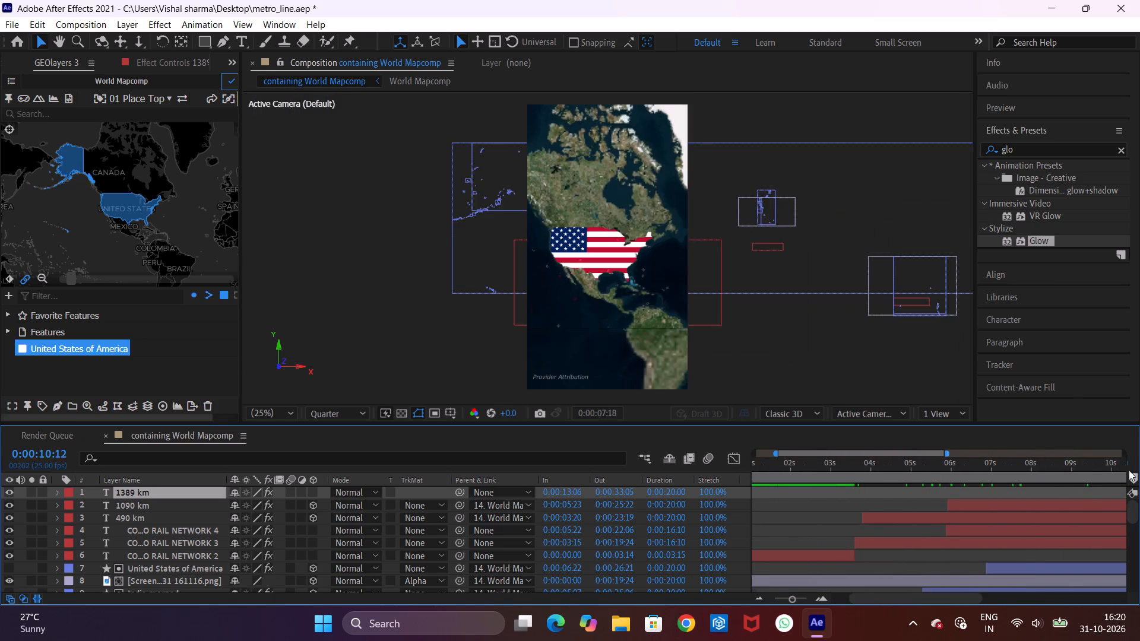
left_click_drag(1129, 470, 888, 452)
key("space")
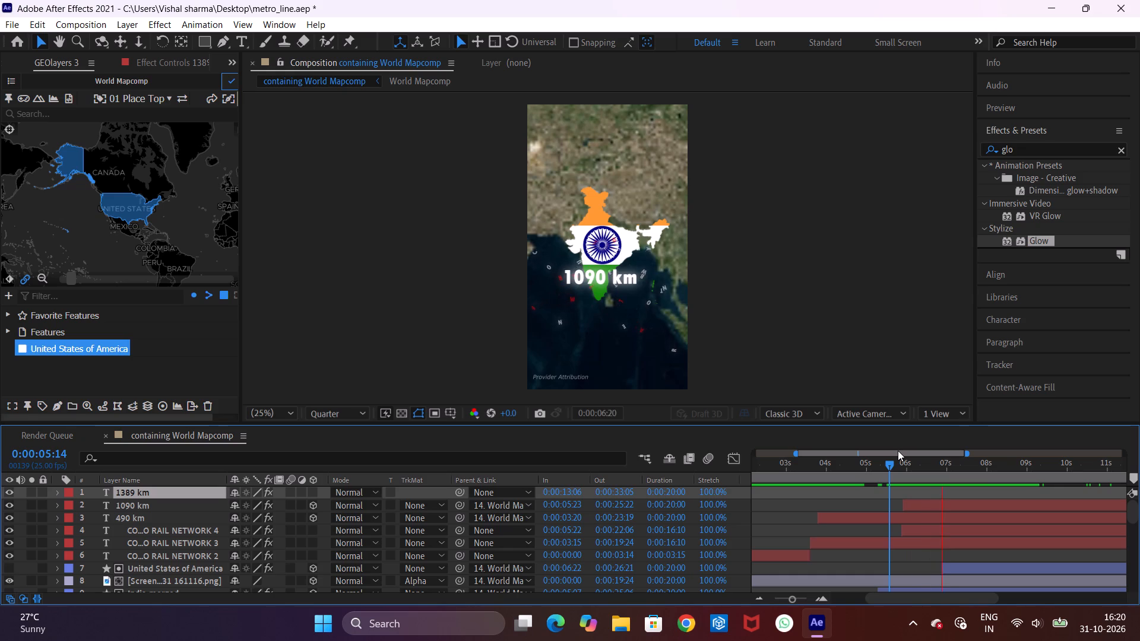
key("space")
left_click_drag(946, 598, 991, 598)
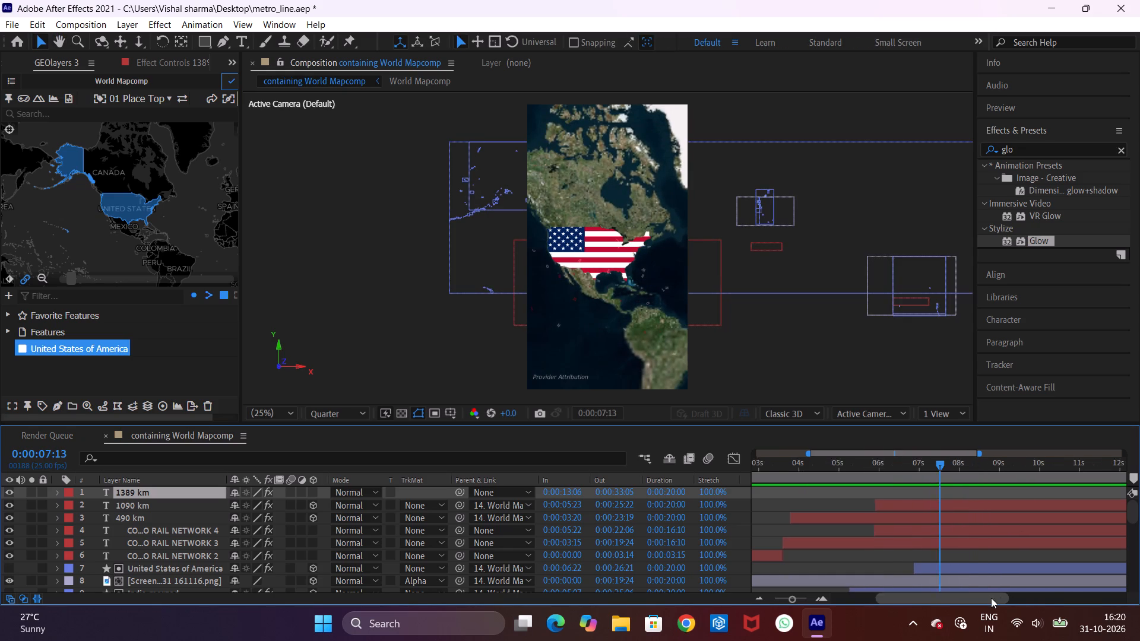
left_click_drag(991, 598, 1009, 589)
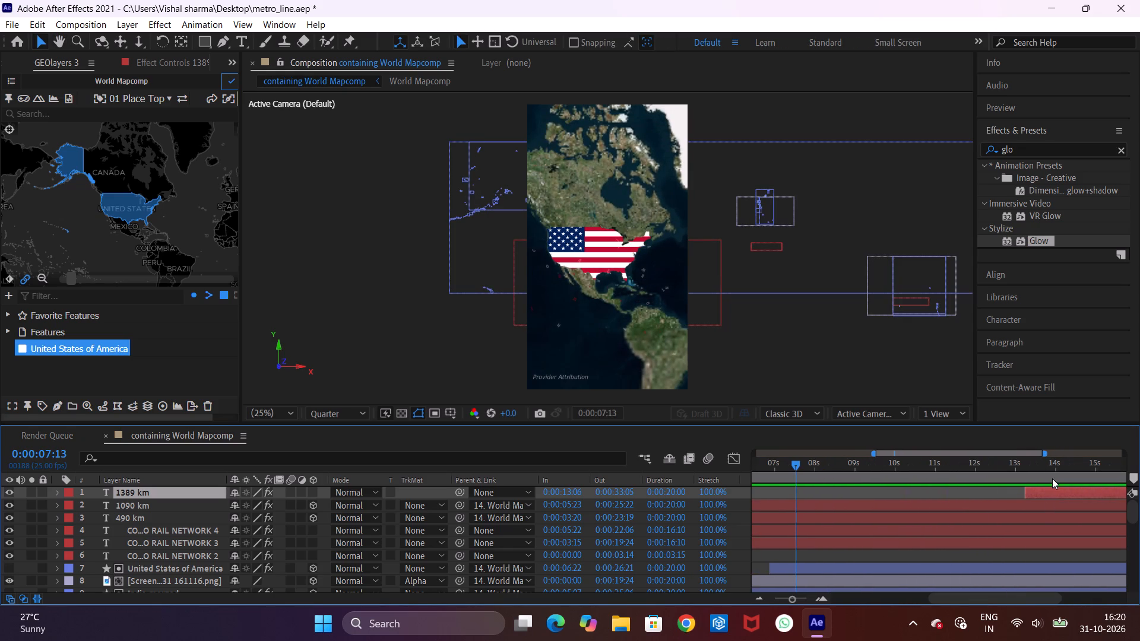
left_click_drag(1045, 494, 815, 497)
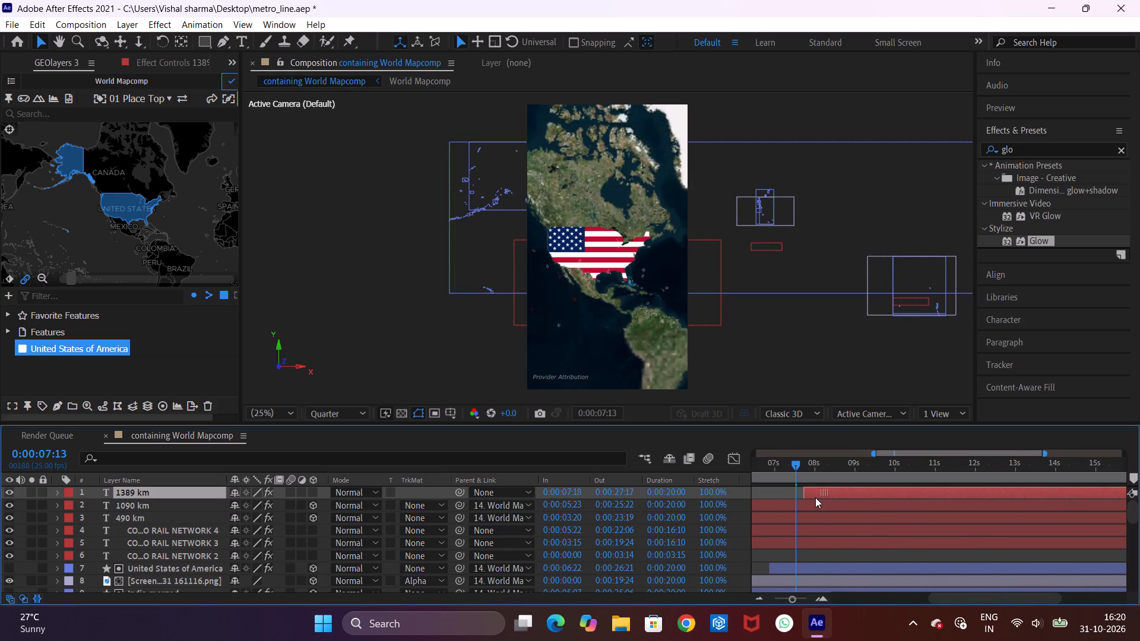
left_click_drag(815, 497, 807, 496)
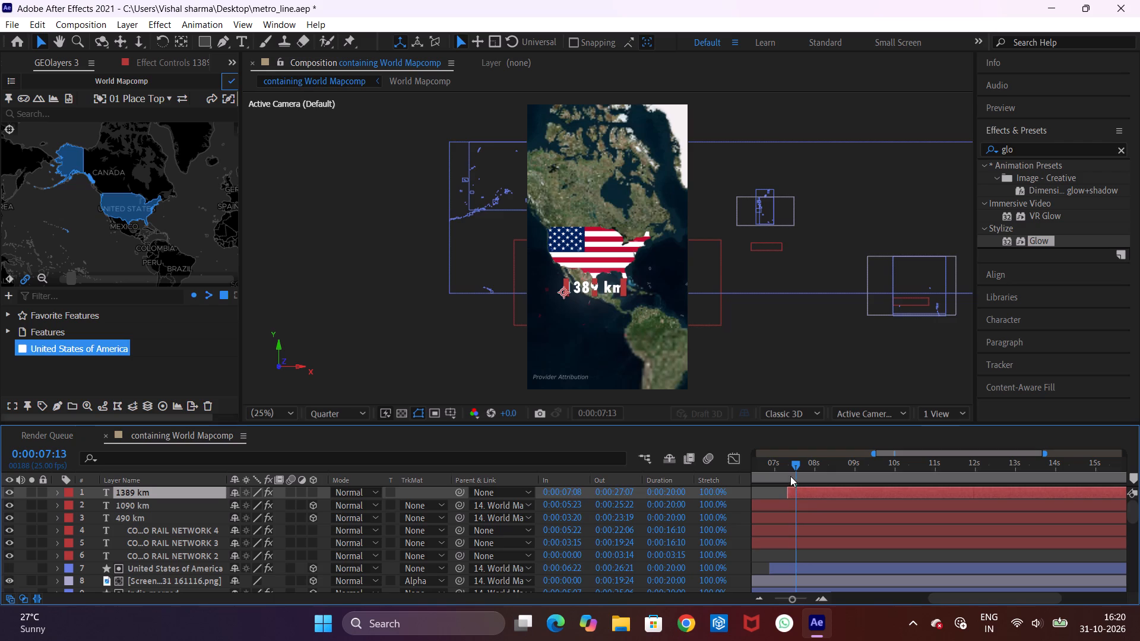
Play back the animation from 0:00:03:06, then replay the India to United States transition to check the 1389 km label's timing.
left_click(782, 464)
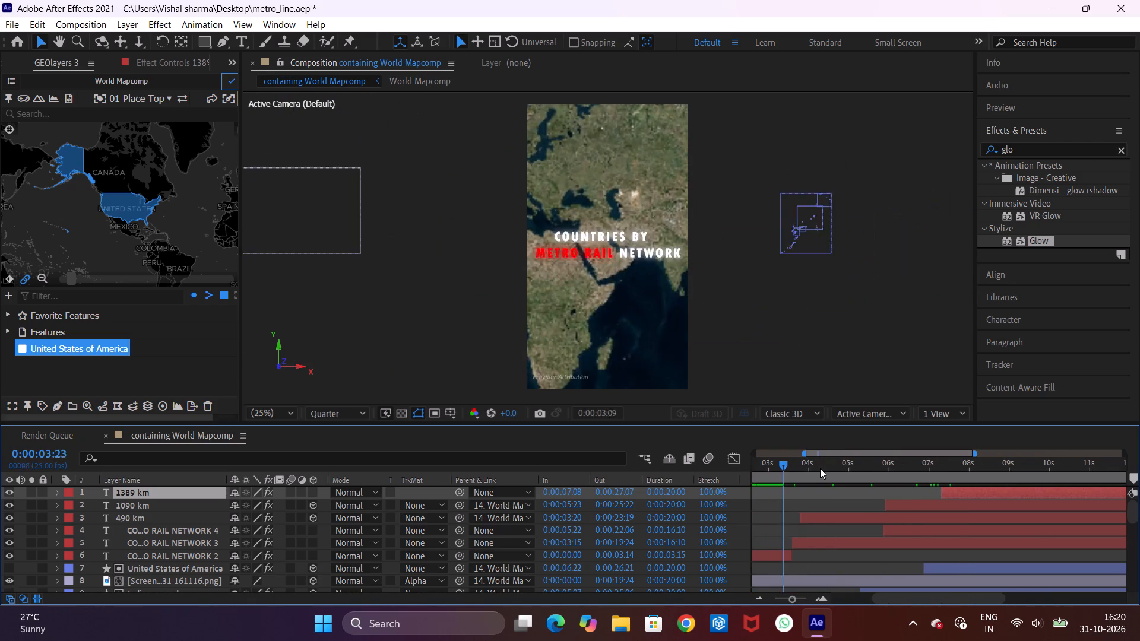
key("space")
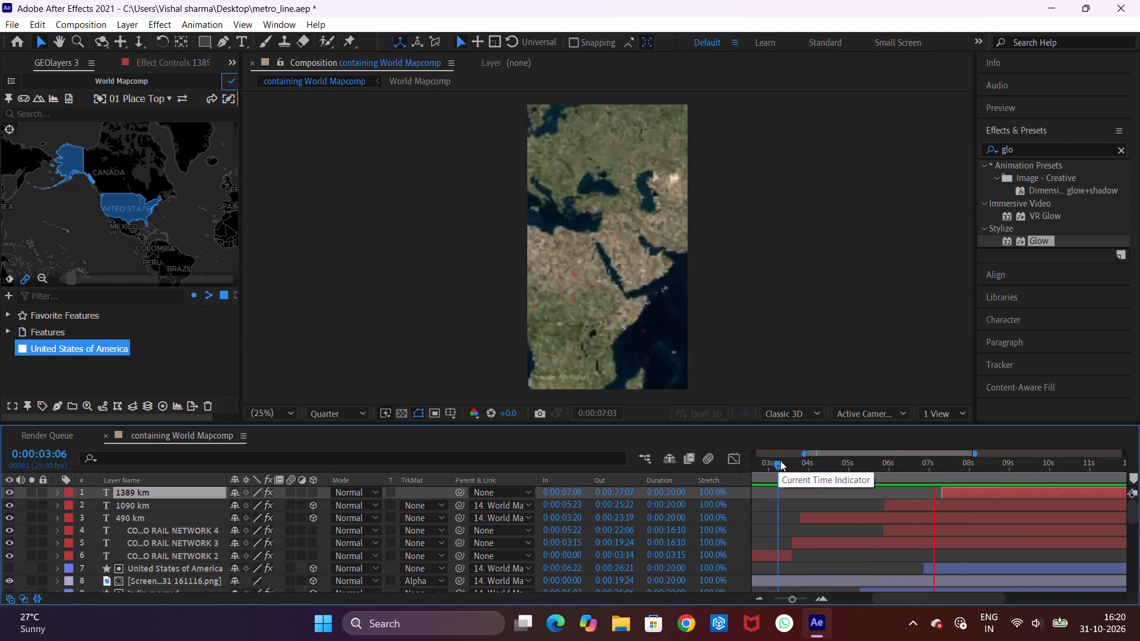
key("space")
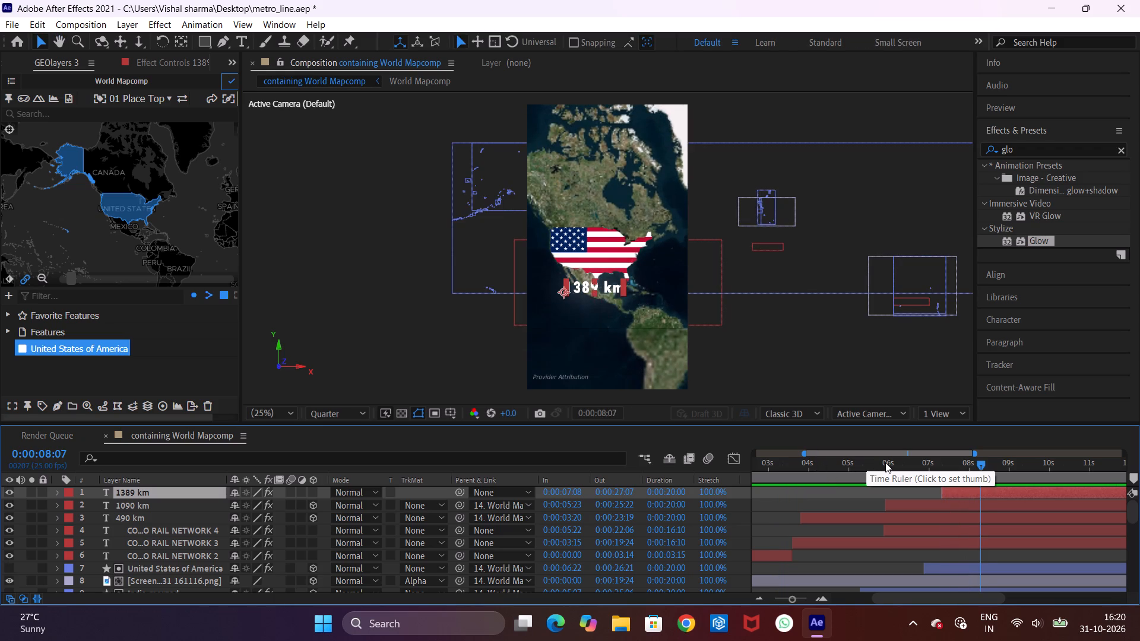
left_click(925, 462)
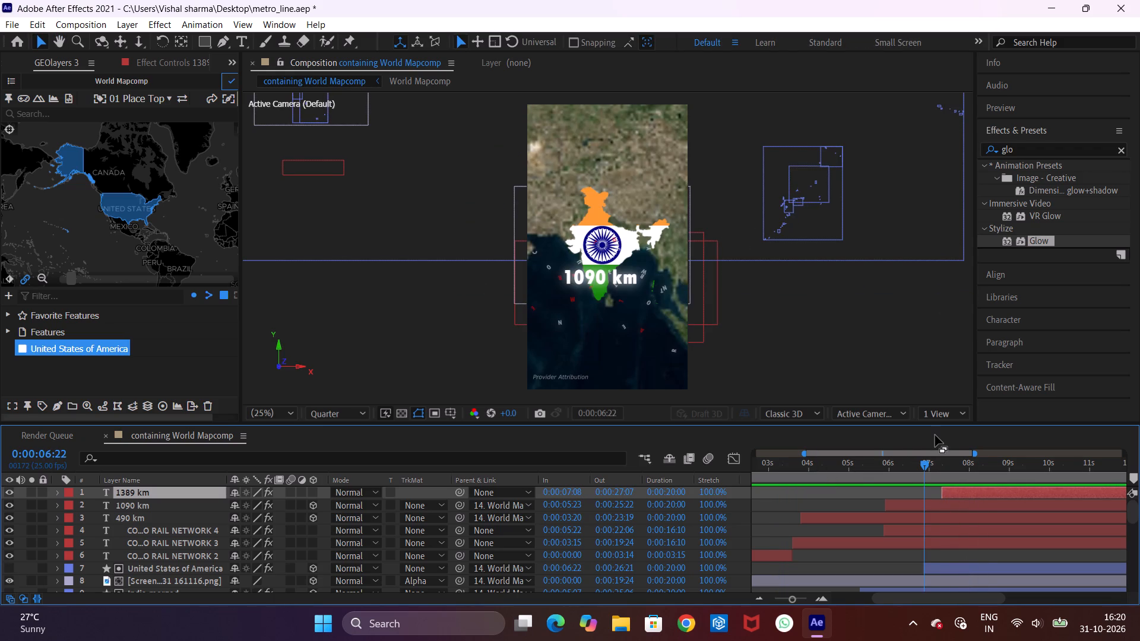
key("space")
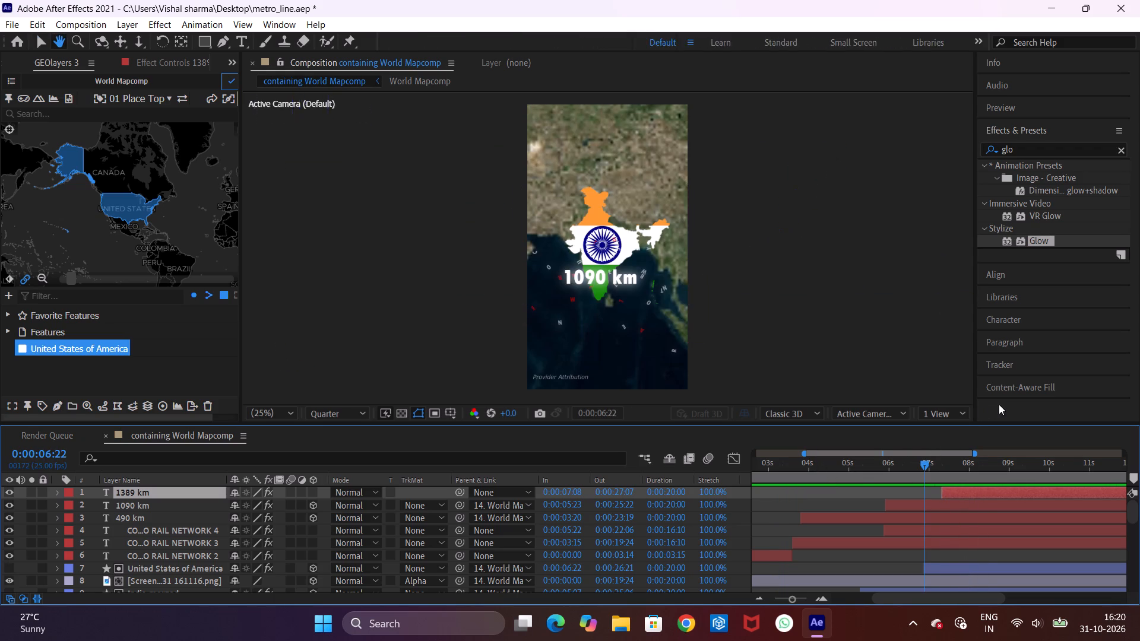
key("space")
left_click_drag(932, 465, 931, 465)
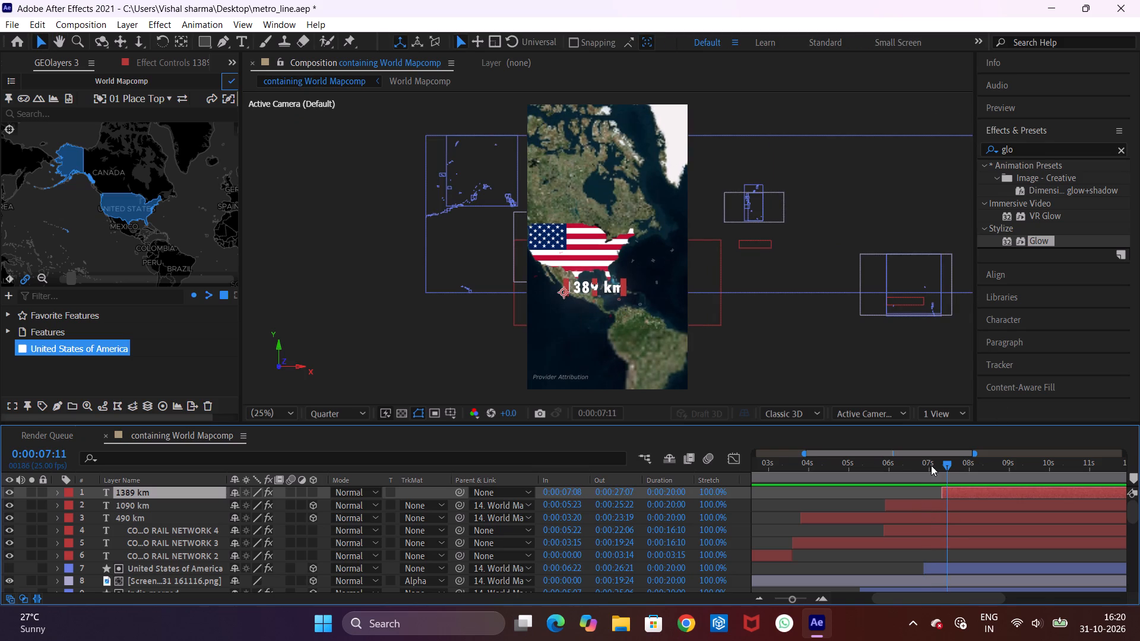
left_click_drag(931, 465, 907, 465)
key("space")
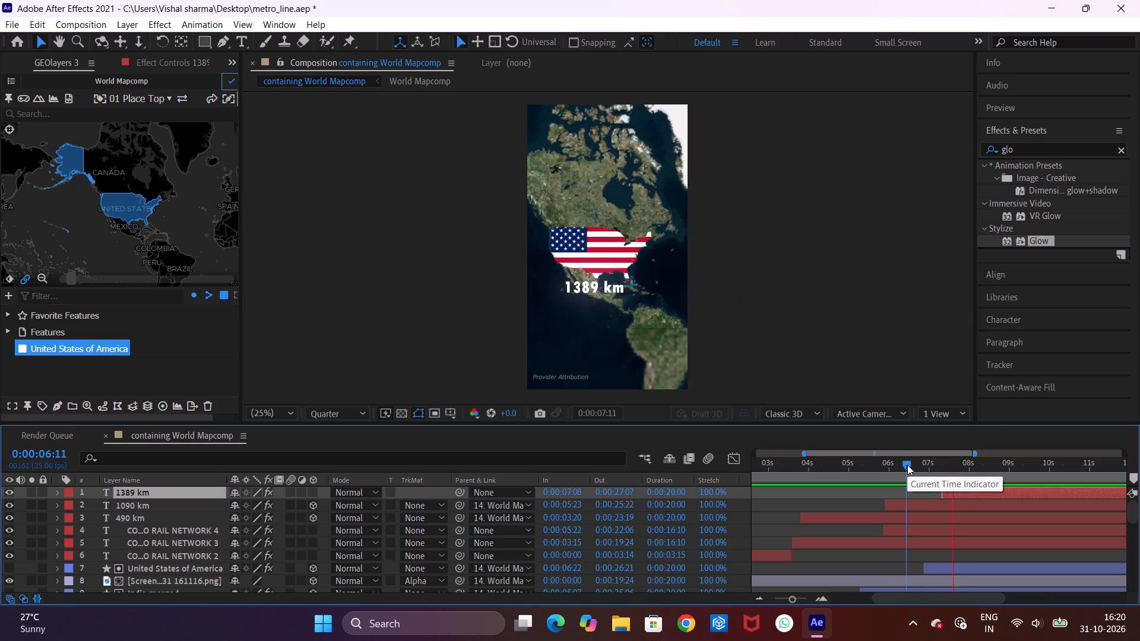
key("space")
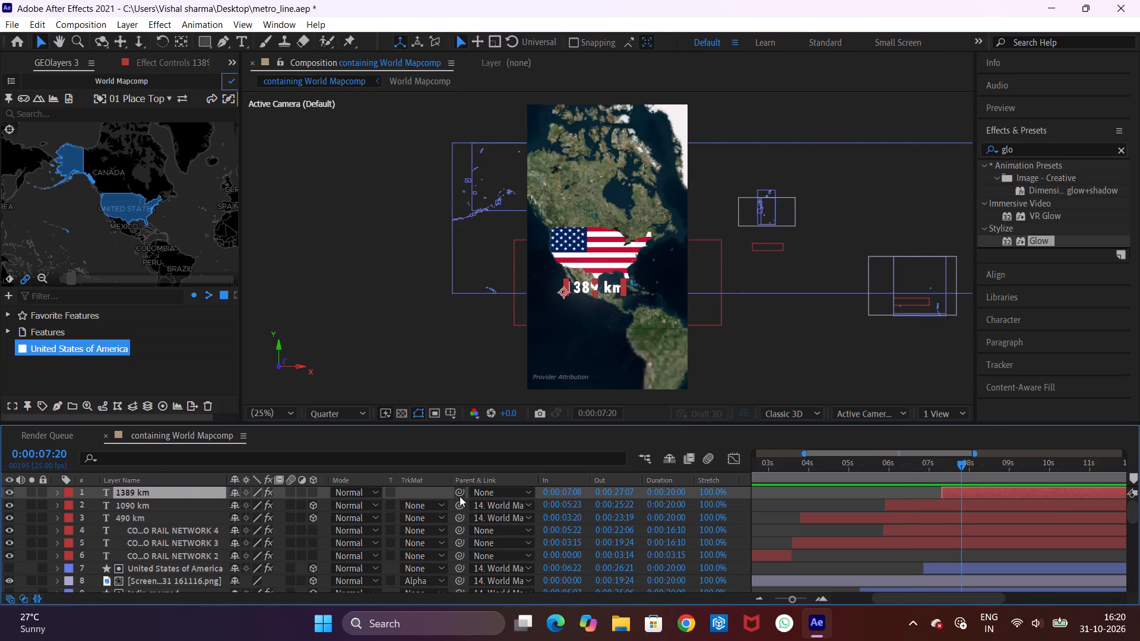
Make the 1389 km text layer 3D and parent it to the World Mapcomp layer, number 14.
left_click(314, 493)
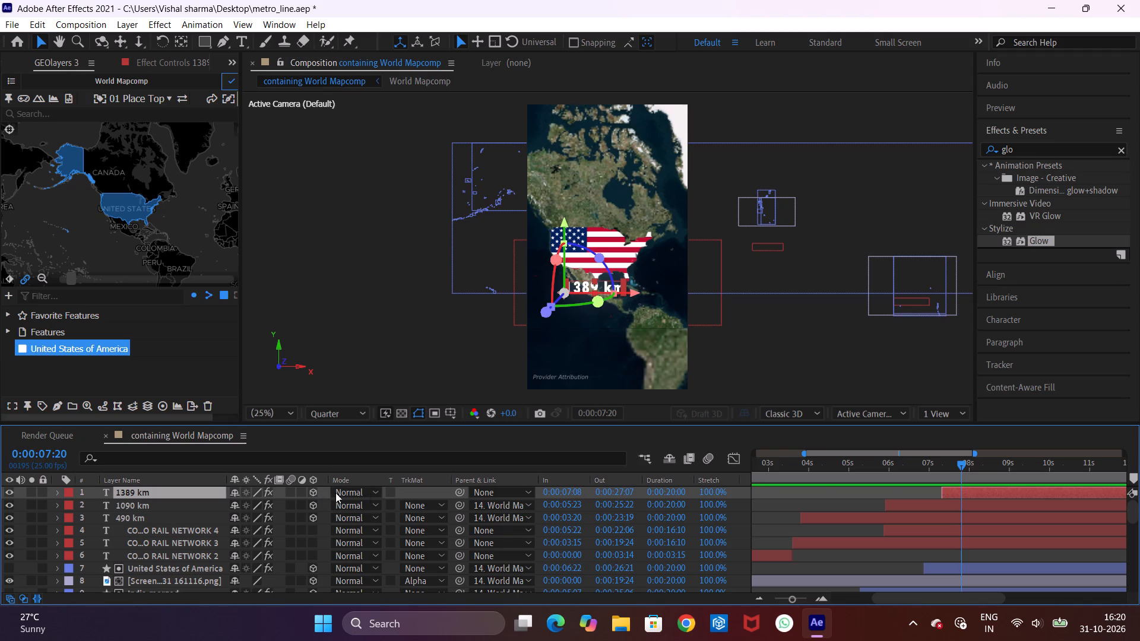
left_click(482, 488)
left_click(507, 445)
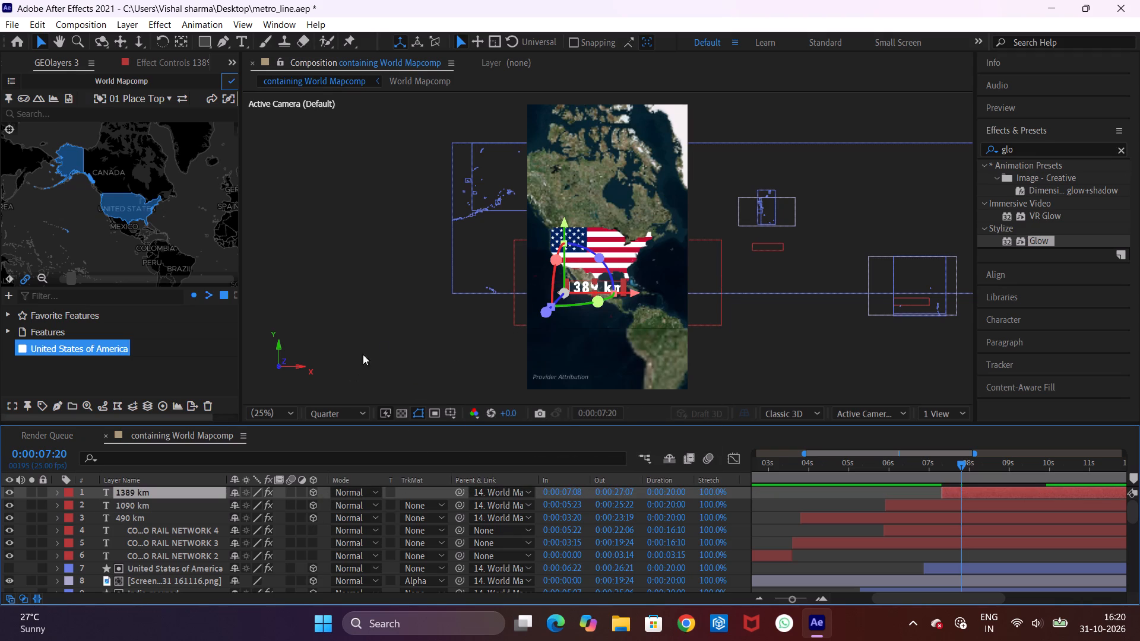
left_click(381, 345)
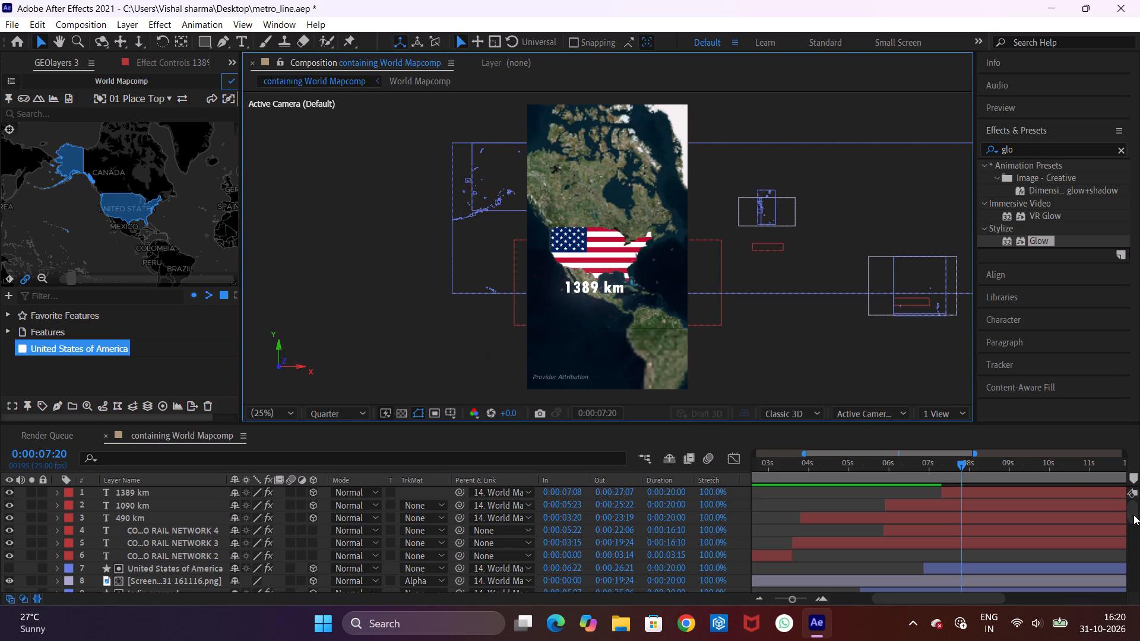
Duplicate the RAIL NETWORK 2 text layer and shift the copy to start at 0:00:06:20, near the United States layer's start.
left_click_drag(1133, 515, 1139, 586)
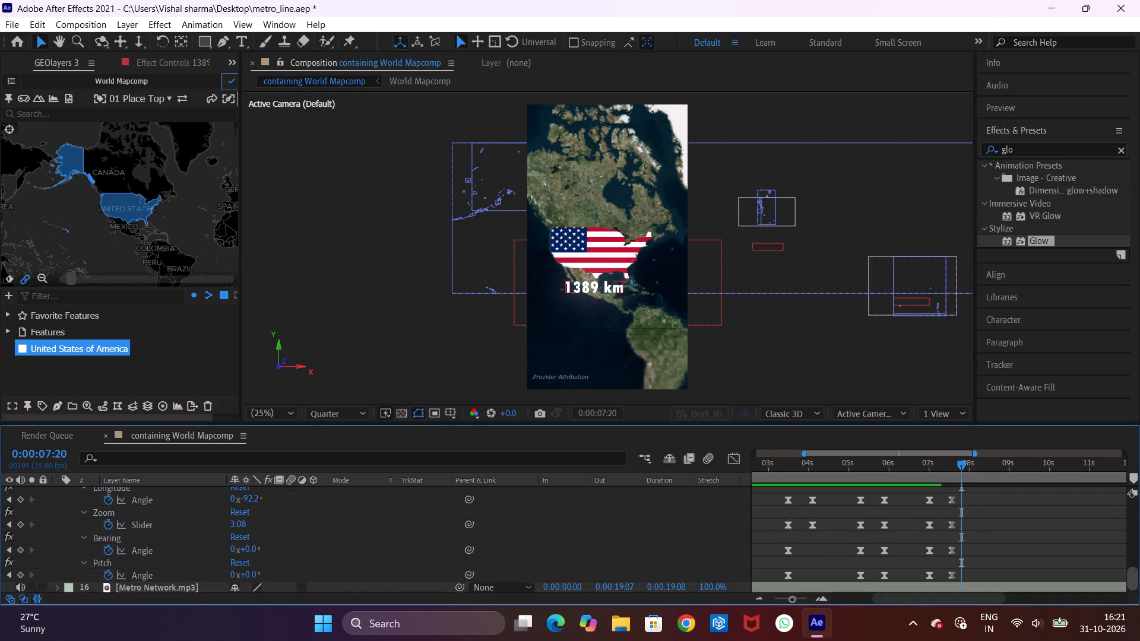
left_click_drag(1139, 586, 1139, 525)
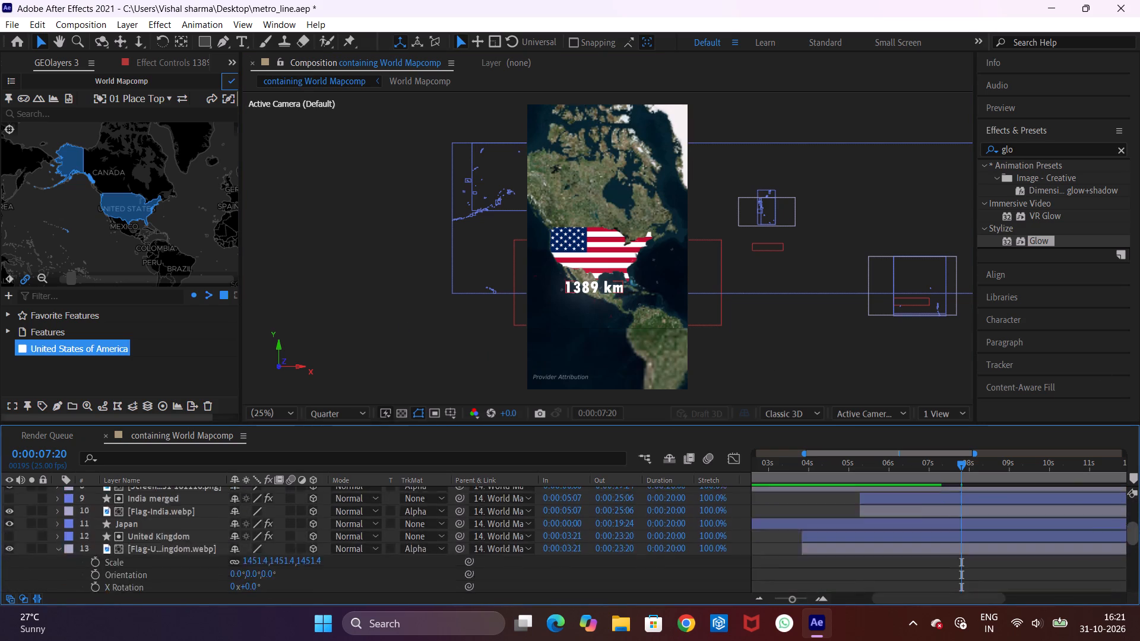
left_click_drag(1139, 525, 1136, 462)
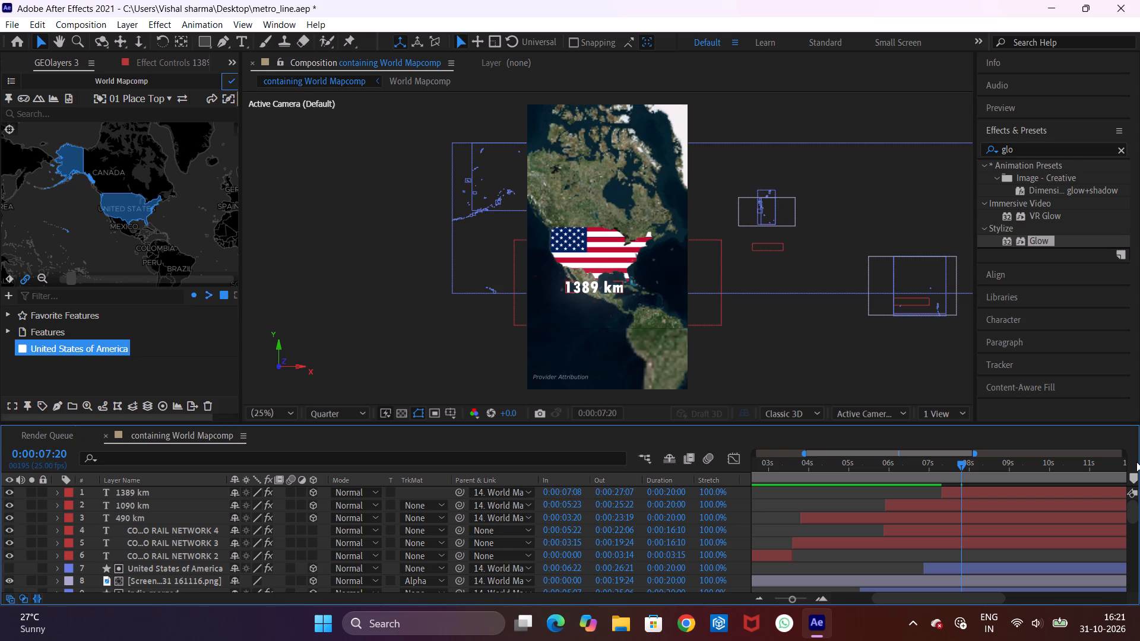
left_click(137, 532)
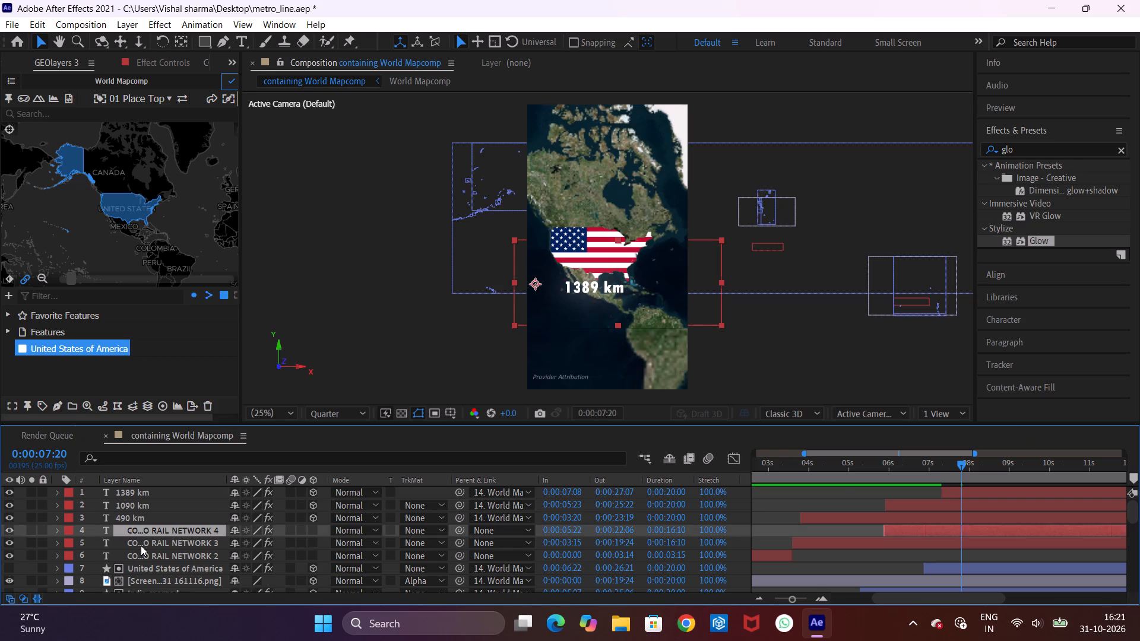
left_click(141, 545)
left_click(141, 551)
left_click(153, 535)
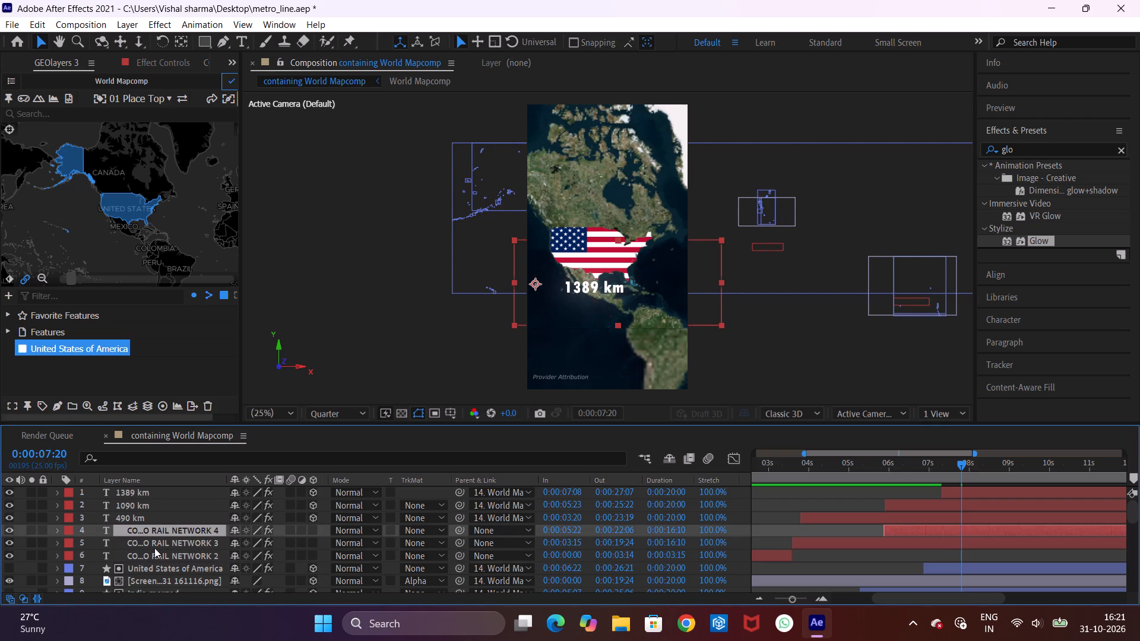
left_click(155, 557)
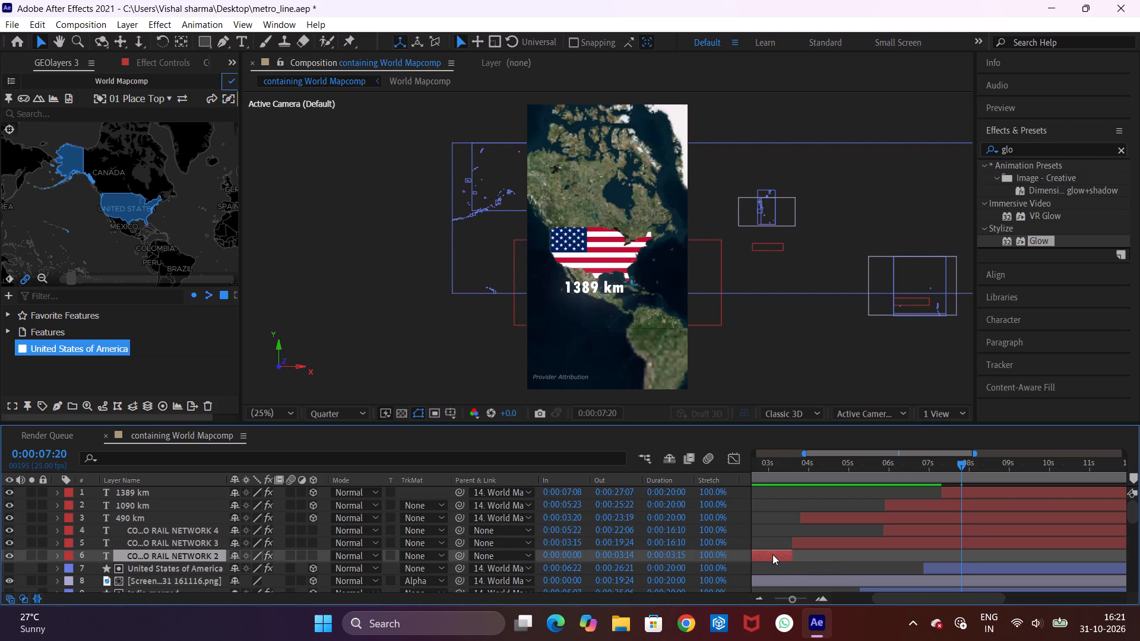
key("ctrl+d")
left_click_drag(768, 556, 1071, 551)
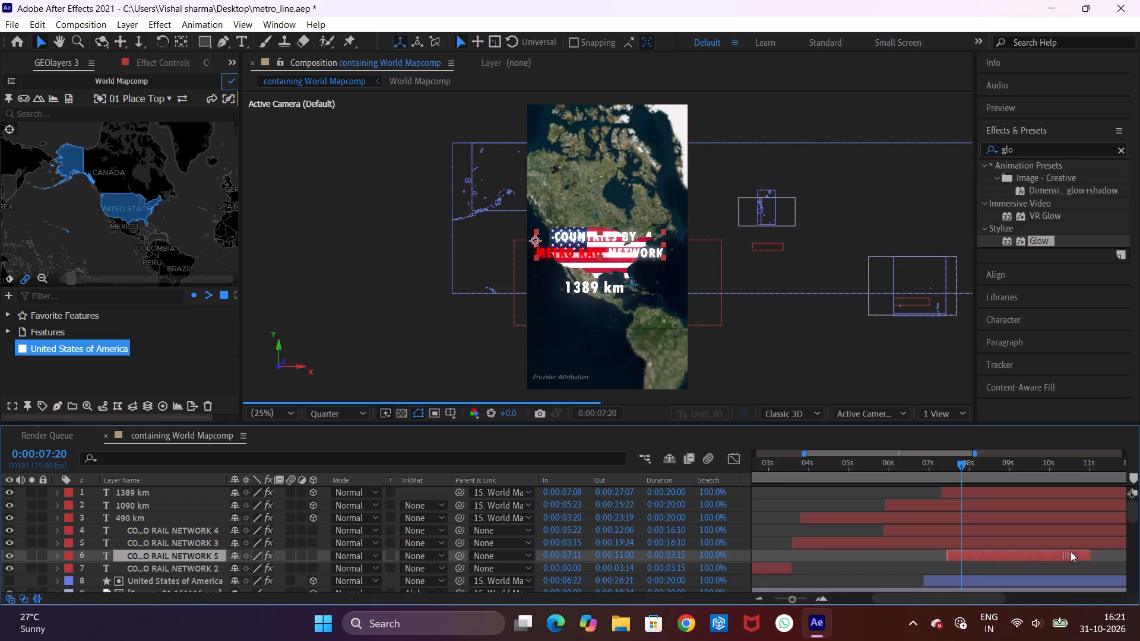
left_click_drag(1071, 551, 1081, 556)
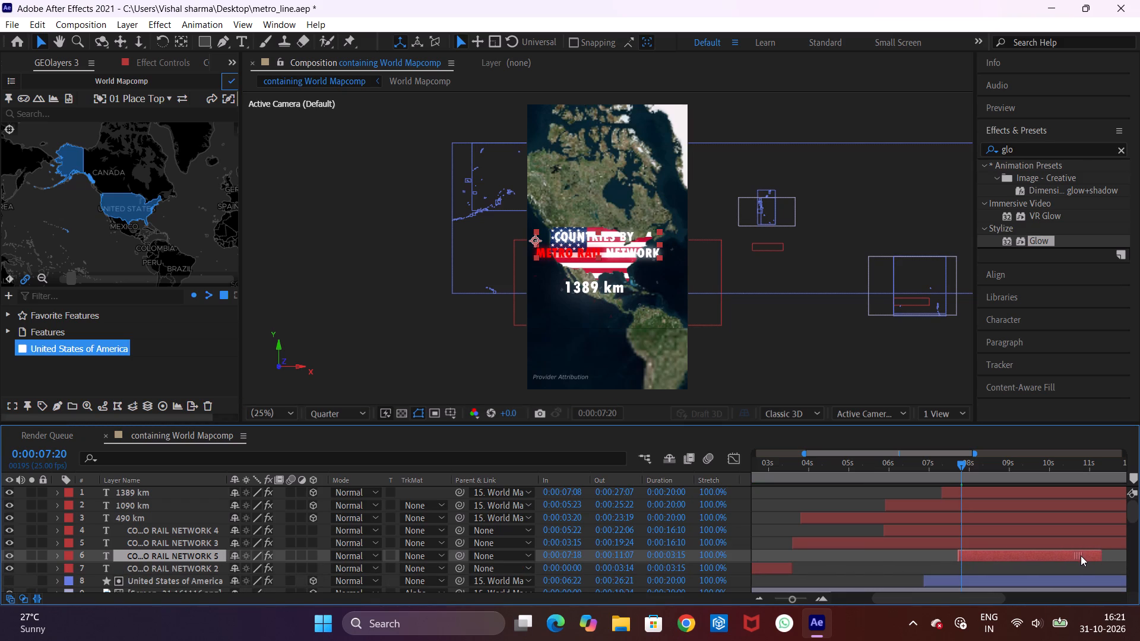
left_click_drag(1081, 556, 1066, 553)
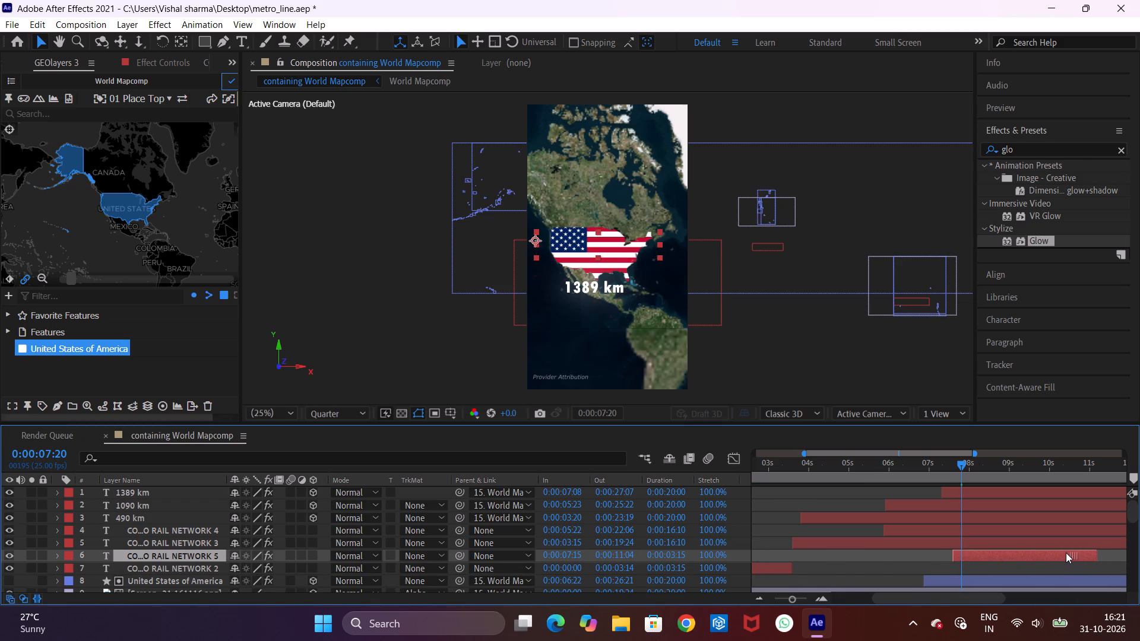
left_click_drag(1066, 553, 1040, 553)
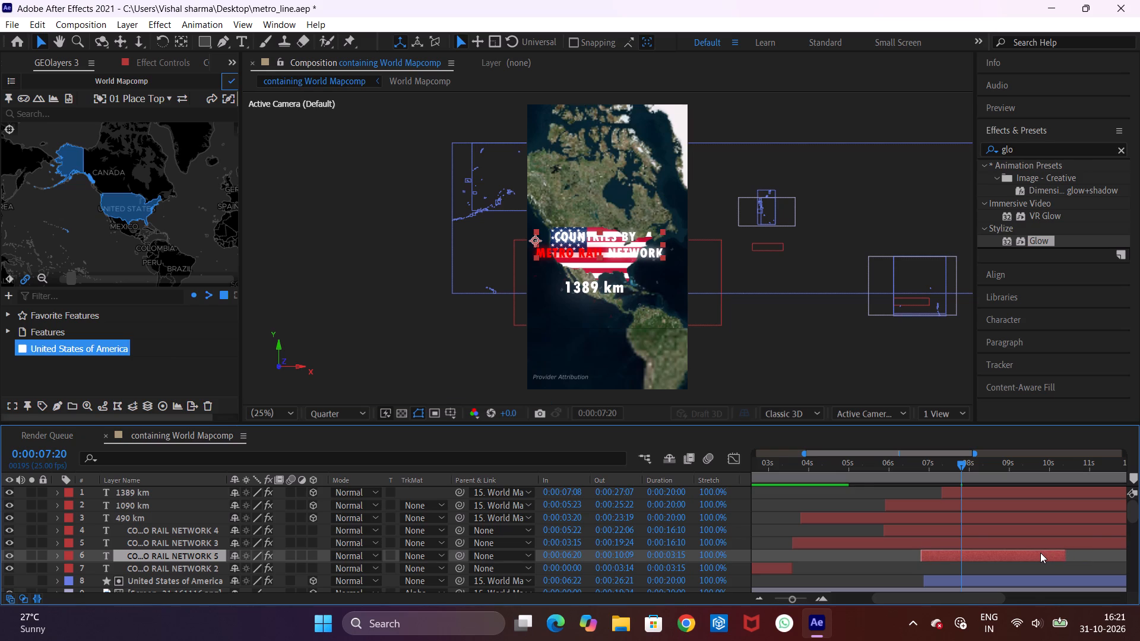
Delete the RAIL NETWORK 5 text layer, the copy made from RAIL NETWORK 2.
key("Delete")
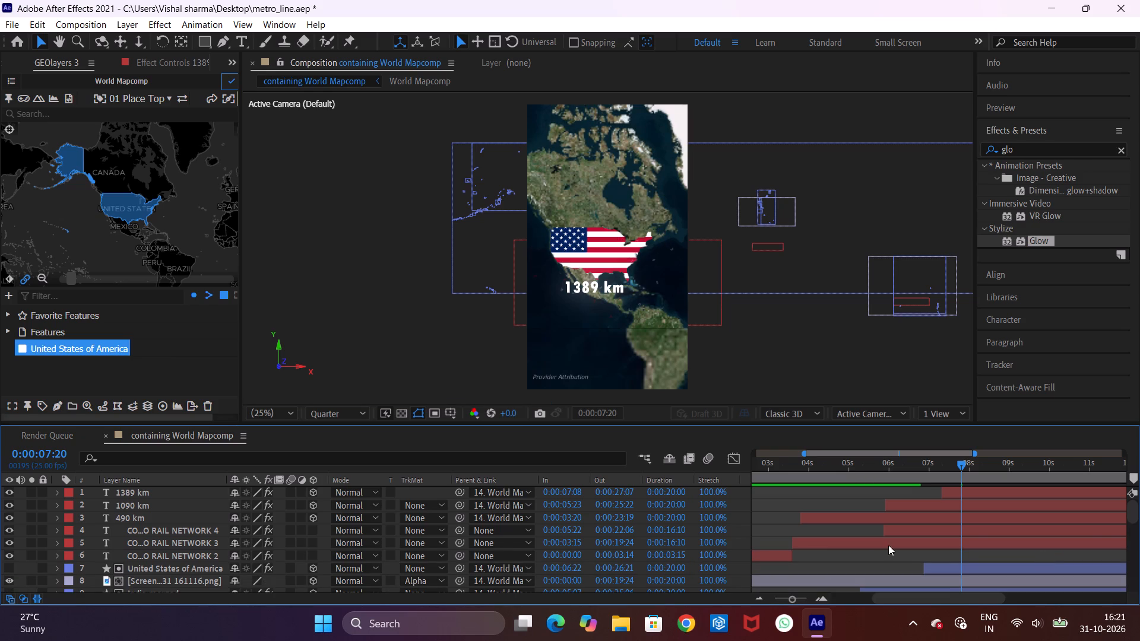
Duplicate the RAIL NETWORK 3 text layer and shift the copy to start at 0:00:07:18, over the United States section.
left_click(831, 544)
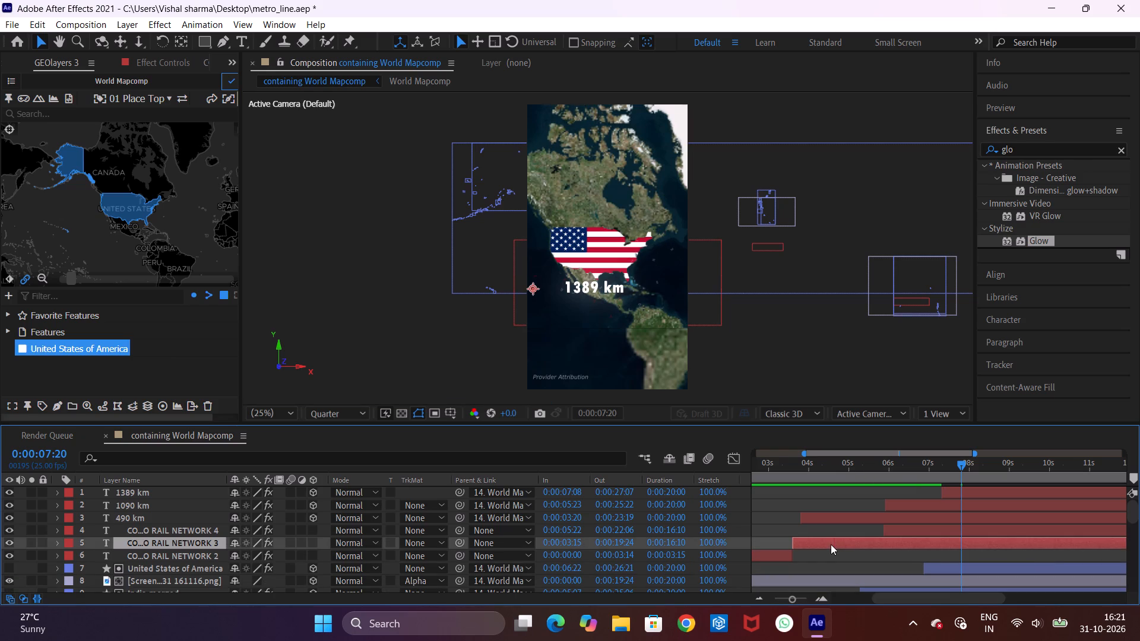
left_click_drag(935, 595, 875, 602)
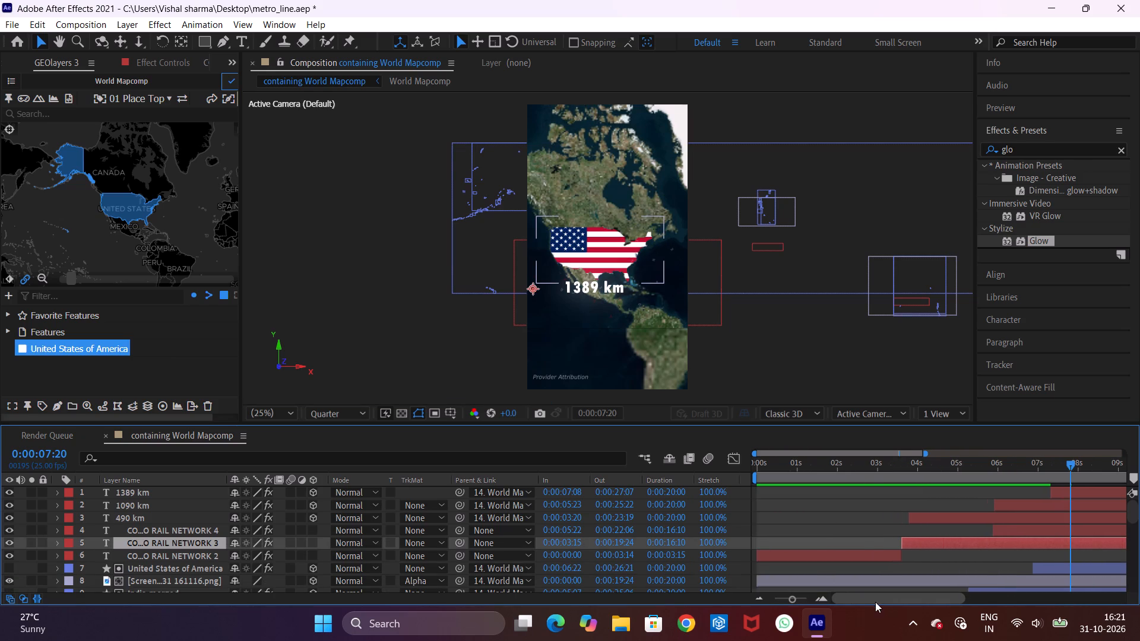
left_click_drag(875, 602, 829, 604)
left_click_drag(829, 604, 816, 602)
key("ctrl+d")
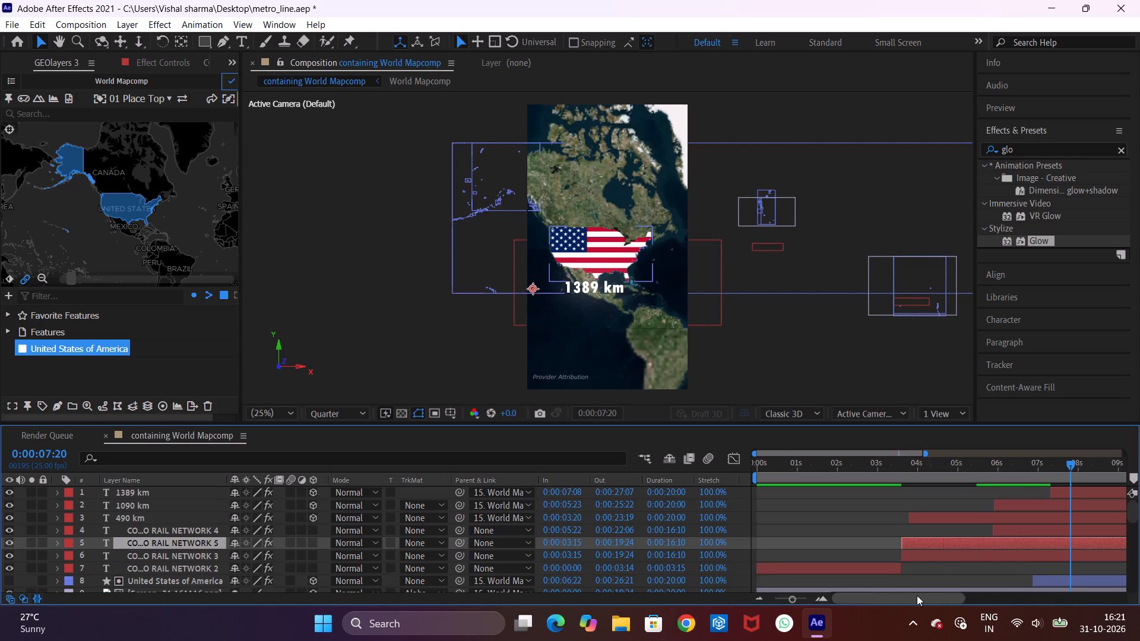
left_click_drag(883, 595, 937, 603)
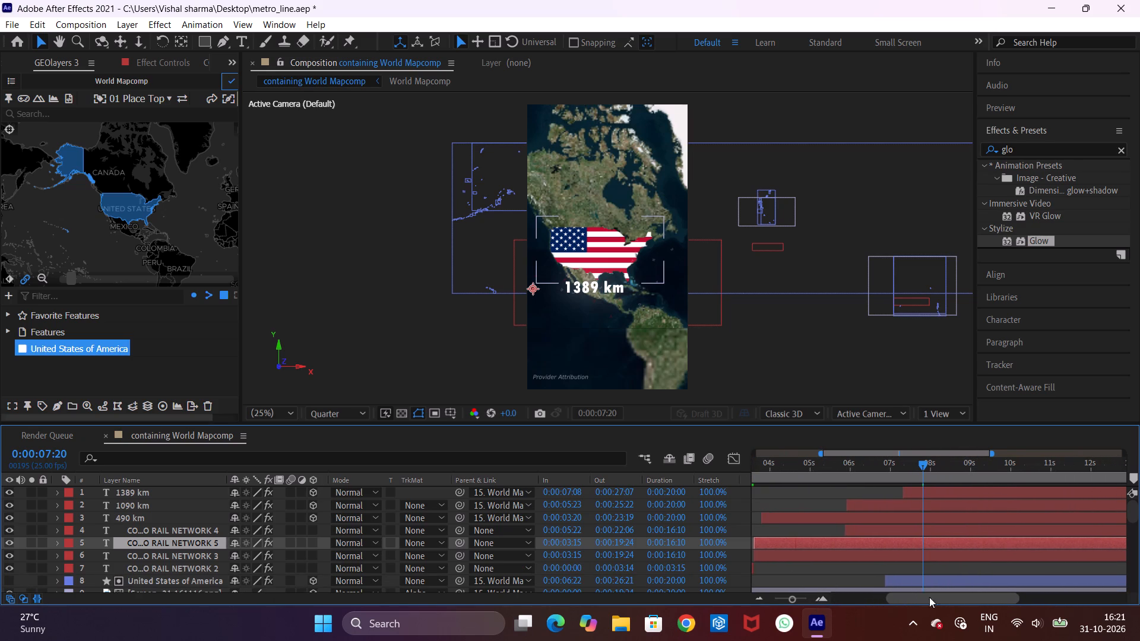
left_click_drag(831, 544, 967, 551)
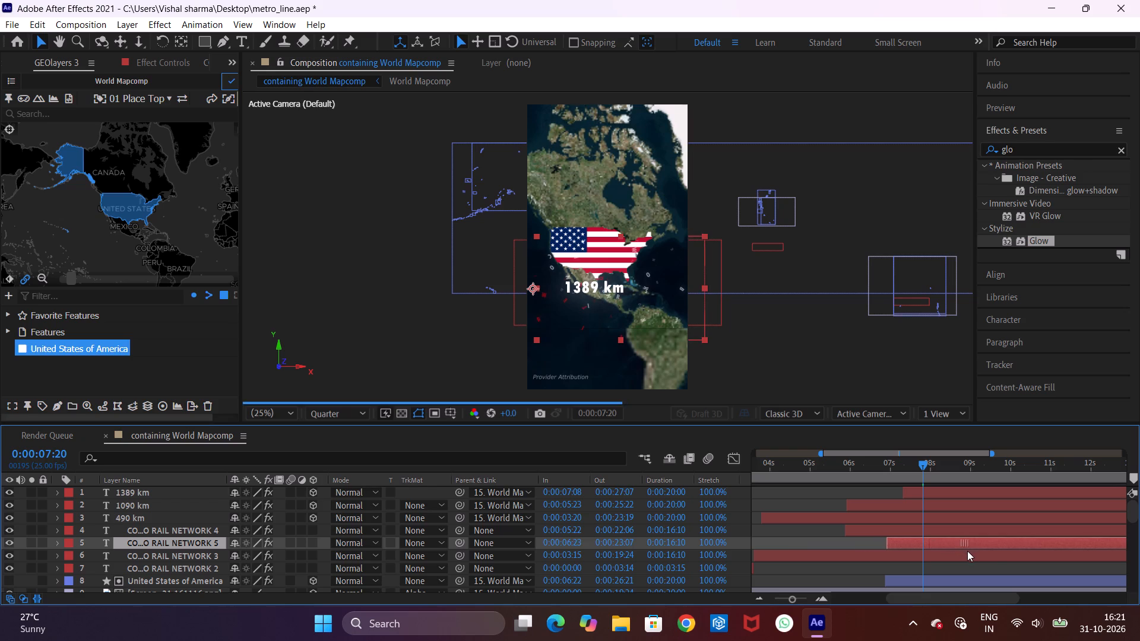
left_click_drag(967, 551, 1000, 559)
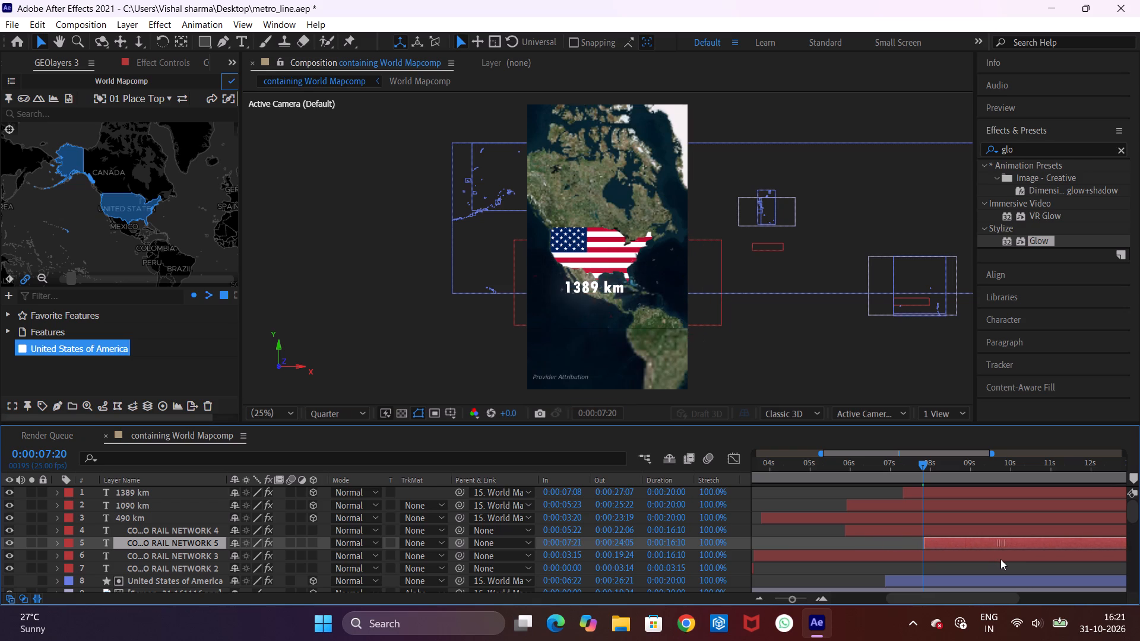
left_click_drag(1000, 559, 993, 559)
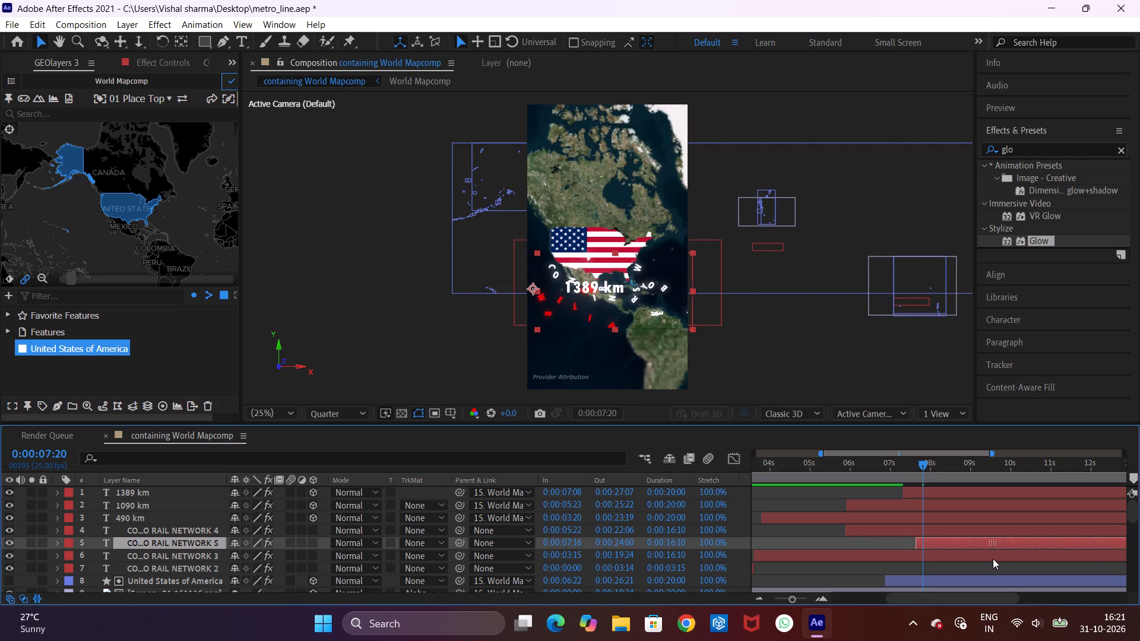
left_click_drag(993, 559, 996, 559)
Preview the United States arrival from 0:00:06:08, then shift the RAIL NETWORK 5 text layer to start at 0:00:07:14.
left_click(863, 477)
key("space")
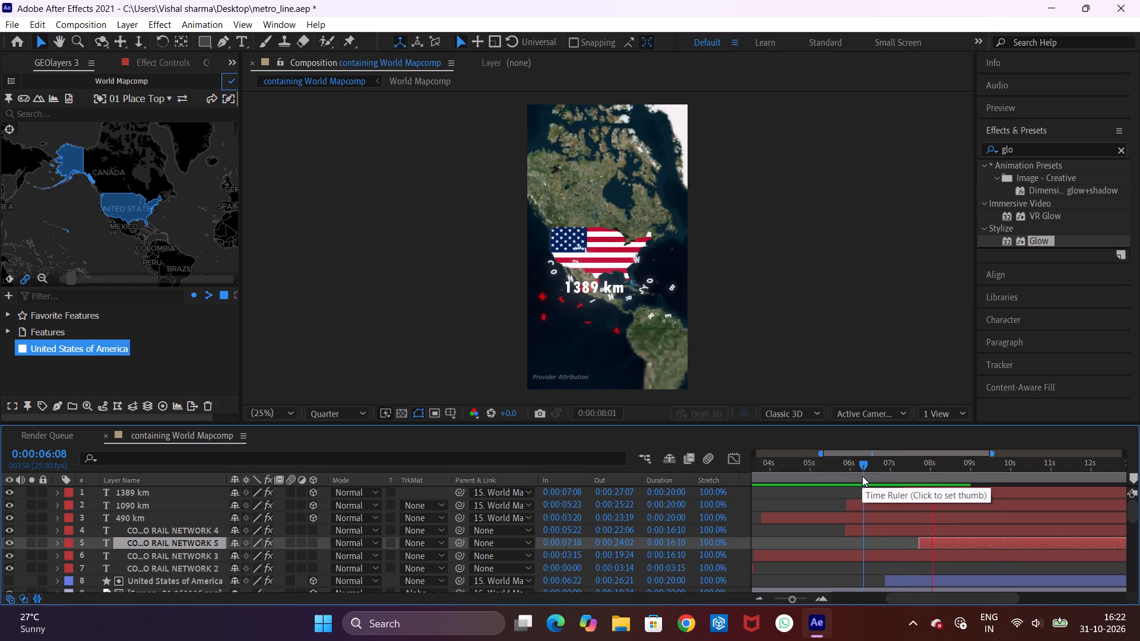
key("space")
left_click(913, 473)
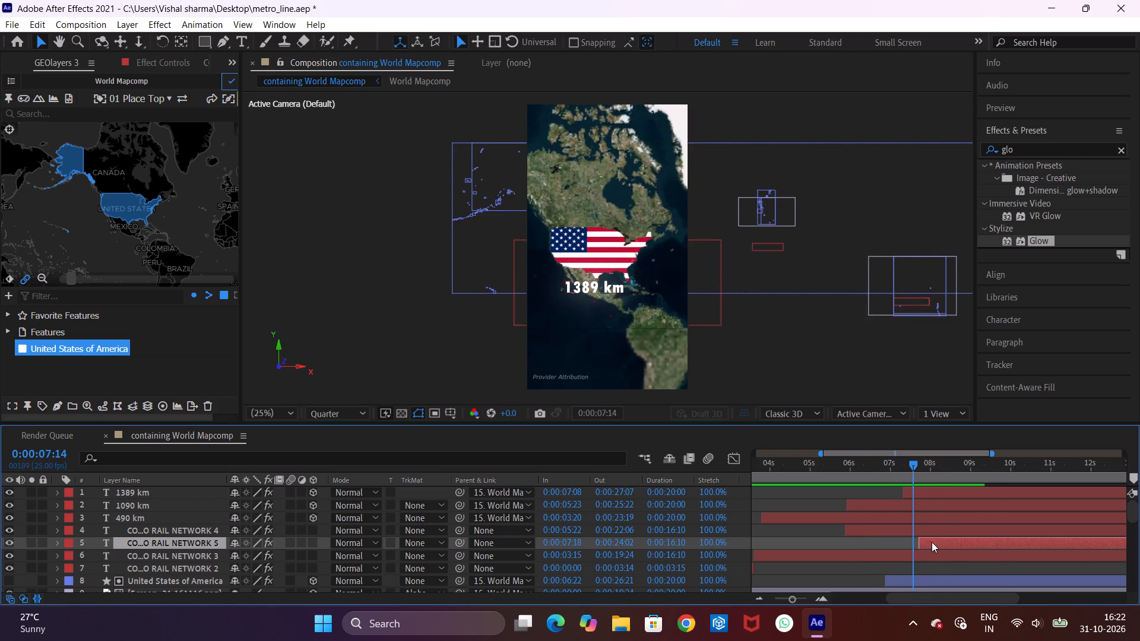
left_click(915, 468)
left_click_drag(934, 544, 927, 542)
Shift the 1389 km text layer to start at 0:00:07:14 and preview it from 0:00:07:07.
left_click_drag(917, 491, 926, 493)
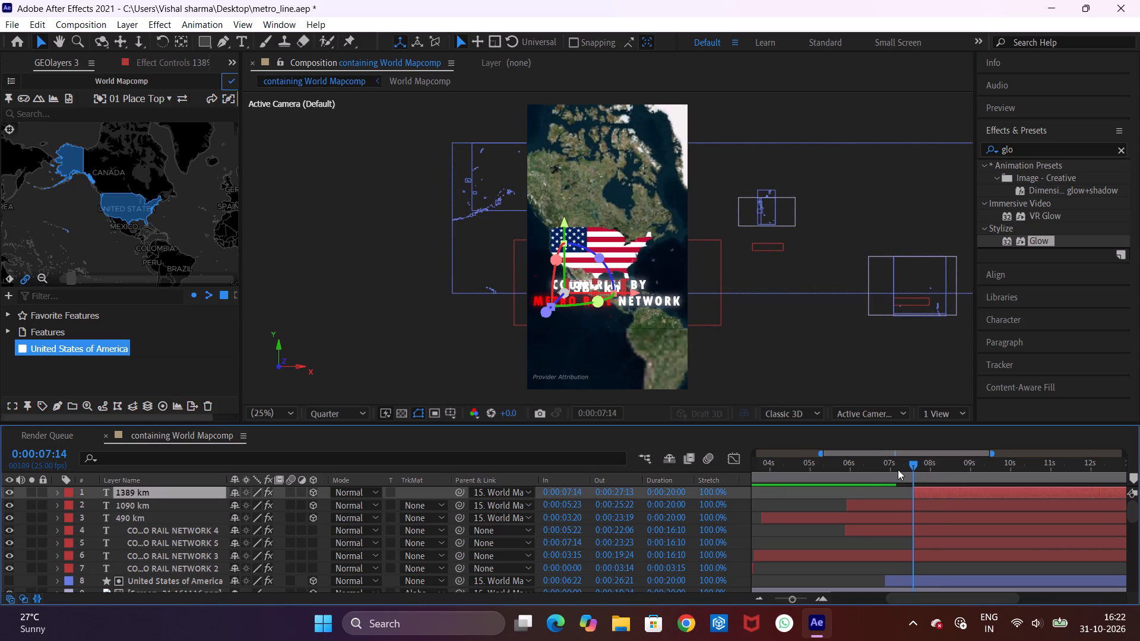
left_click(901, 472)
key("space")
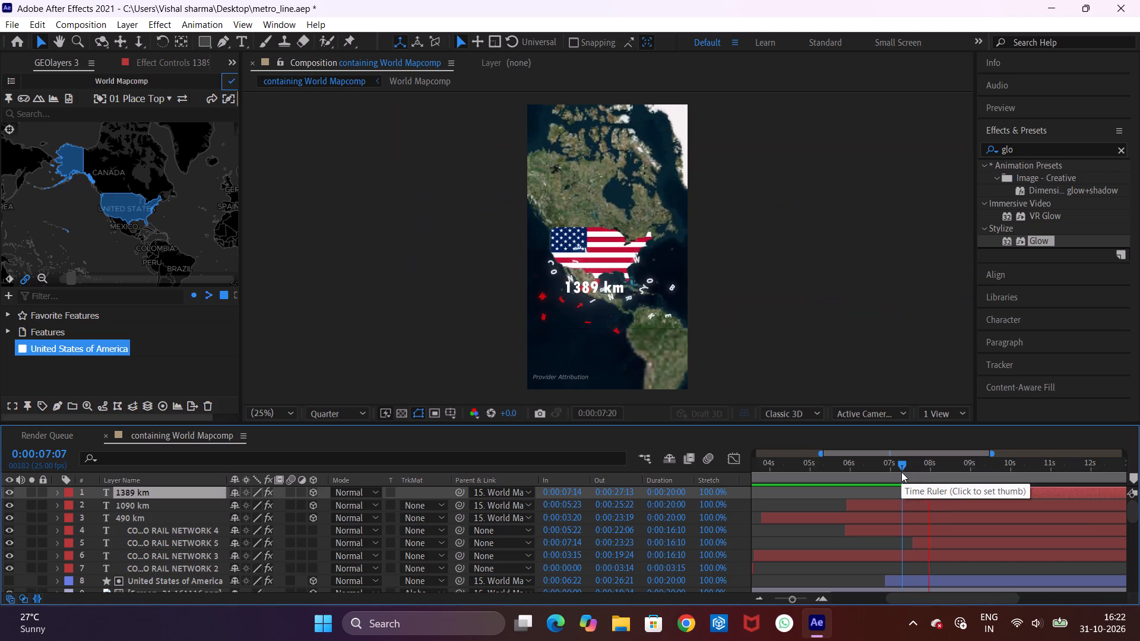
key("space")
Play back the animation from the beginning, then replay from 0:00:03:11 to compare the 490 km and RAIL NETWORK 3 timing.
left_click_drag(911, 474, 890, 472)
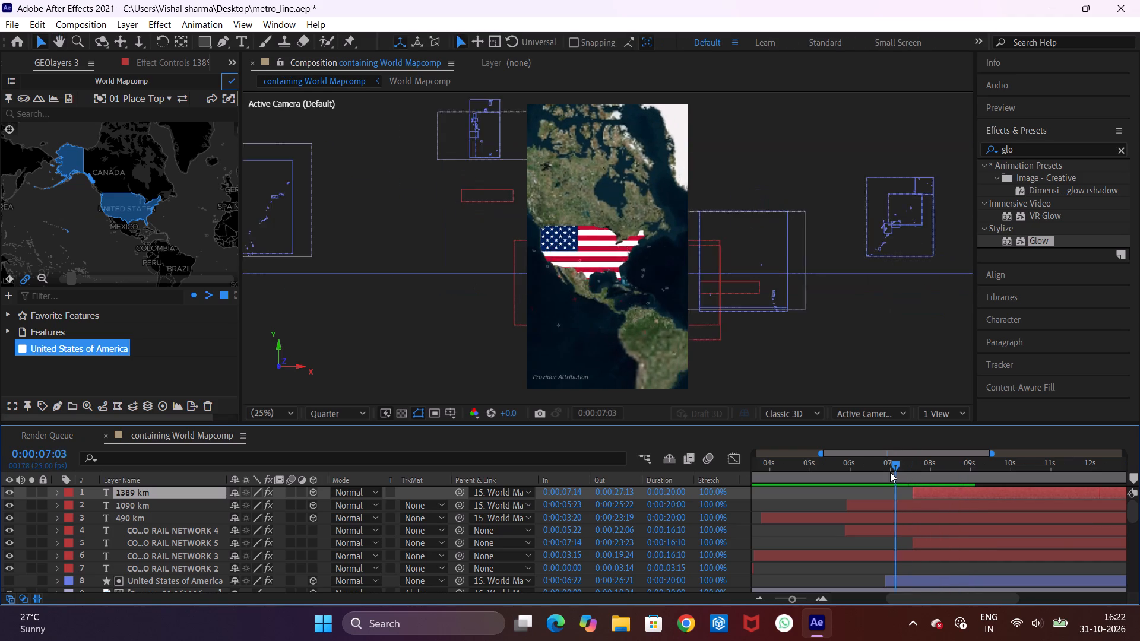
left_click_drag(890, 472, 634, 468)
key("space")
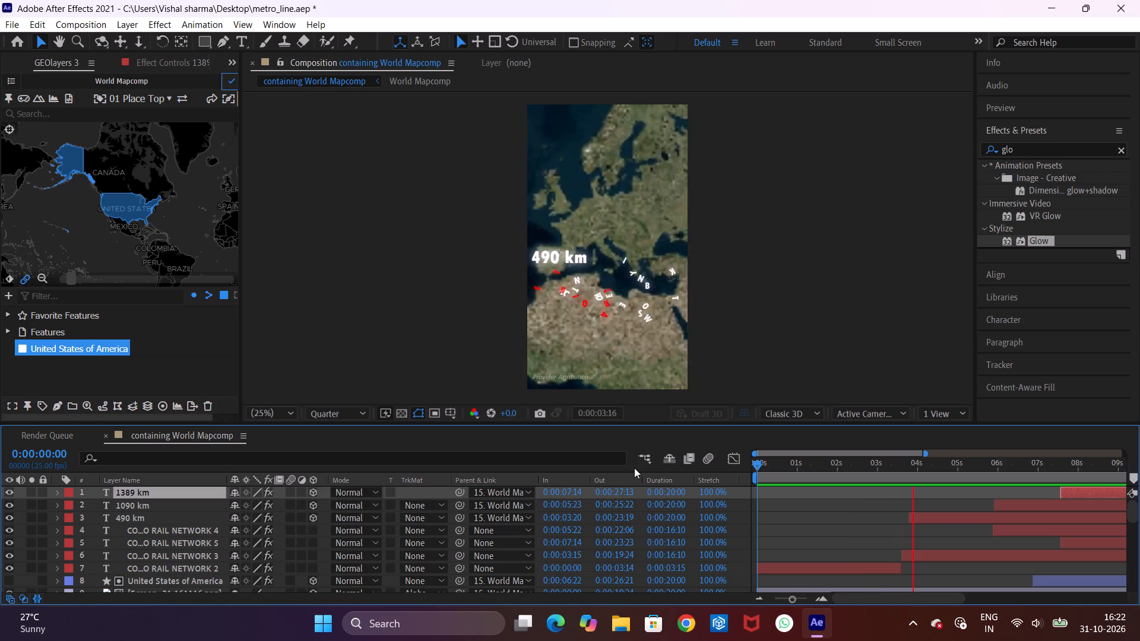
key("space")
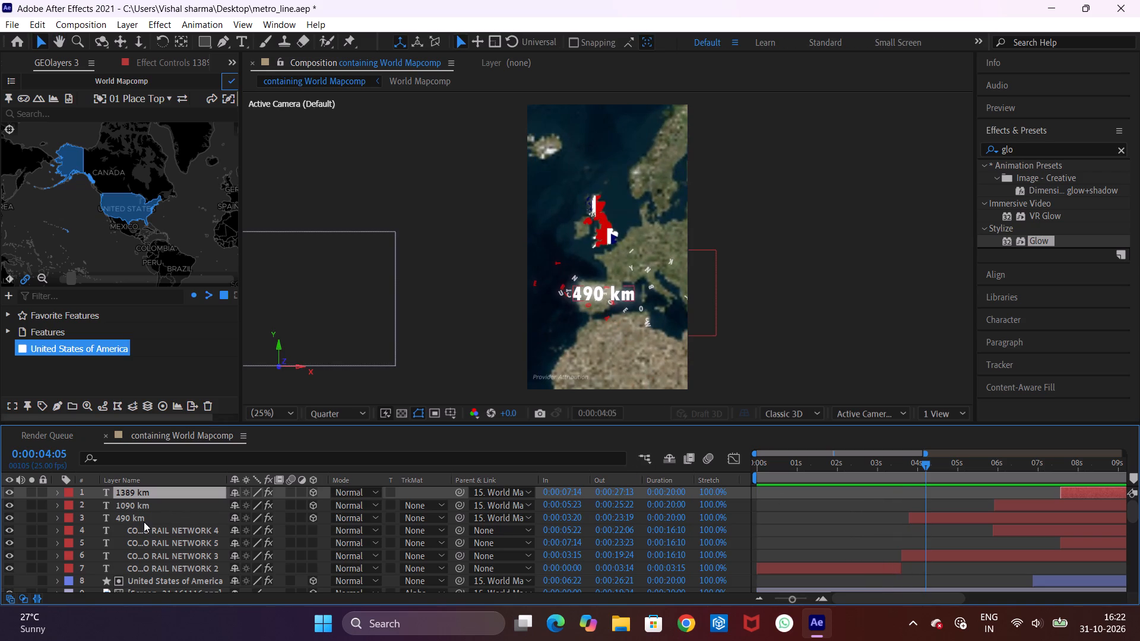
left_click(141, 521)
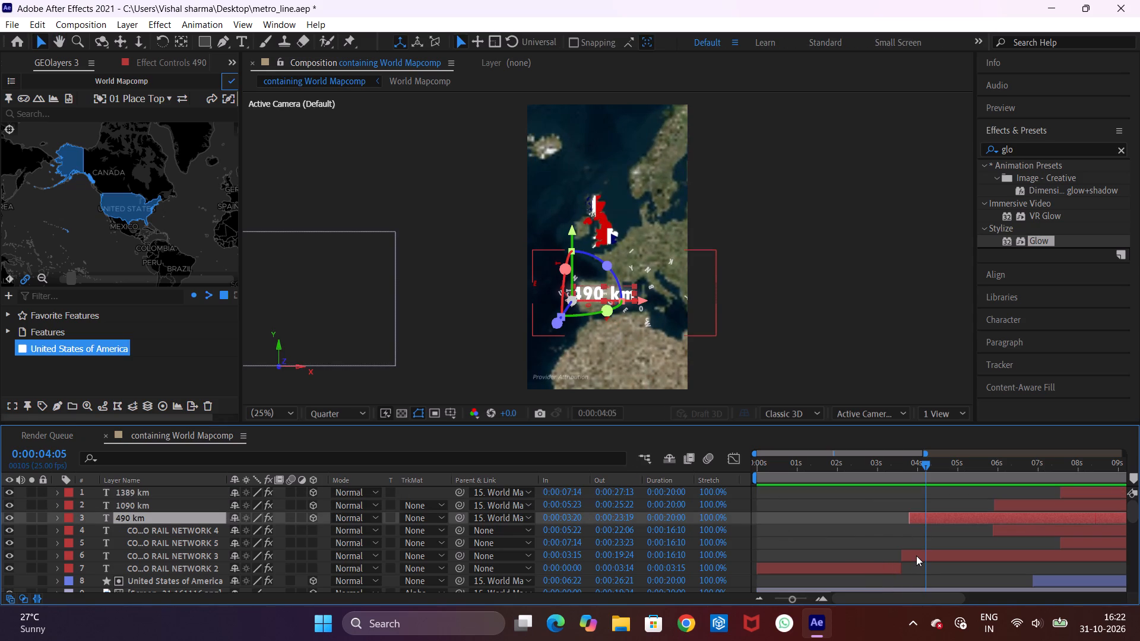
left_click(916, 556)
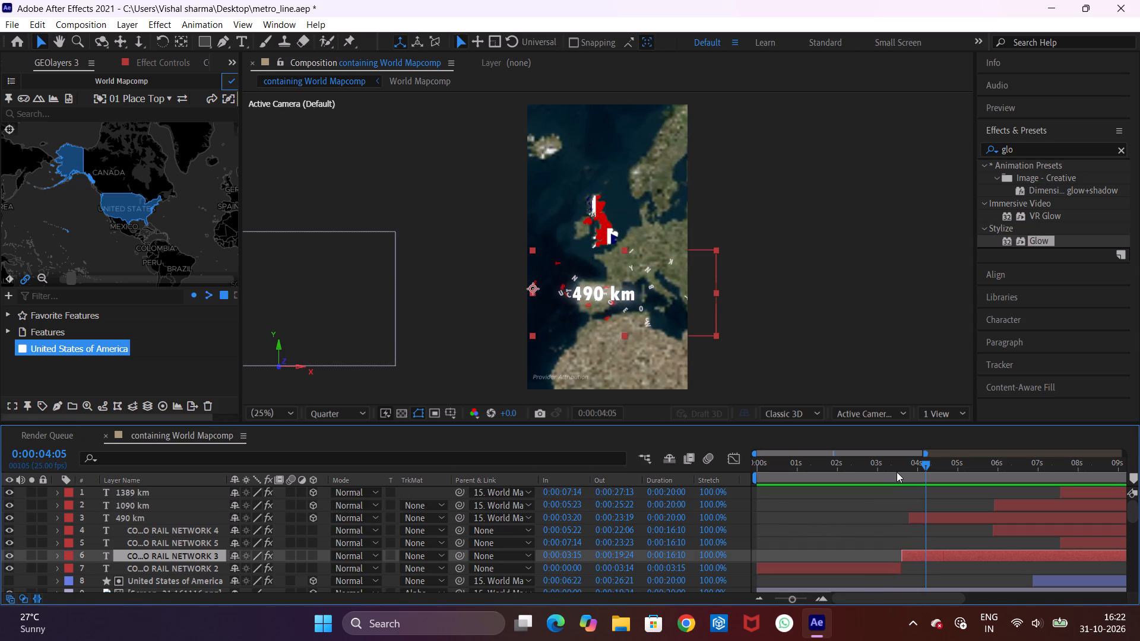
left_click(895, 471)
key("space")
key("space")
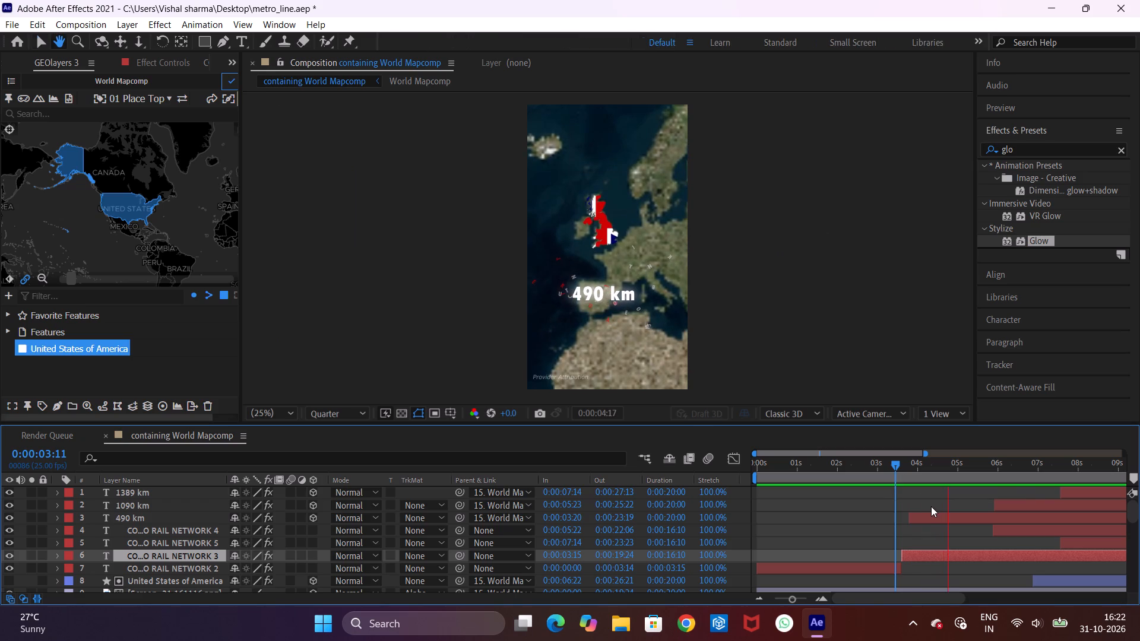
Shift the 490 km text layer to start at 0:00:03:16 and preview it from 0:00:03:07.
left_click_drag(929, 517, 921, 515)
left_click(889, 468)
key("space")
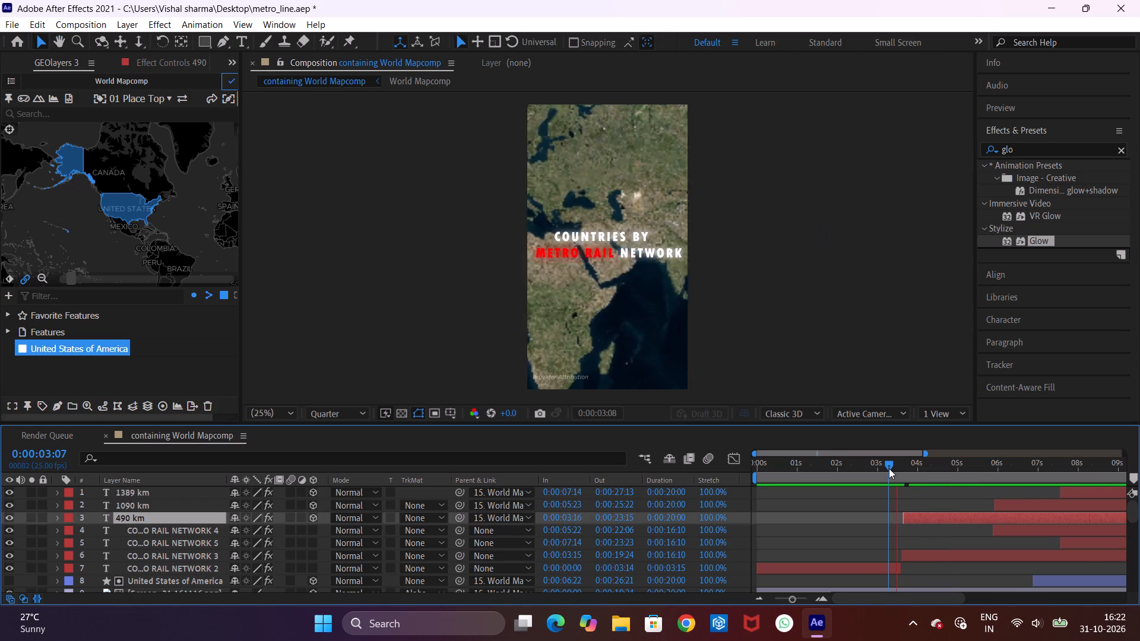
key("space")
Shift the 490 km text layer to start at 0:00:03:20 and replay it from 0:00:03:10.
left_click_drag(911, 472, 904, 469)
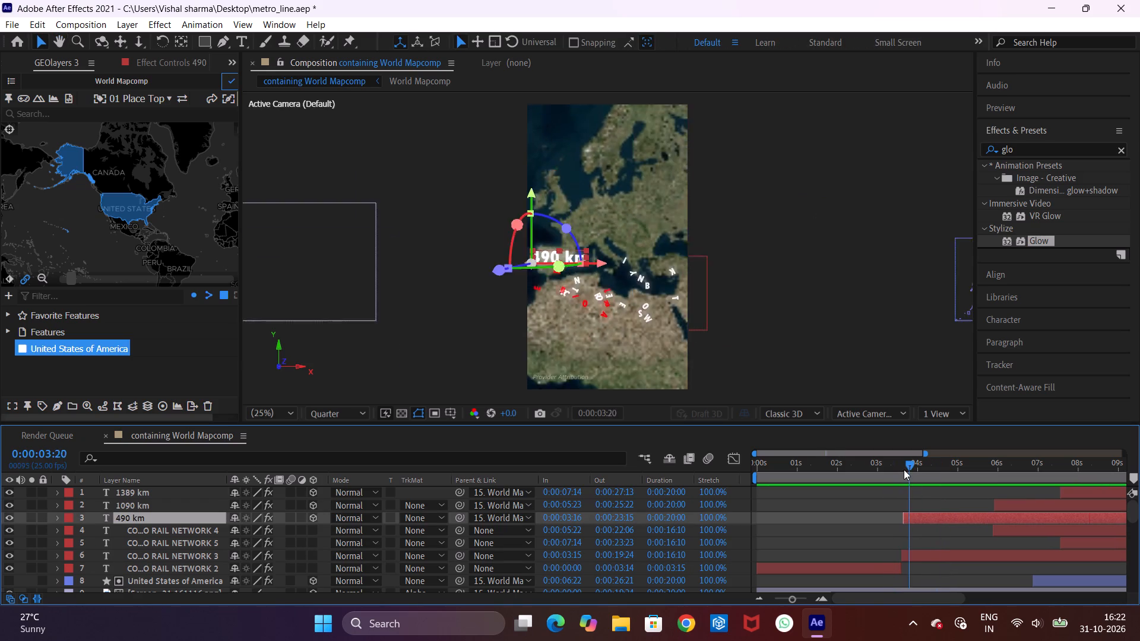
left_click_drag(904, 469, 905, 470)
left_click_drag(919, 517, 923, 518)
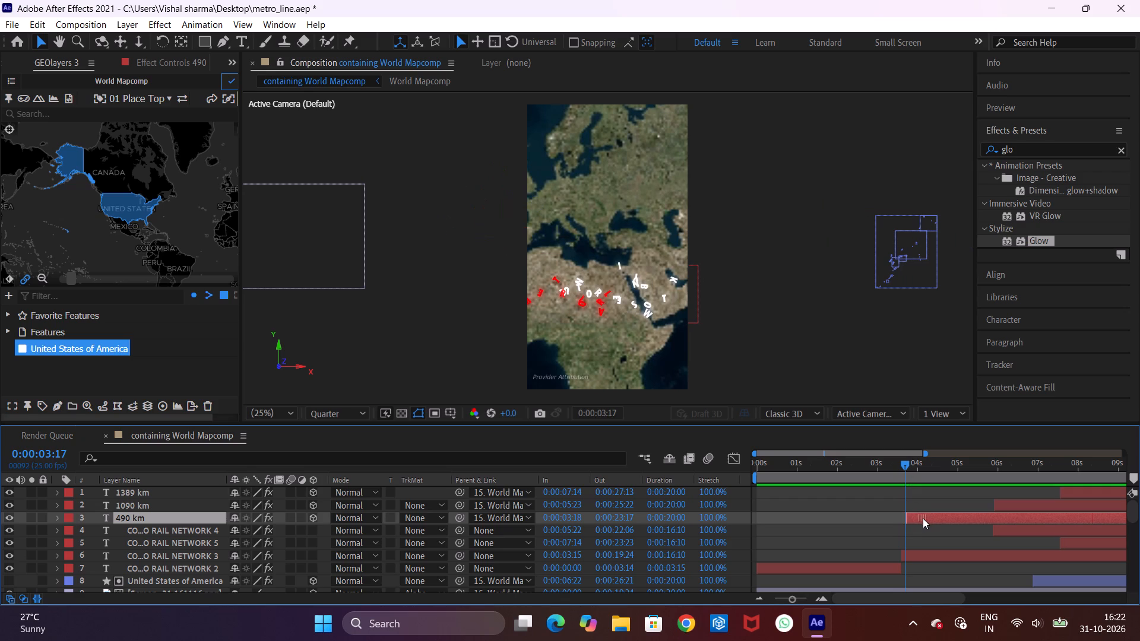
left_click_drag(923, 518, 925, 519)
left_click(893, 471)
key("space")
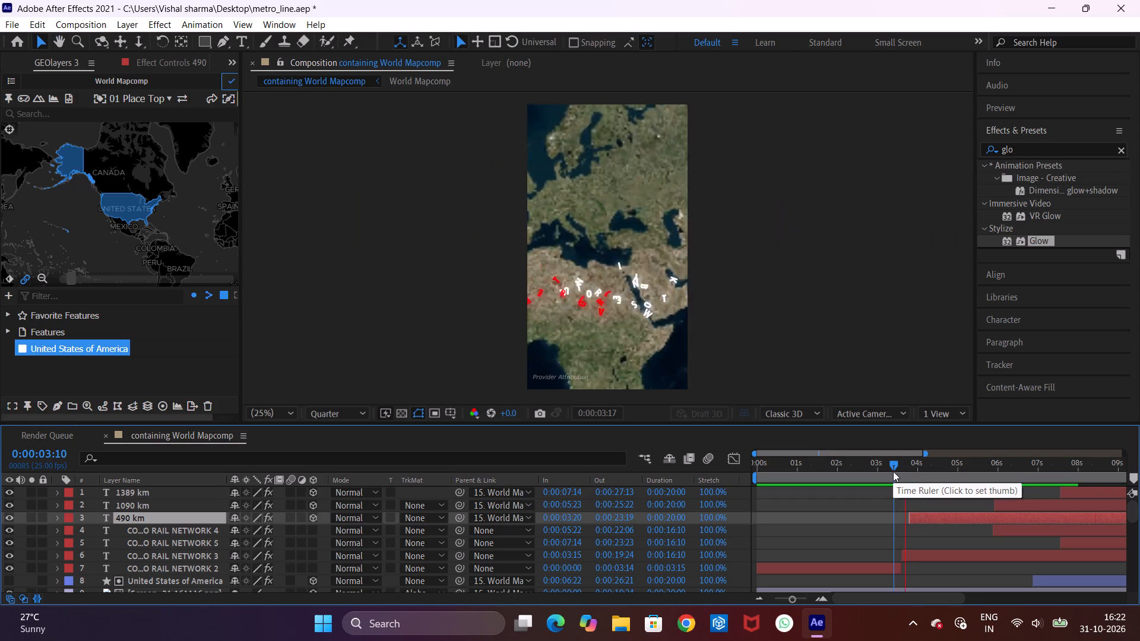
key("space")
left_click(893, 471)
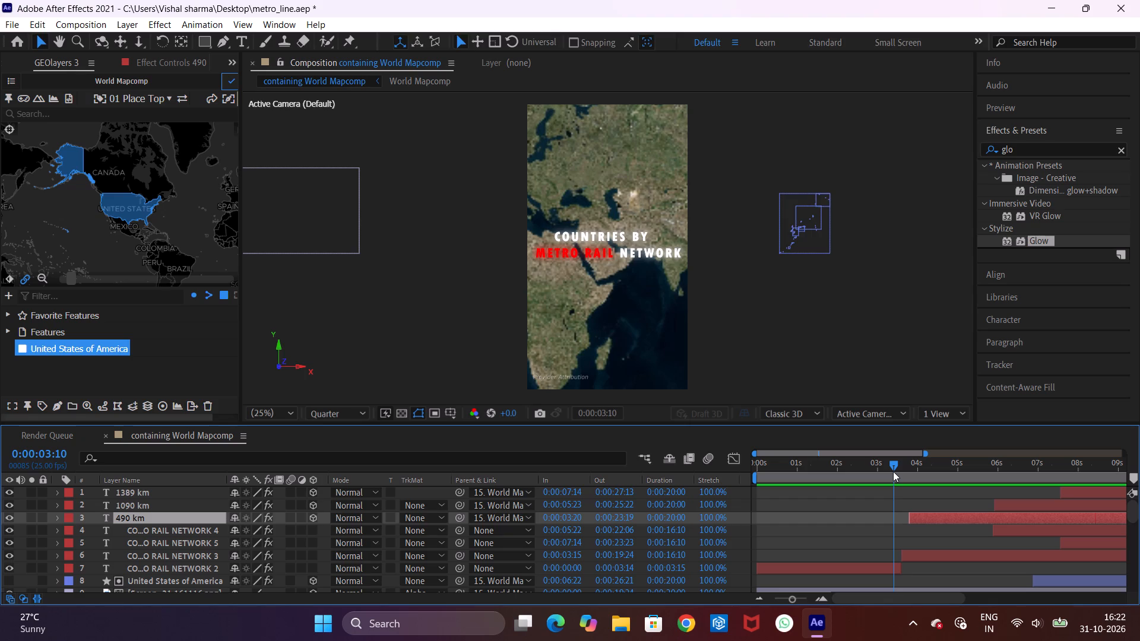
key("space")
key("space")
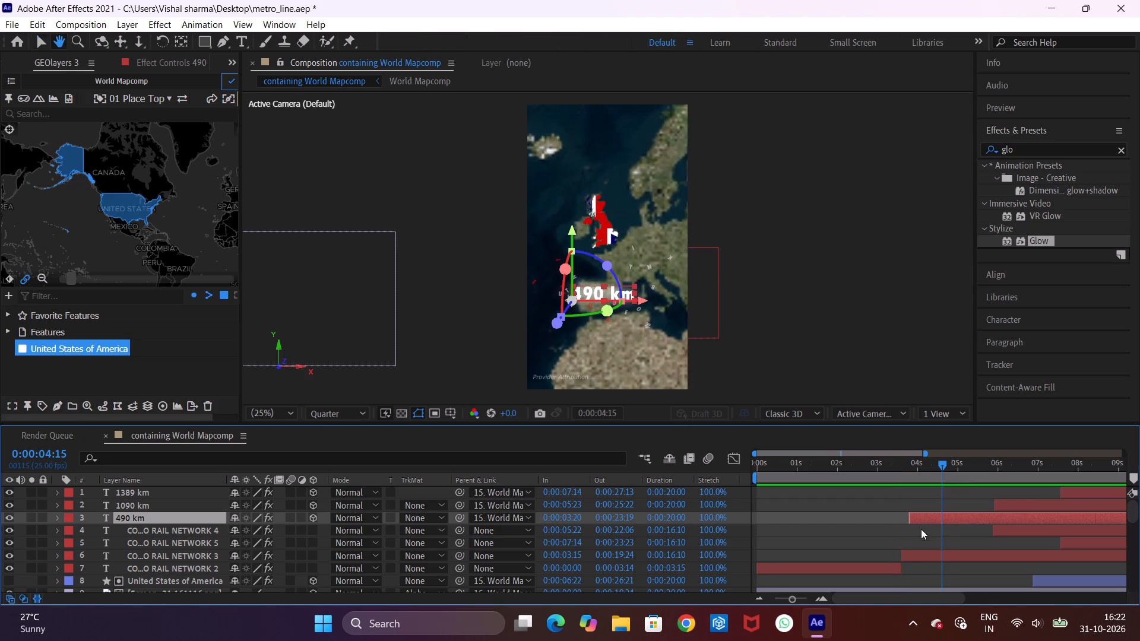
Shift the 490 km text layer to start at 0:00:03:18 and replay it from 0:00:03:10.
left_click(923, 515)
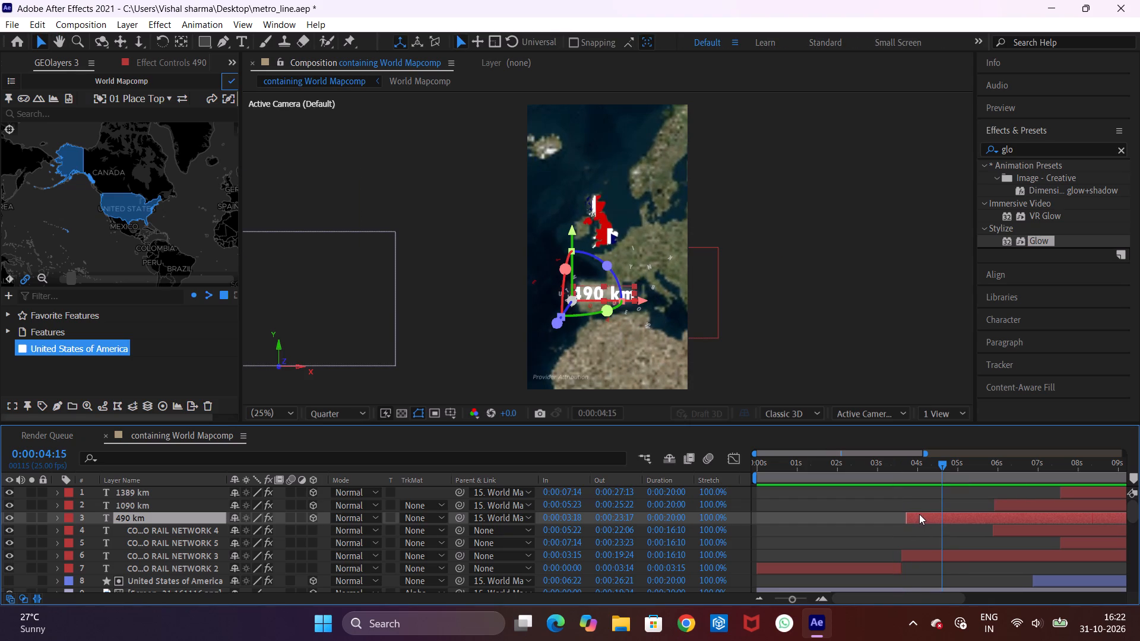
left_click(893, 466)
key("space")
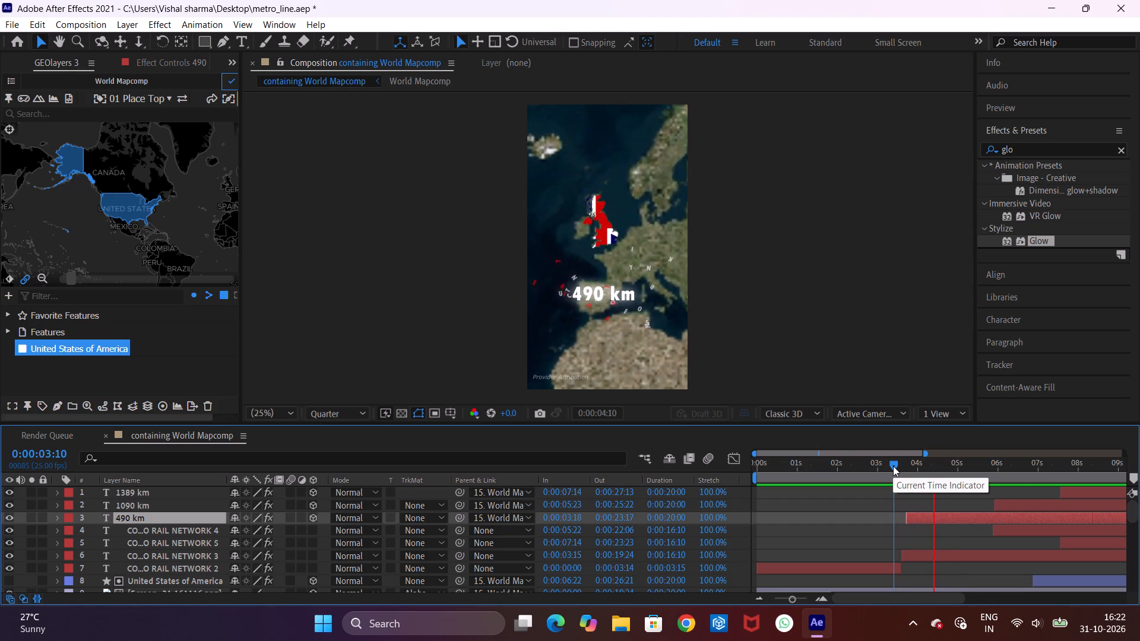
key("space")
key("space")
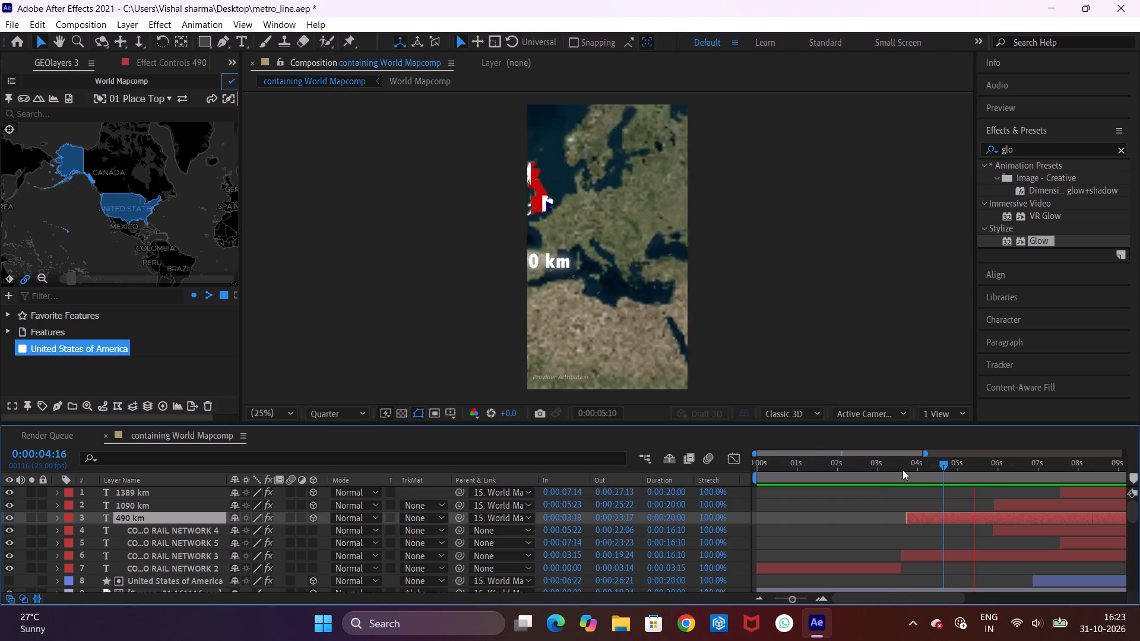
key("space")
Replay the animation from 0:00:04:03 to check the map's move from the United Kingdom to India.
left_click(927, 471)
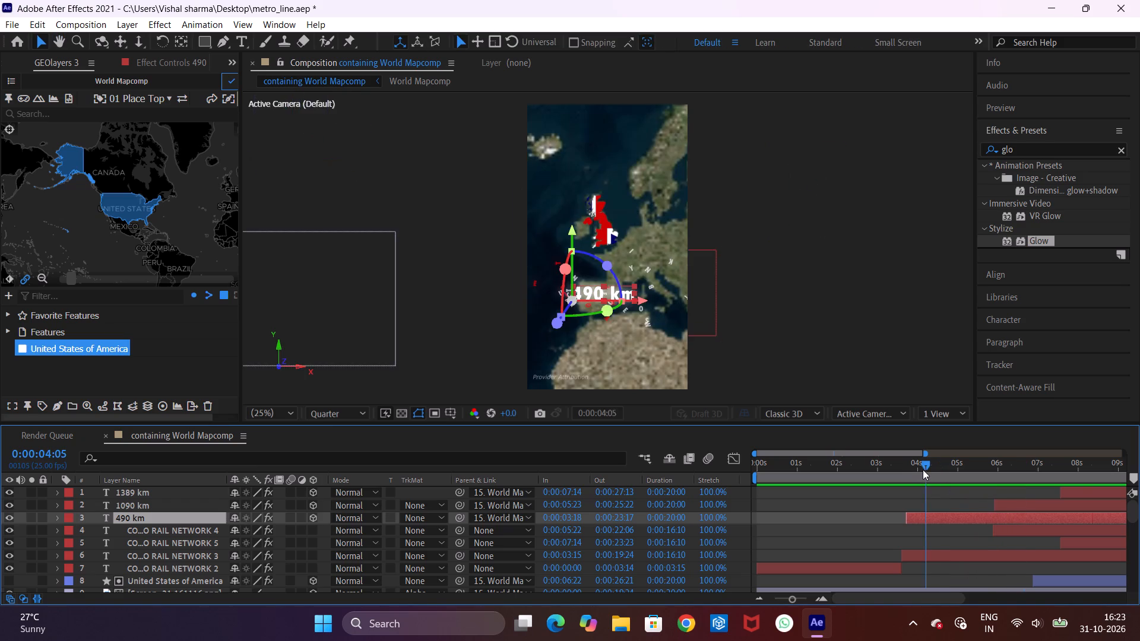
key("space")
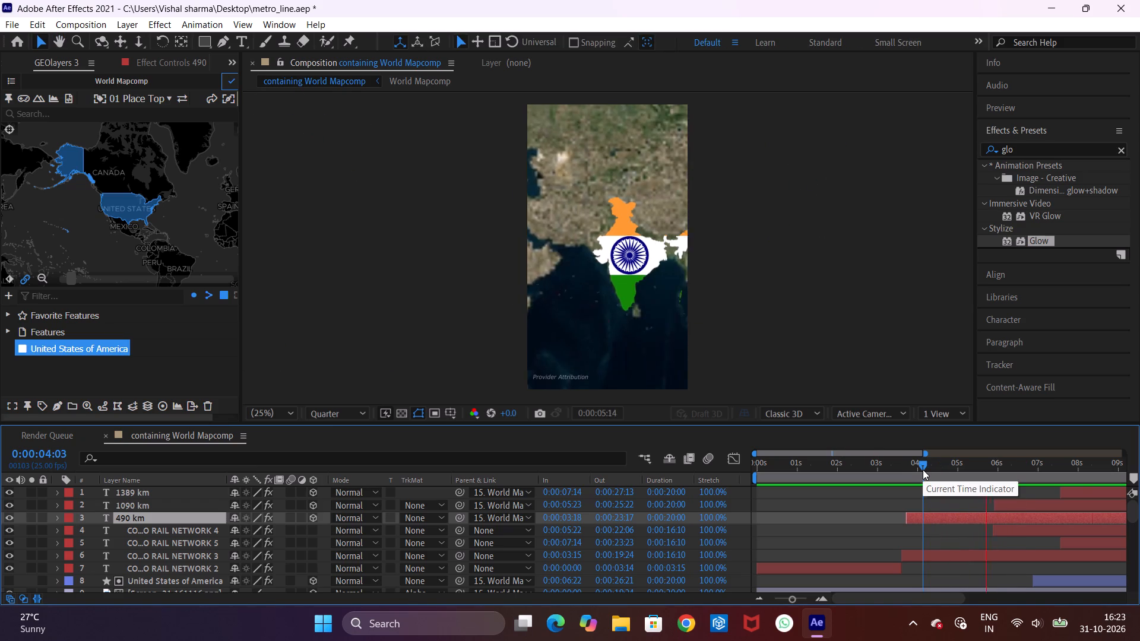
key("space")
Shift the 1090 km and RAIL NETWORK 4 text layers together two frames earlier, starting at 0:00:05:21 and 0:00:05:20.
left_click(1006, 504)
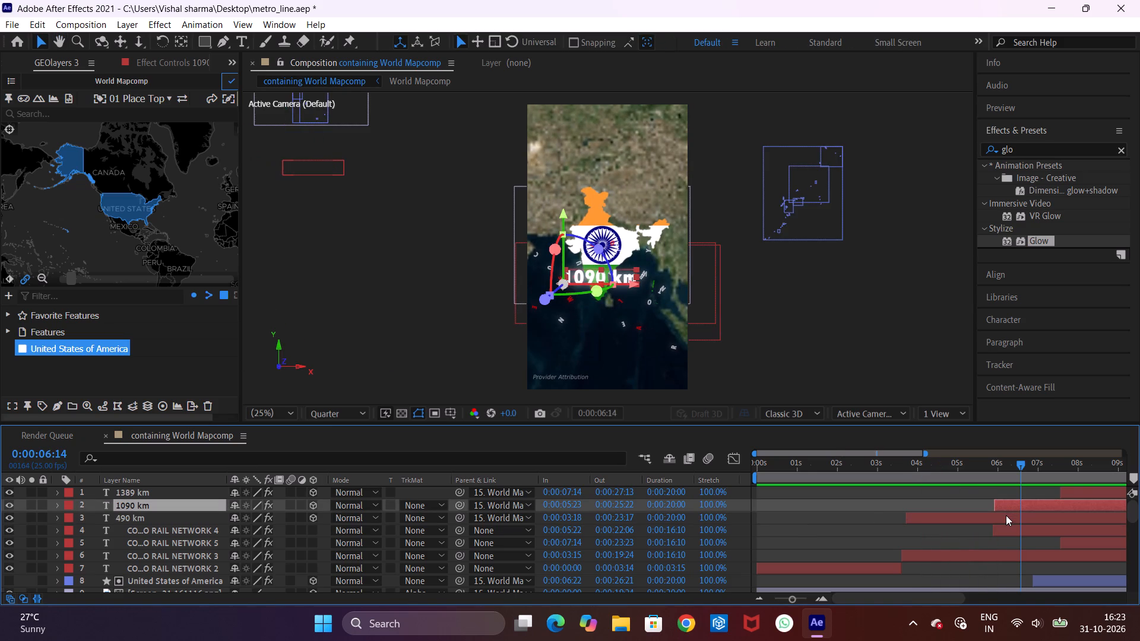
left_click(980, 473)
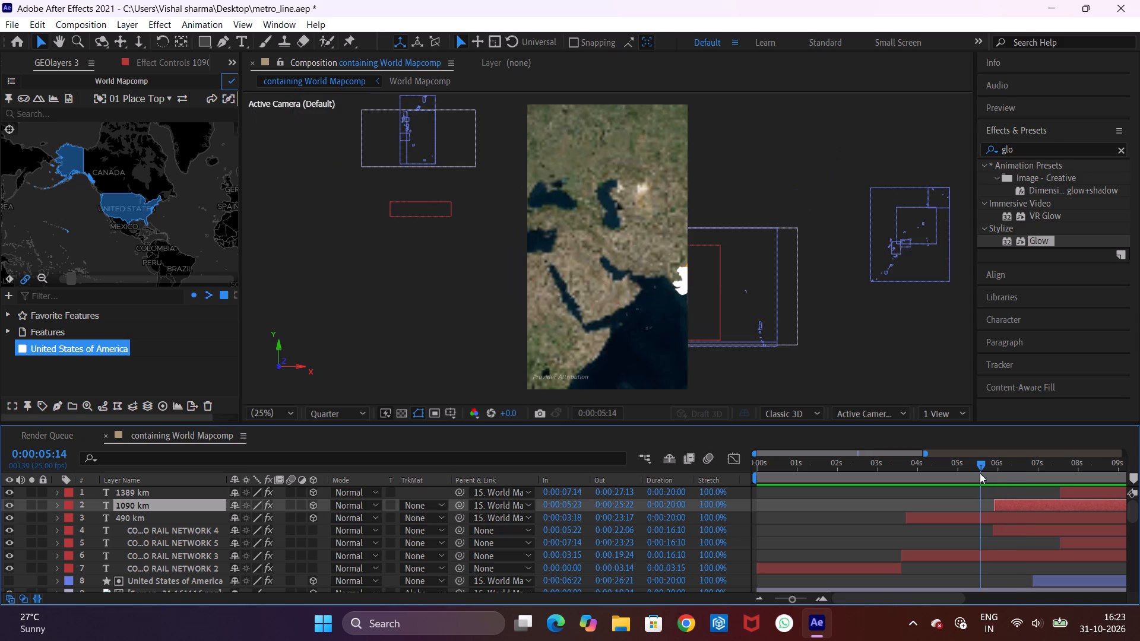
left_click_drag(980, 473, 987, 475)
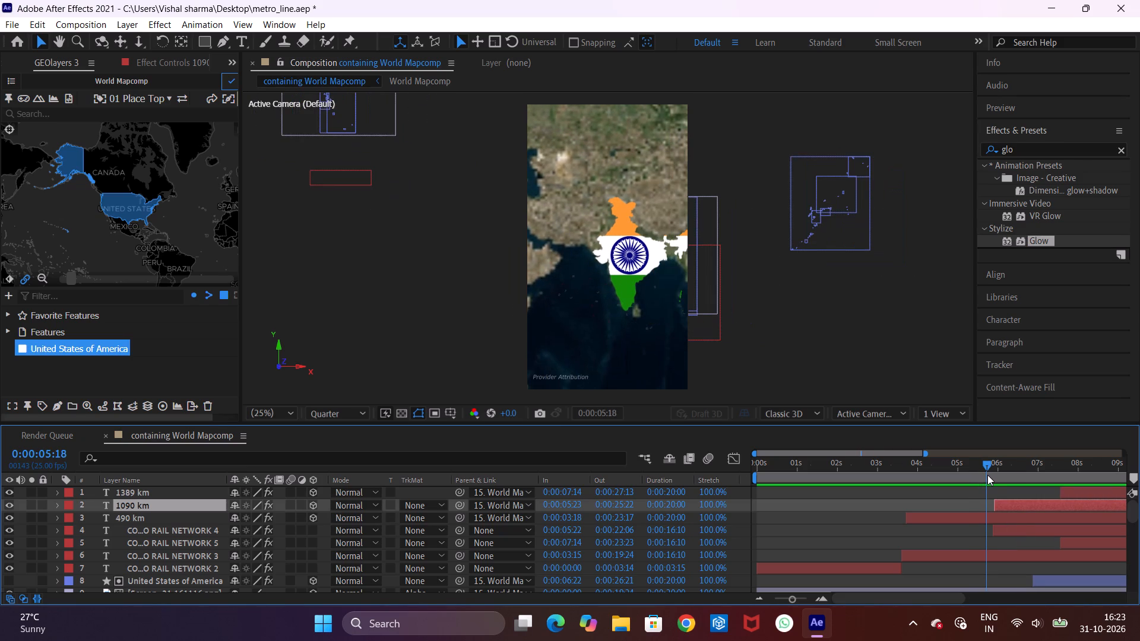
left_click_drag(987, 475, 993, 476)
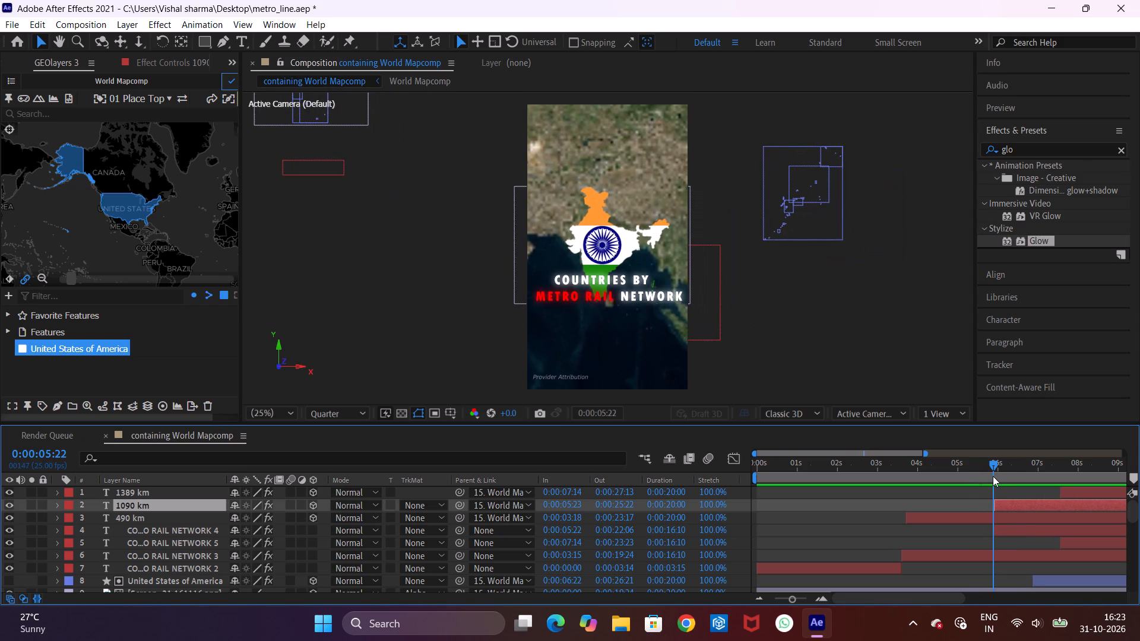
left_click_drag(993, 476, 992, 476)
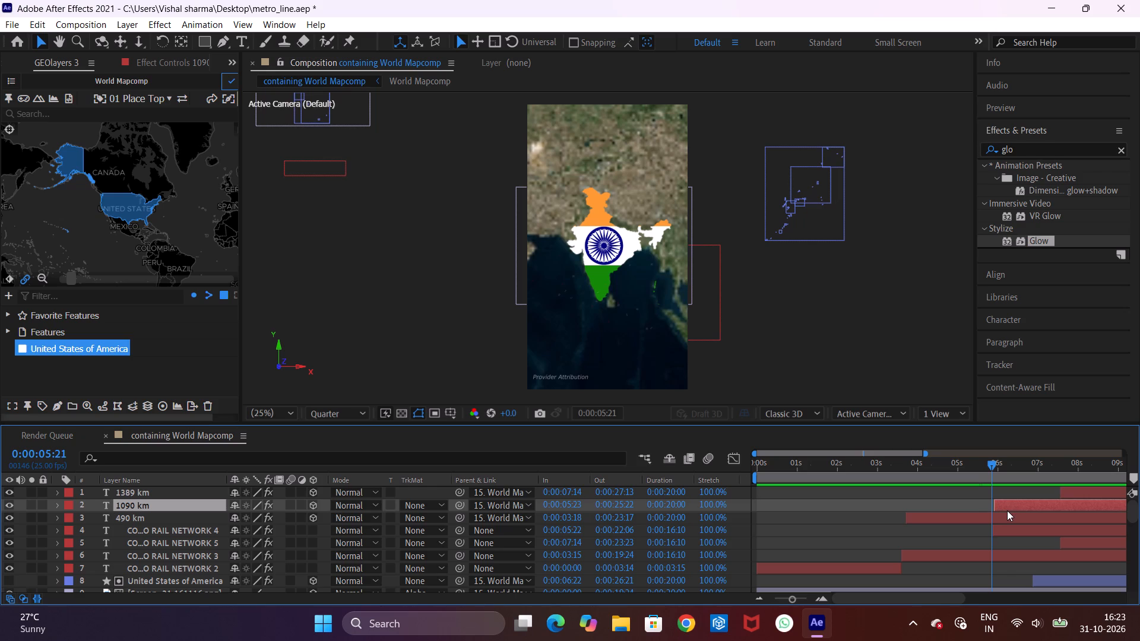
left_click(1007, 510)
left_click(1006, 516)
left_click(1006, 504)
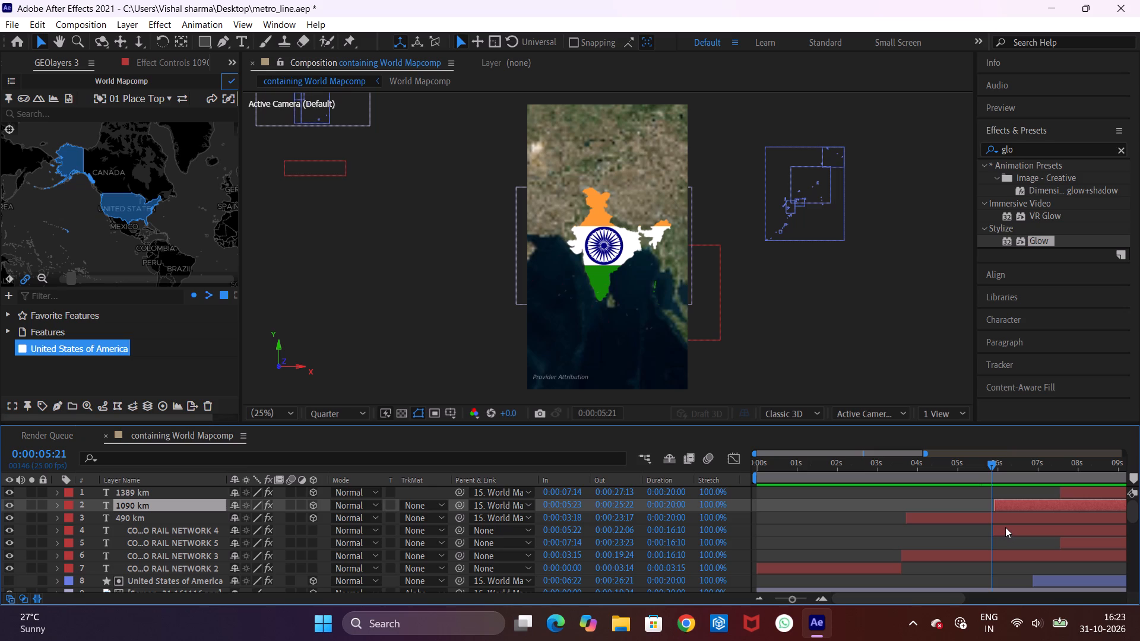
left_click(1012, 524, "ctrl")
left_click(1012, 532, "ctrl")
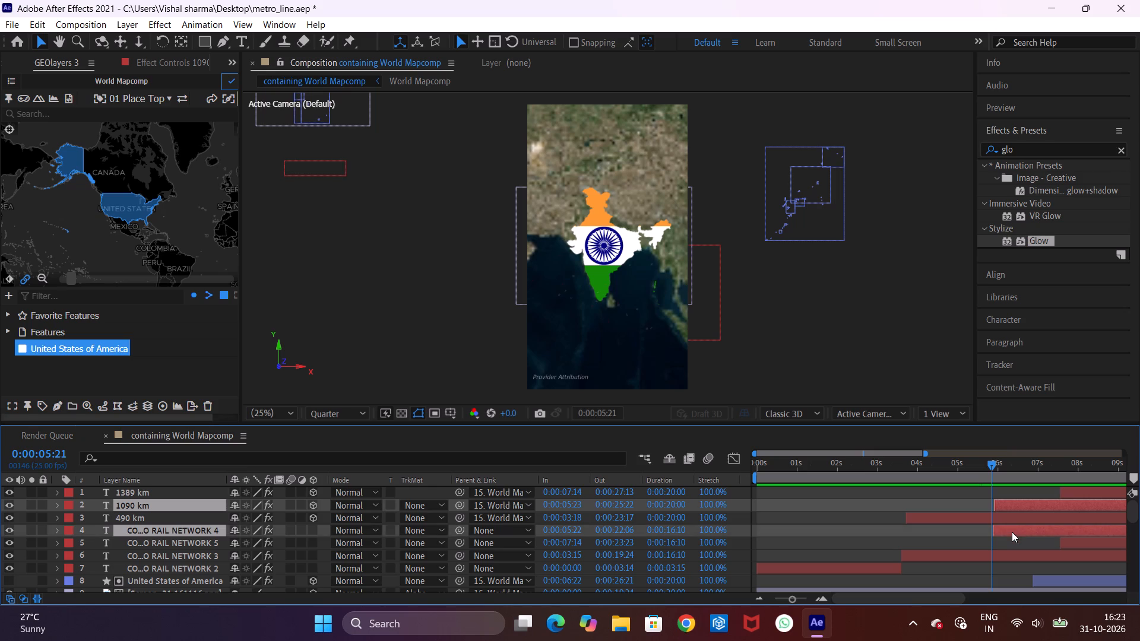
left_click(1009, 506)
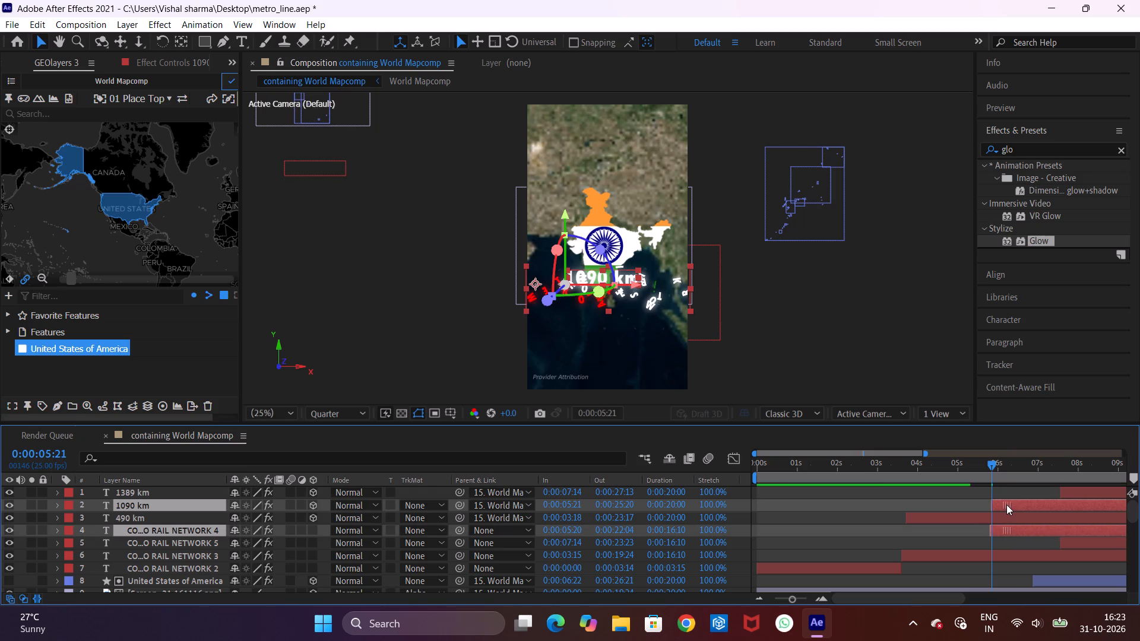
Play back from 0:00:05:15 and again from 0:00:06:04 to check the India and United States text timing.
left_click(982, 474)
key("space")
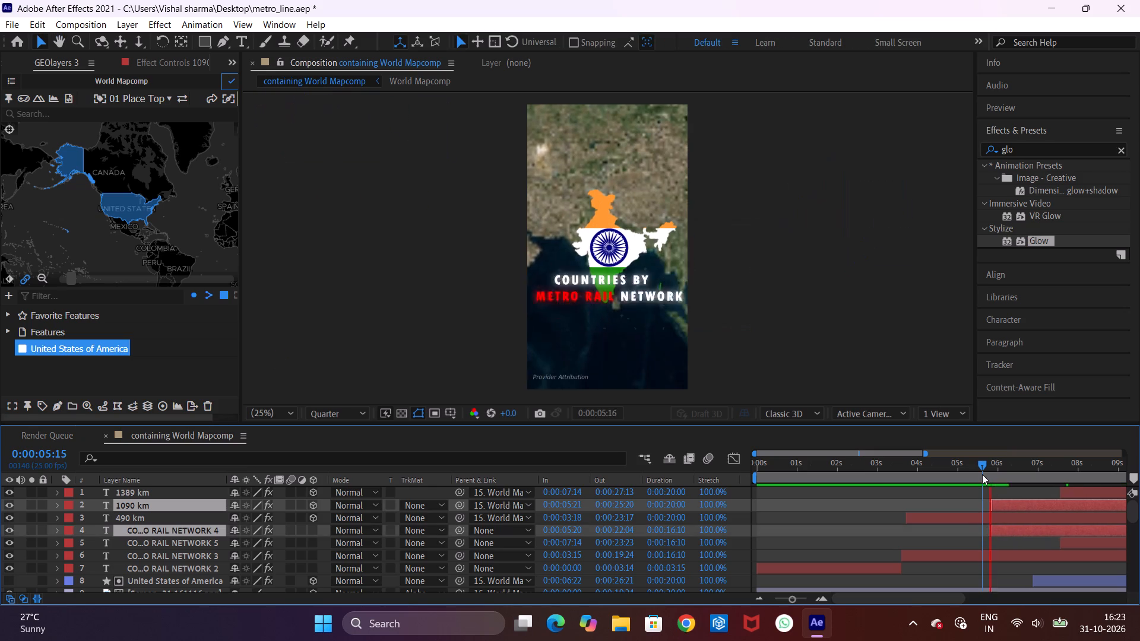
key("space")
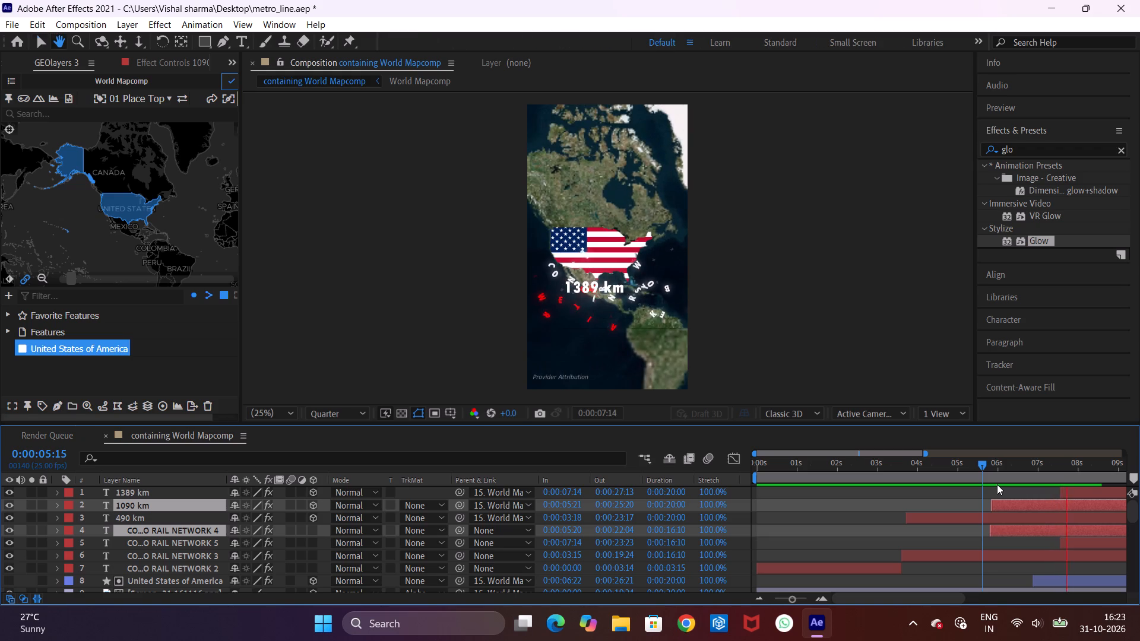
left_click(1006, 479)
key("space")
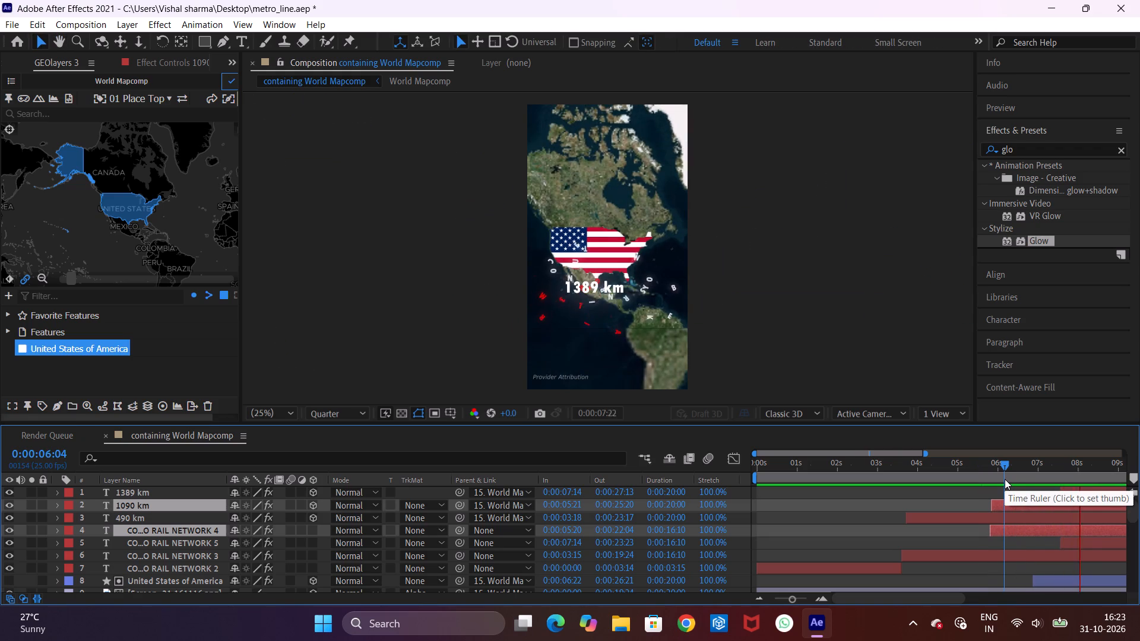
key("space")
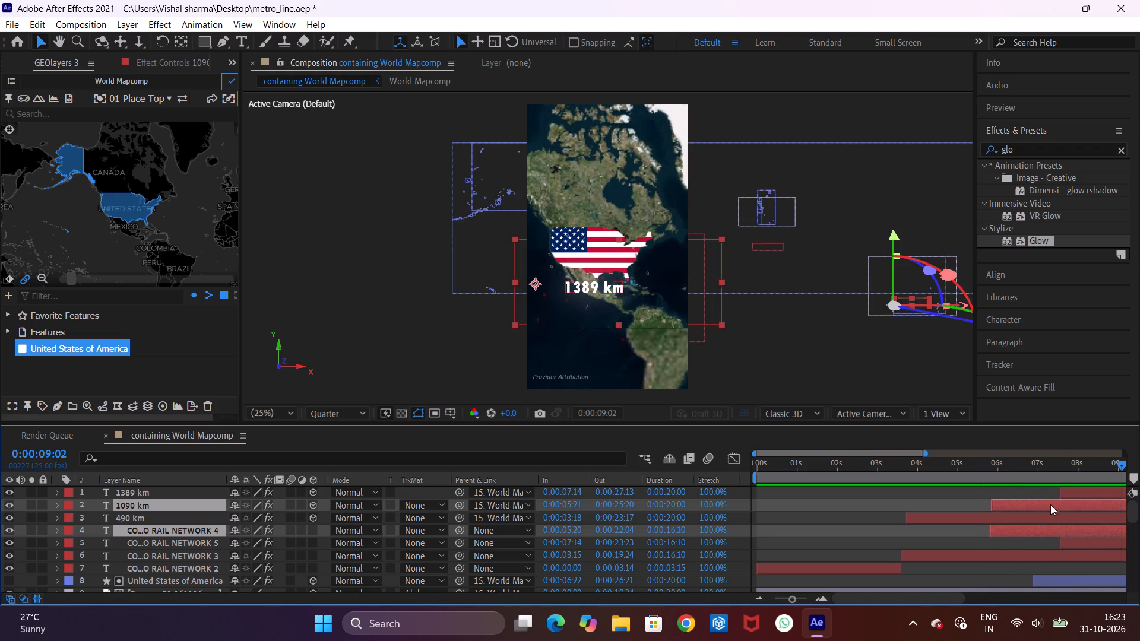
Search GEOlayers for "china", add the People's Republic of China country feature and draw it as a layer in the comp.
left_click_drag(900, 599, 974, 601)
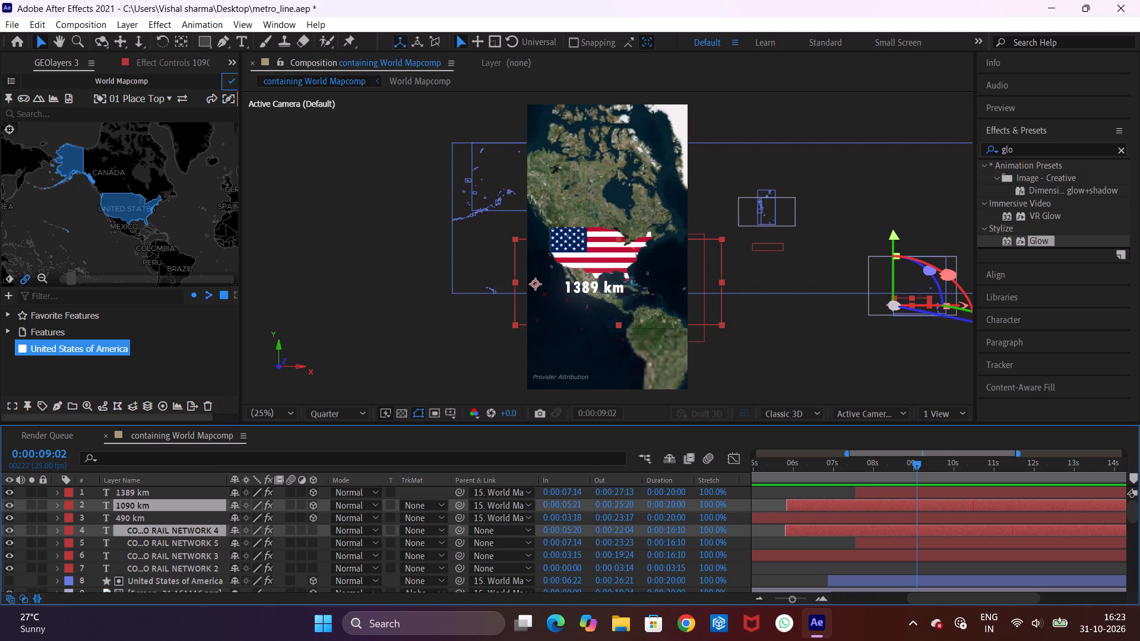
left_click(78, 112)
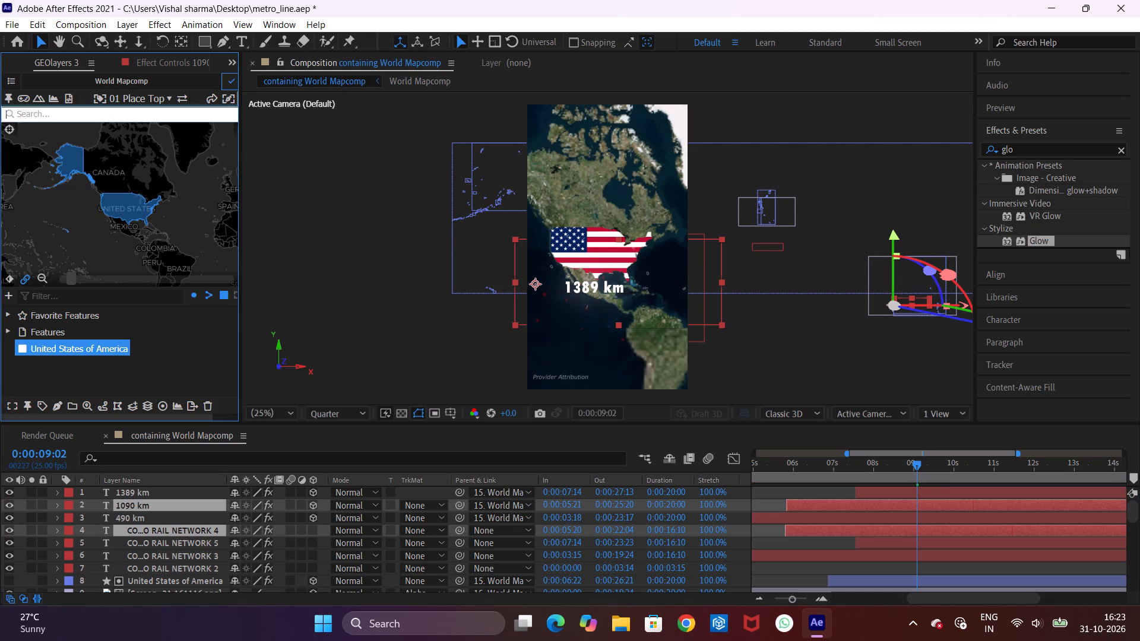
type("china")
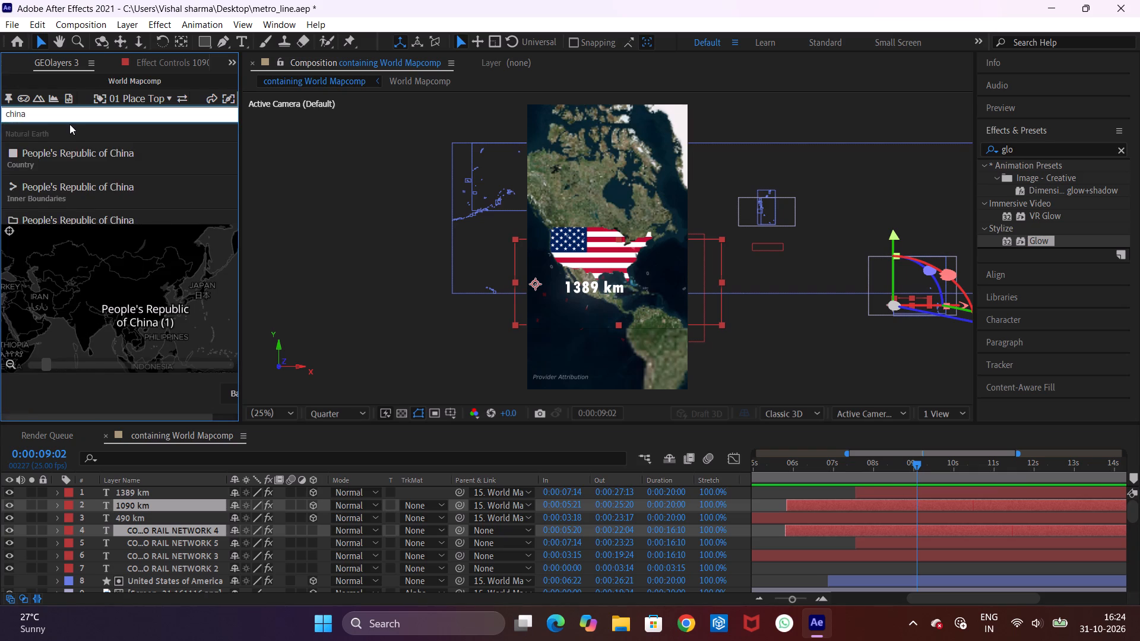
left_click(192, 154)
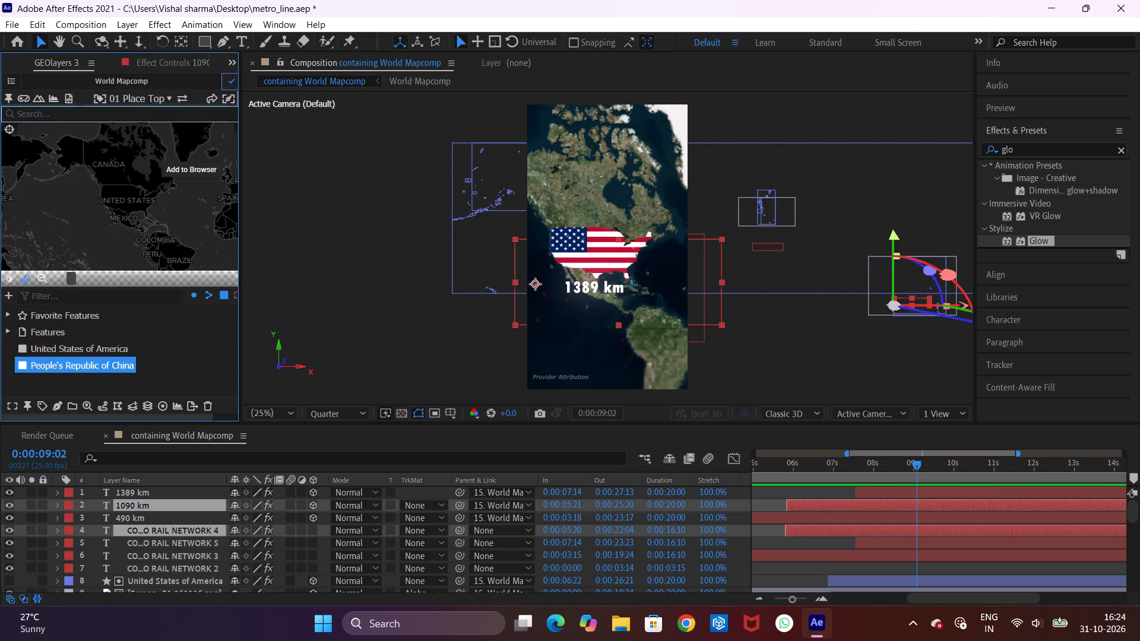
left_click(58, 402)
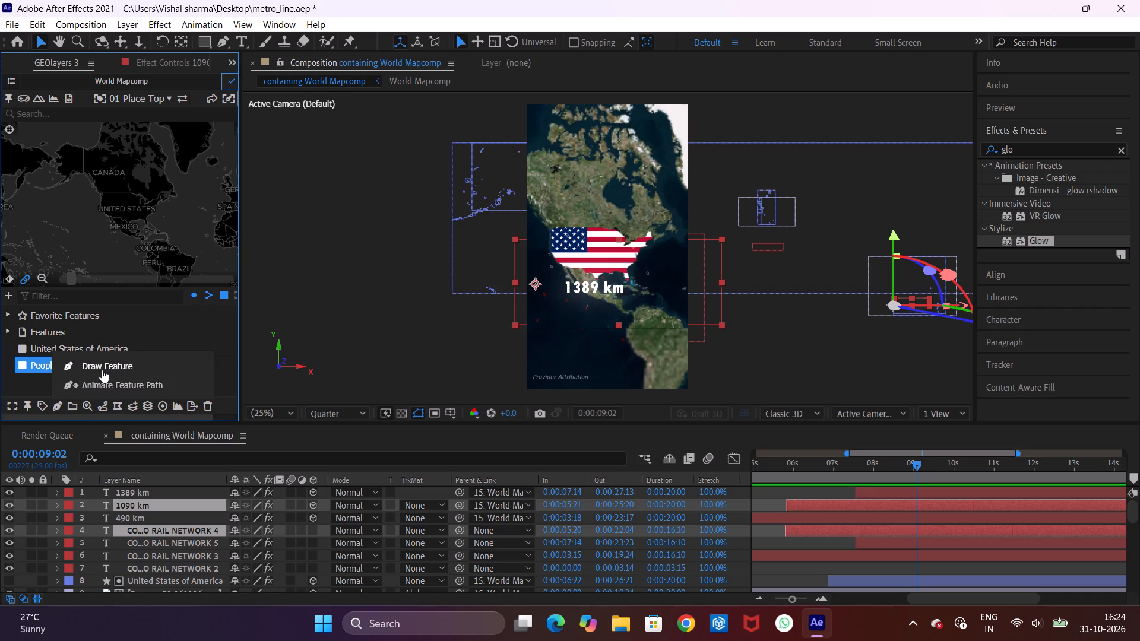
left_click(107, 366)
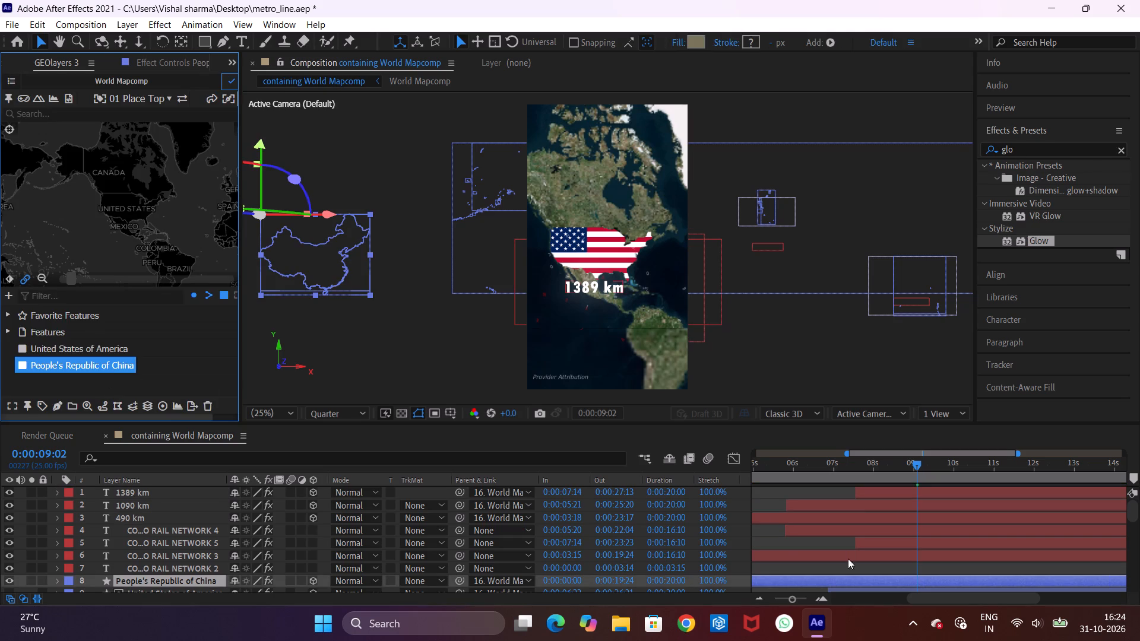
Shift the People's Republic of China shape layer to start at 0:00:09:02.
left_click_drag(920, 580, 1088, 585)
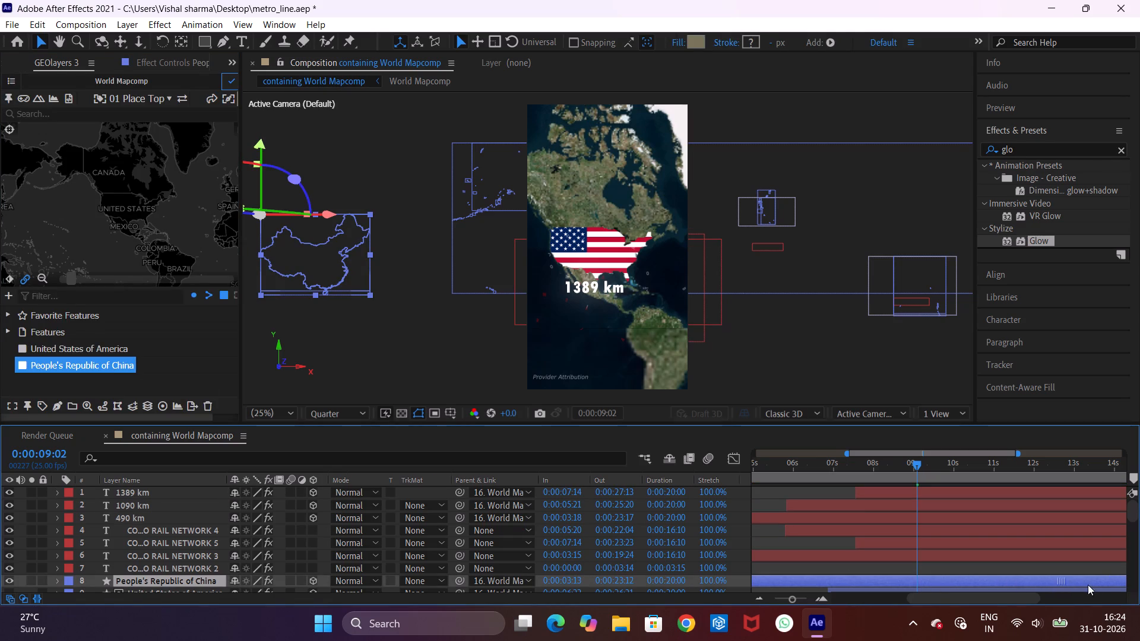
left_click_drag(1088, 585, 1106, 583)
left_click_drag(923, 577, 1076, 580)
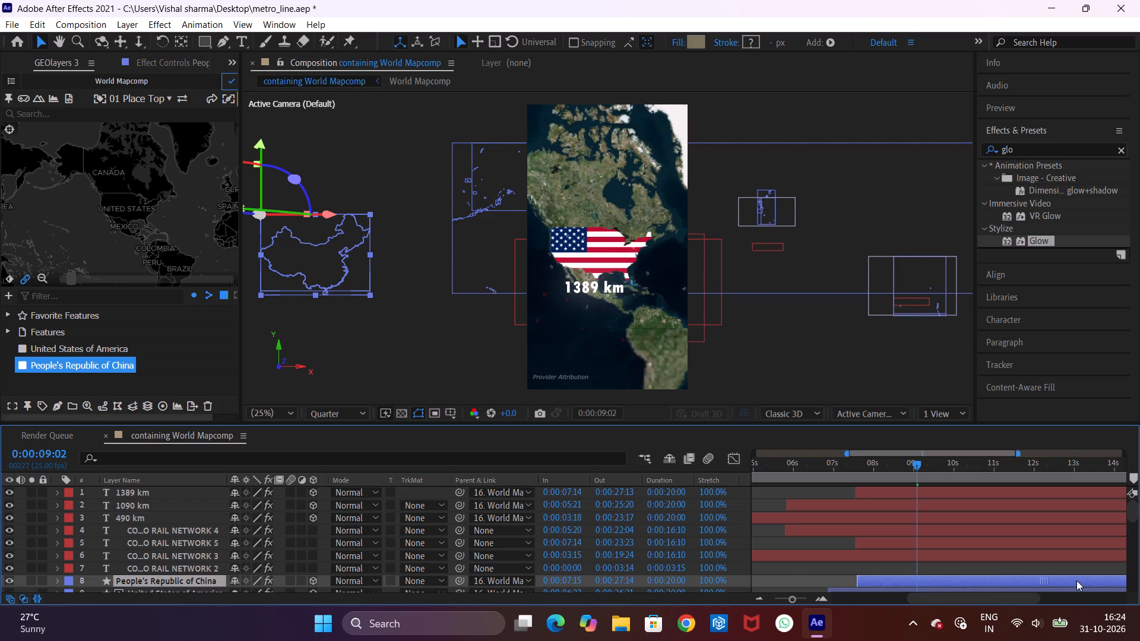
left_click_drag(1076, 580, 1094, 582)
left_click_drag(959, 576, 964, 578)
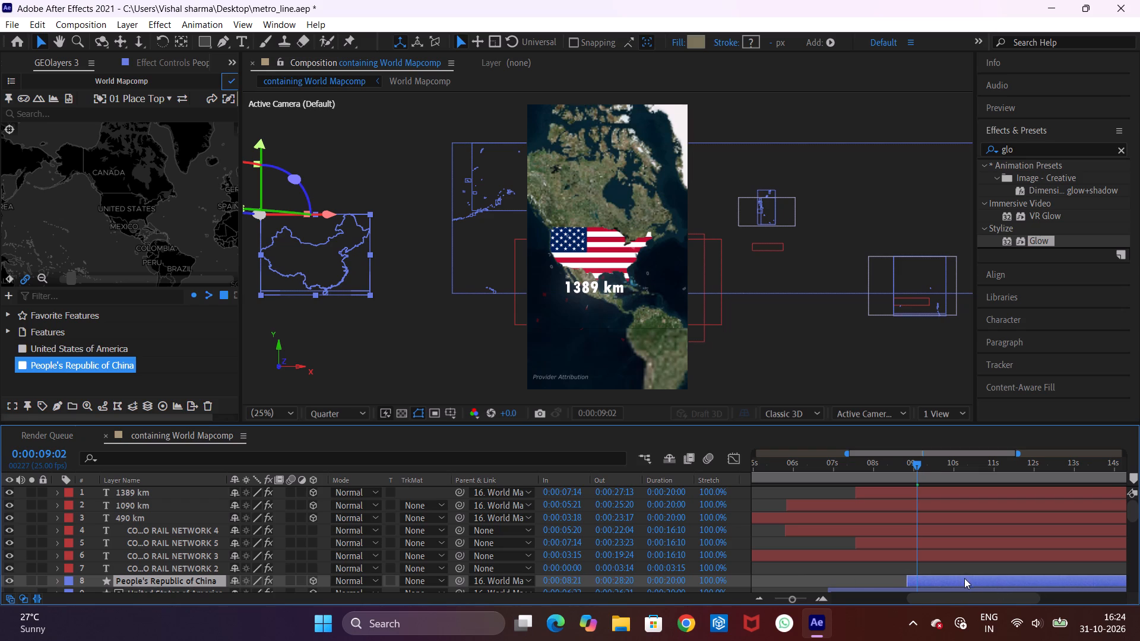
left_click_drag(964, 578, 965, 583)
left_click_drag(965, 583, 964, 583)
Switch to Chrome, search Google Images for "china flag" and open the Wikimedia Commons page of the flag file.
left_click(692, 620)
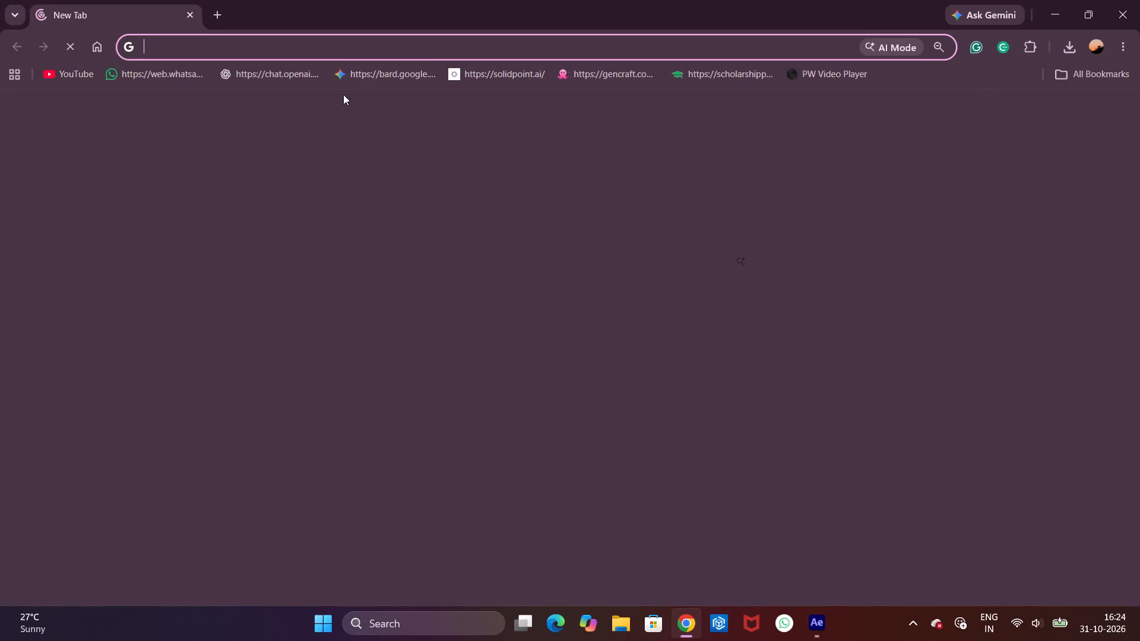
type("china flag")
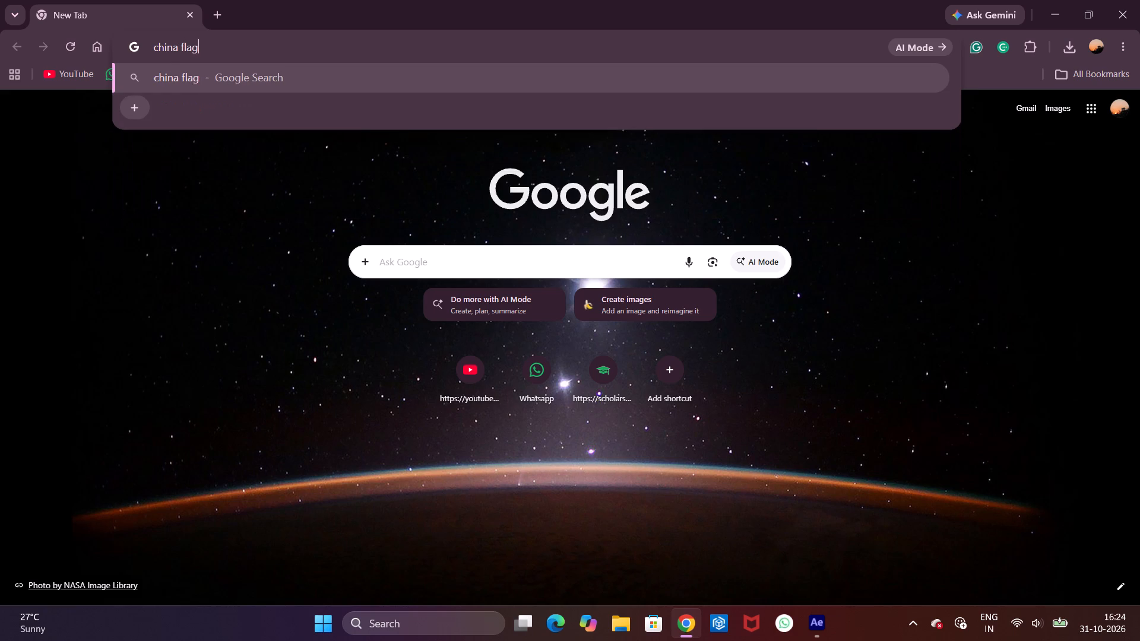
key("Return")
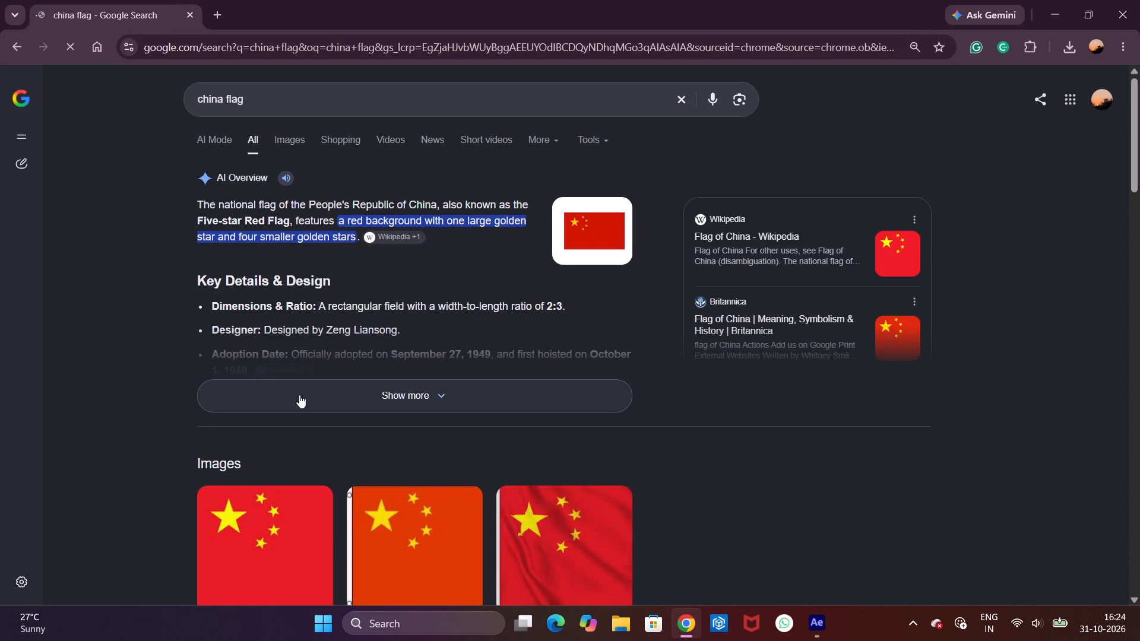
left_click(292, 145)
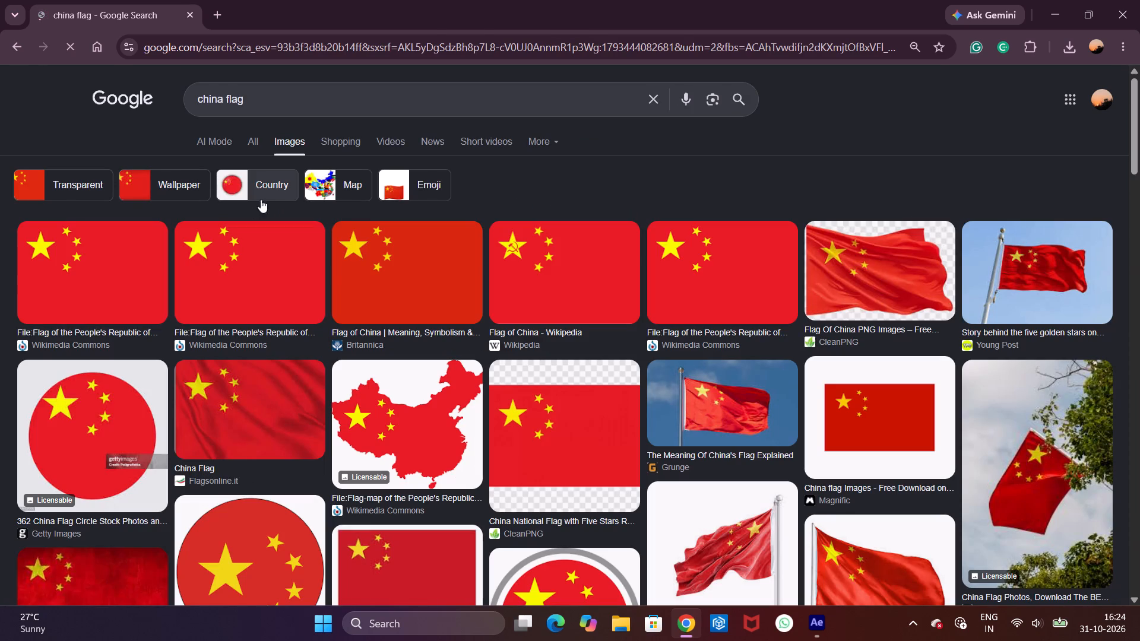
left_click(72, 258)
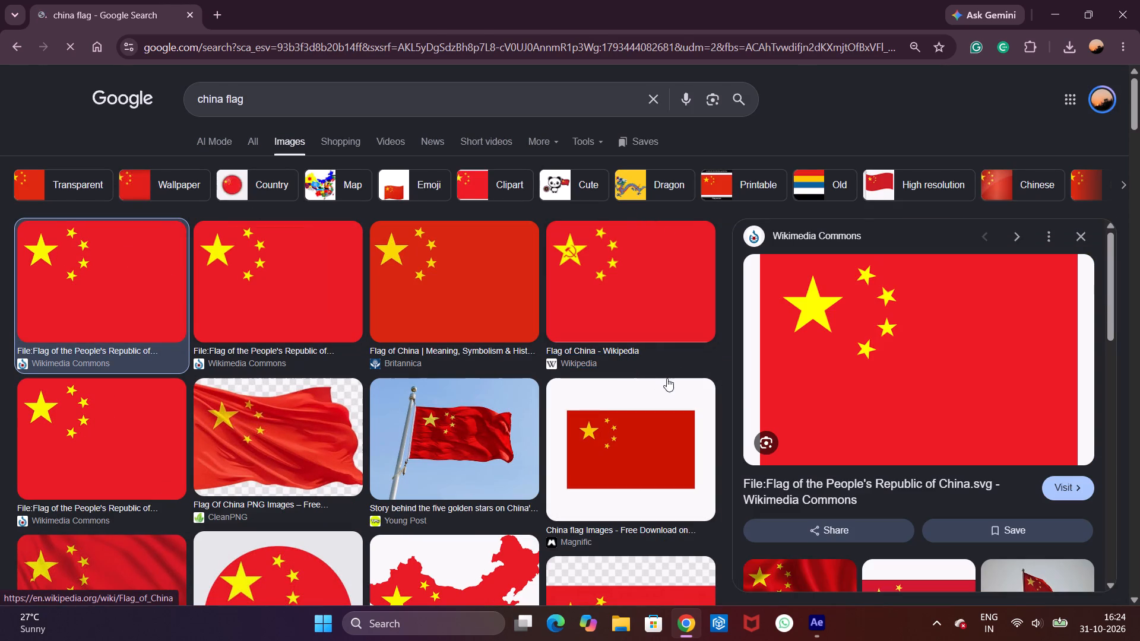
left_click(882, 329)
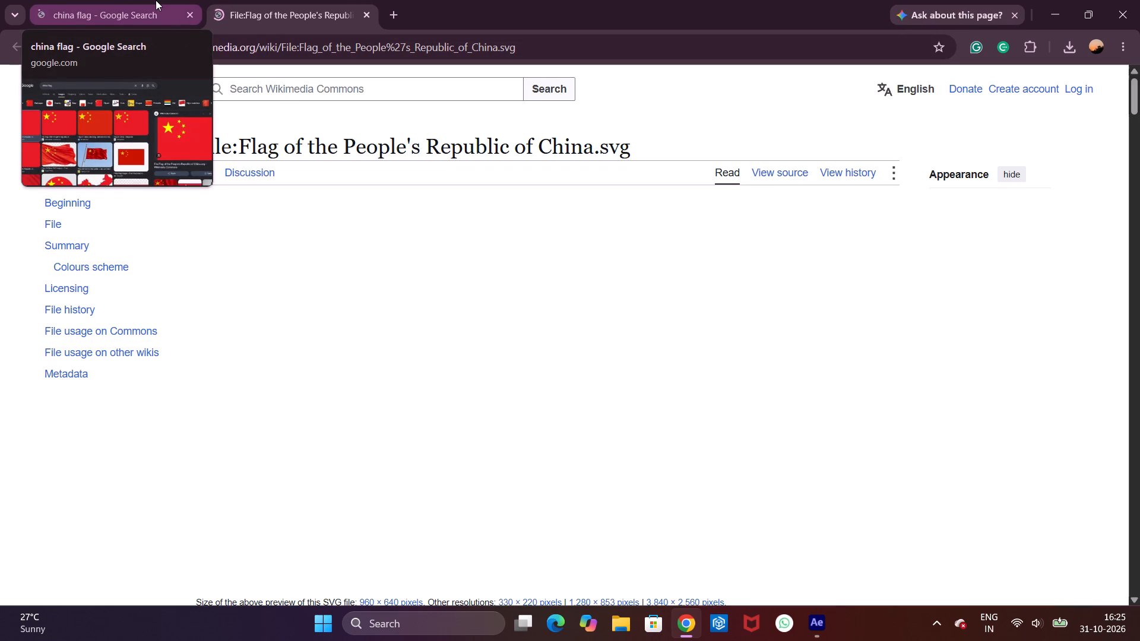
left_click(156, 0)
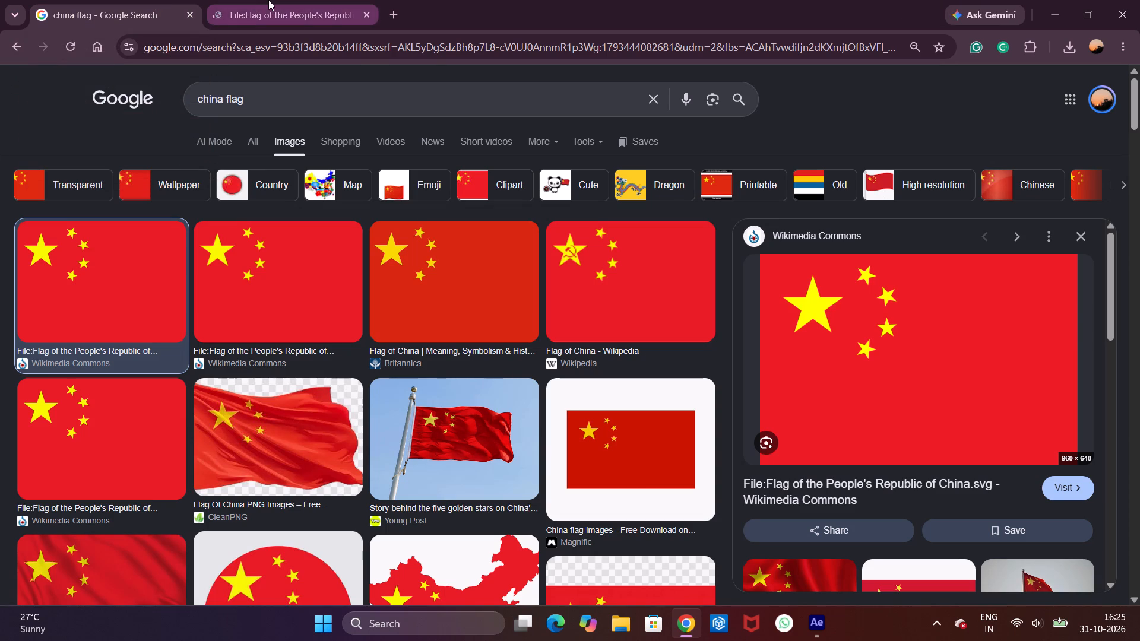
left_click(268, 0)
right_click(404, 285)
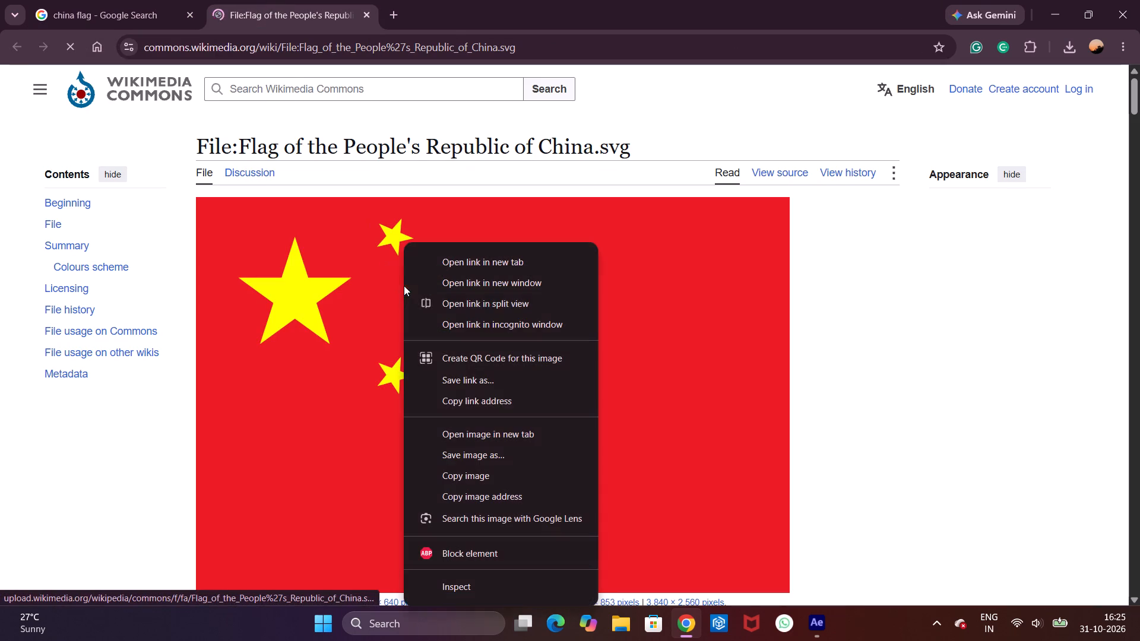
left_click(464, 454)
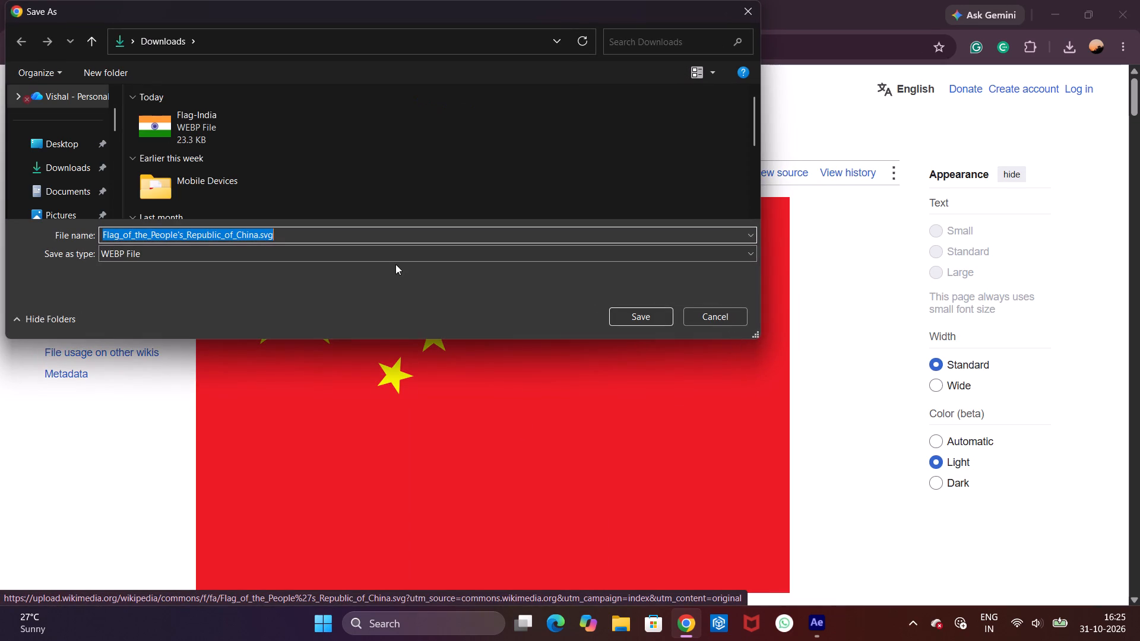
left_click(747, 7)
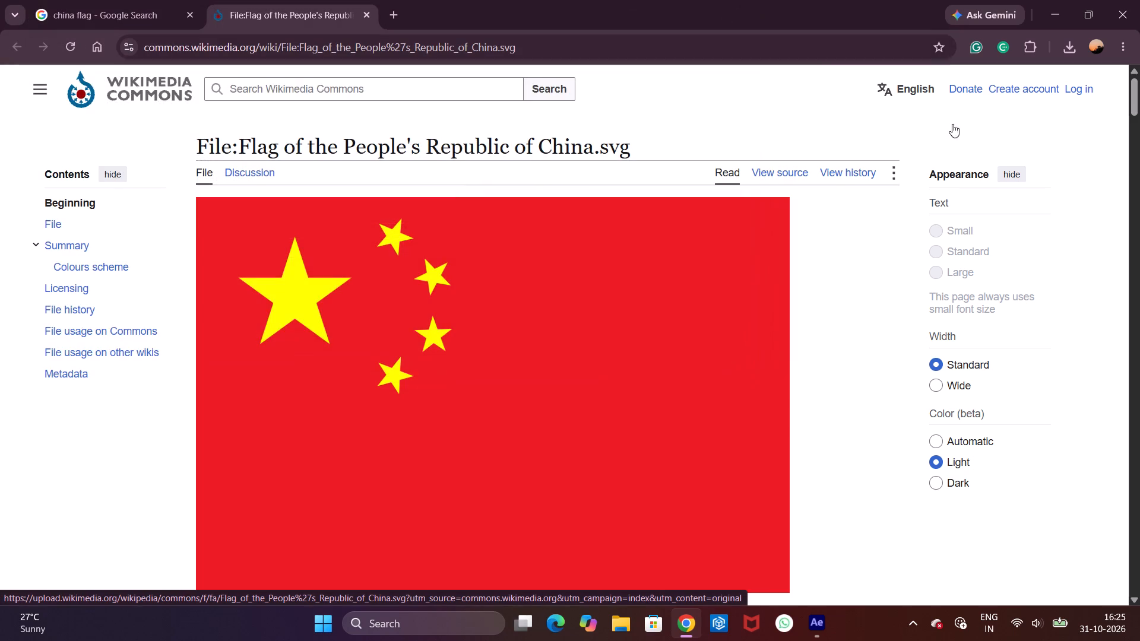
Open the original full-size image of the China flag from its Wikimedia Commons page.
left_click_drag(1139, 107, 1139, 127)
left_click_drag(1139, 127, 1132, 107)
left_click(746, 239)
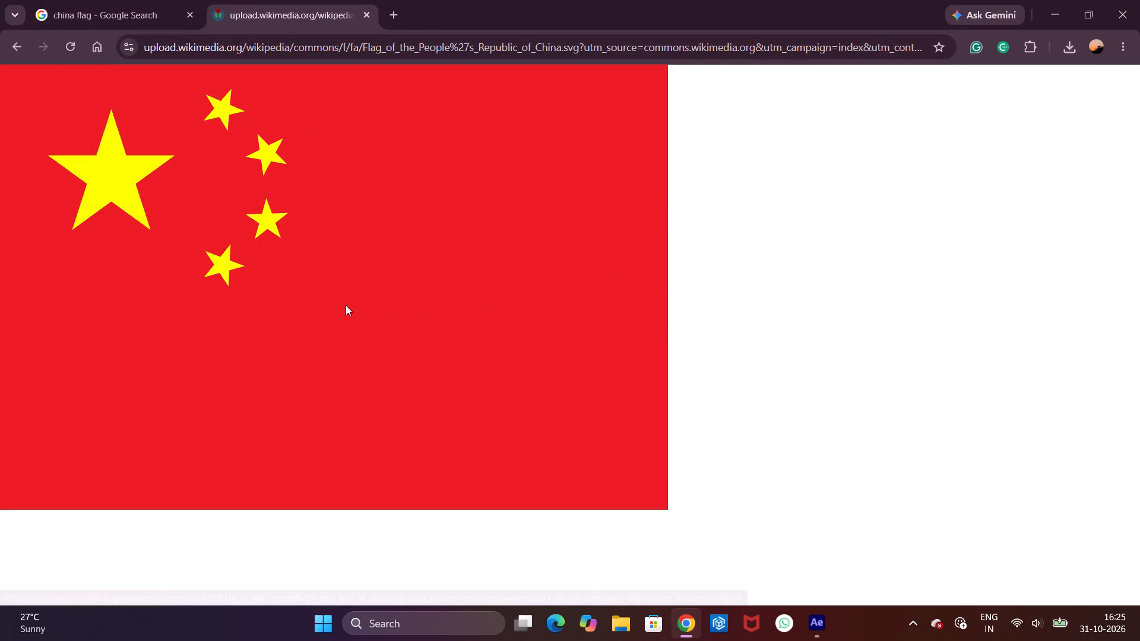
Capture a rectangular screen snip of the full China flag image and open the snip in Snipping Tool.
key("shift+super+s")
left_click_drag(3, 67, 183, 193)
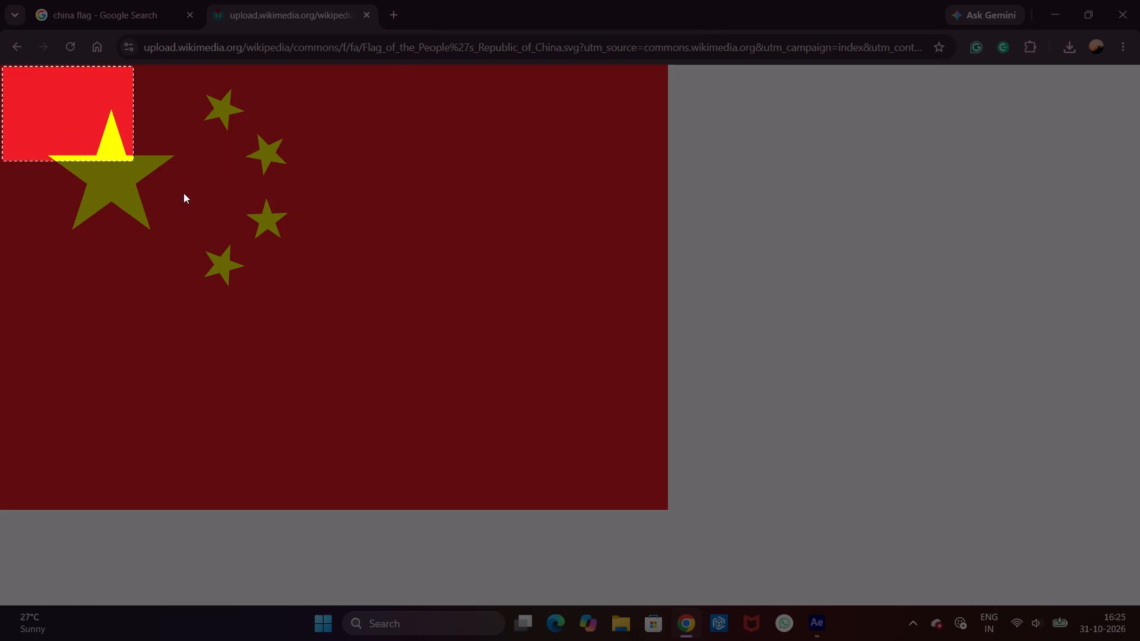
left_click_drag(183, 193, 663, 505)
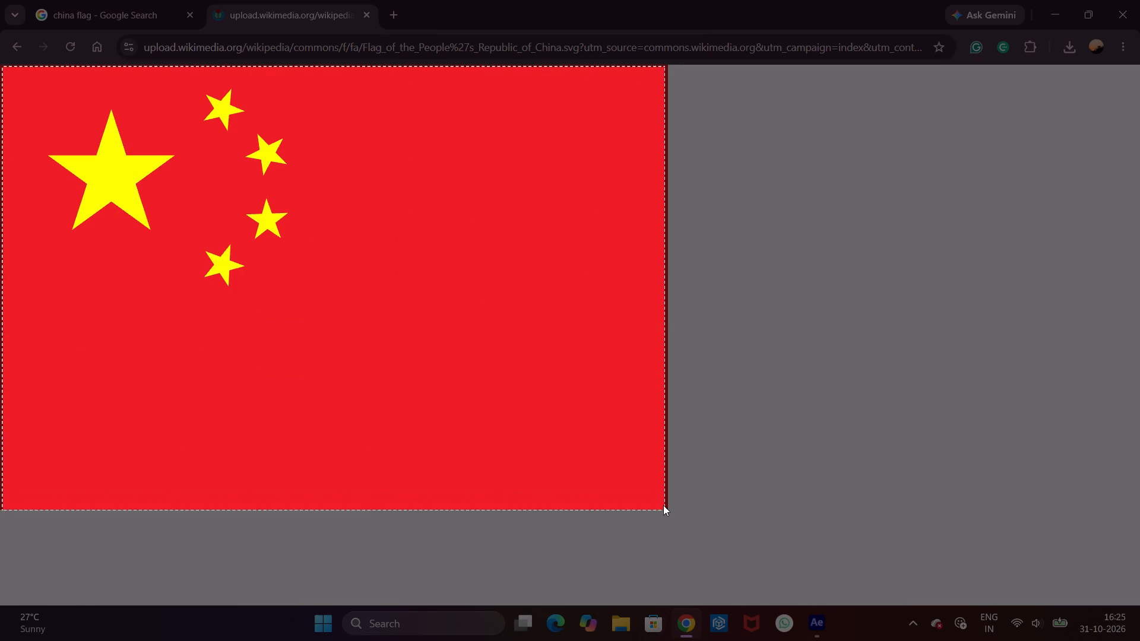
left_click_drag(663, 505, 664, 508)
left_click(908, 433)
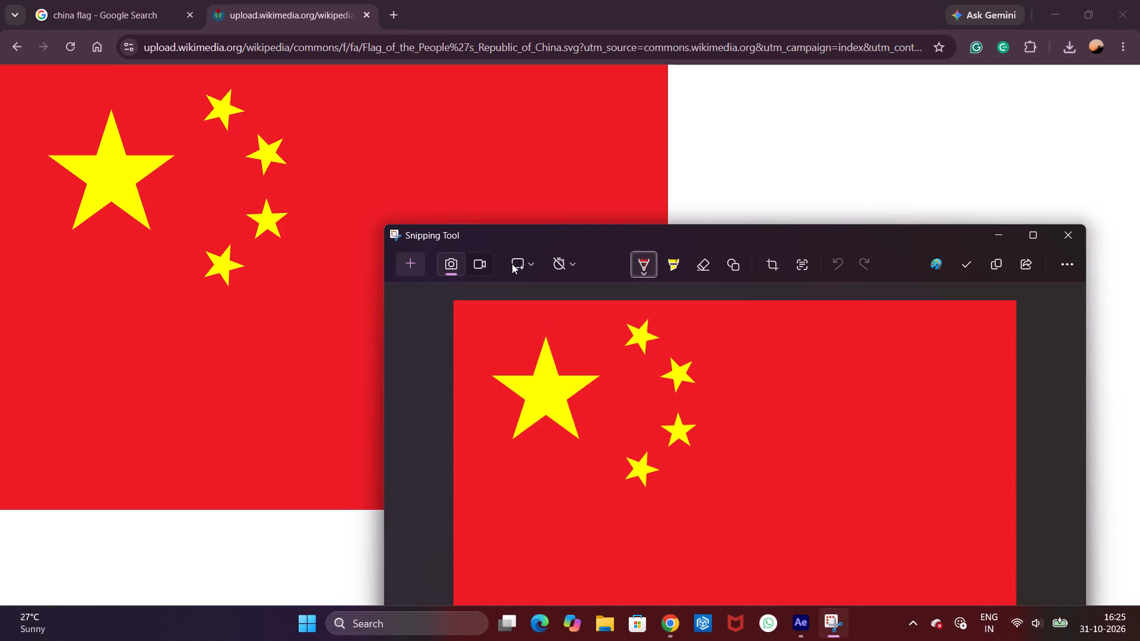
left_click(971, 265)
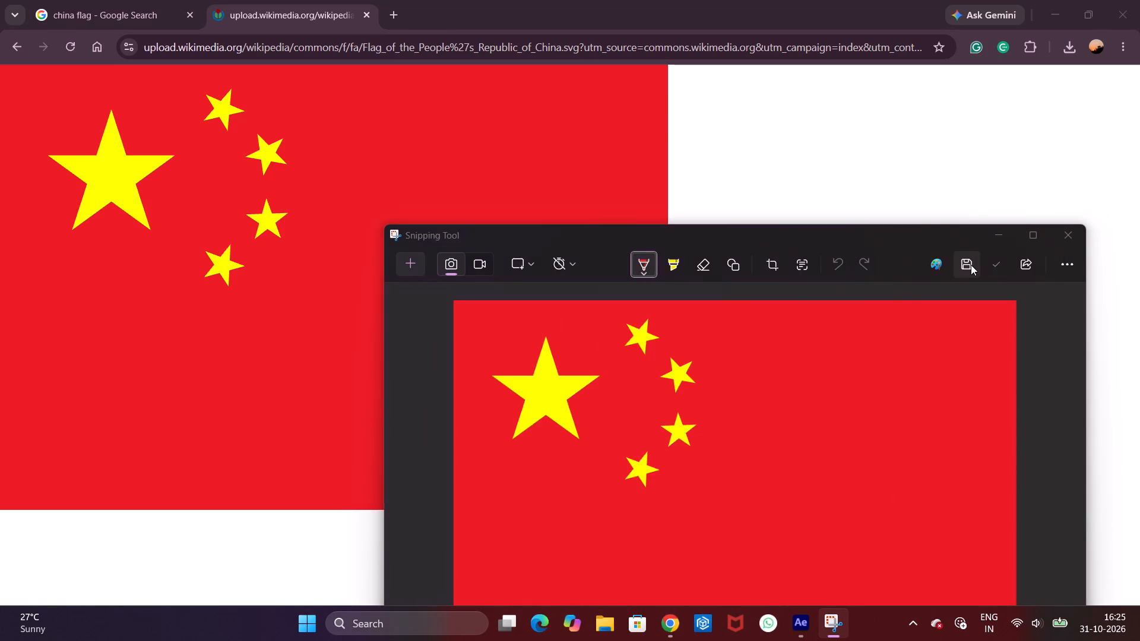
left_click_drag(502, 391, 499, 341)
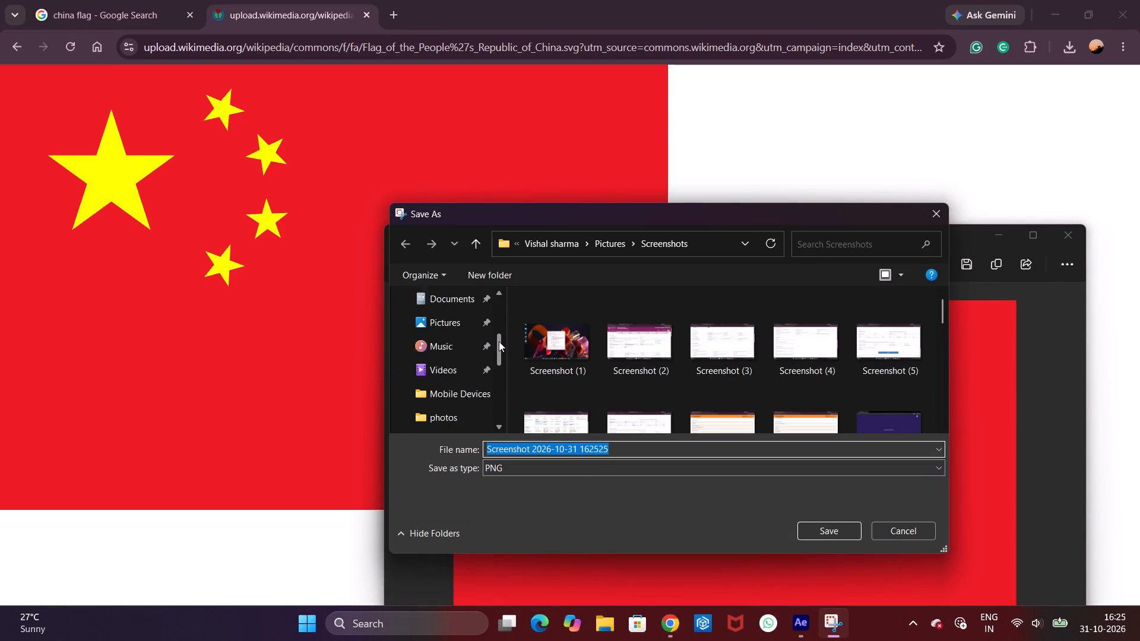
left_click_drag(499, 341, 498, 322)
left_click(463, 341)
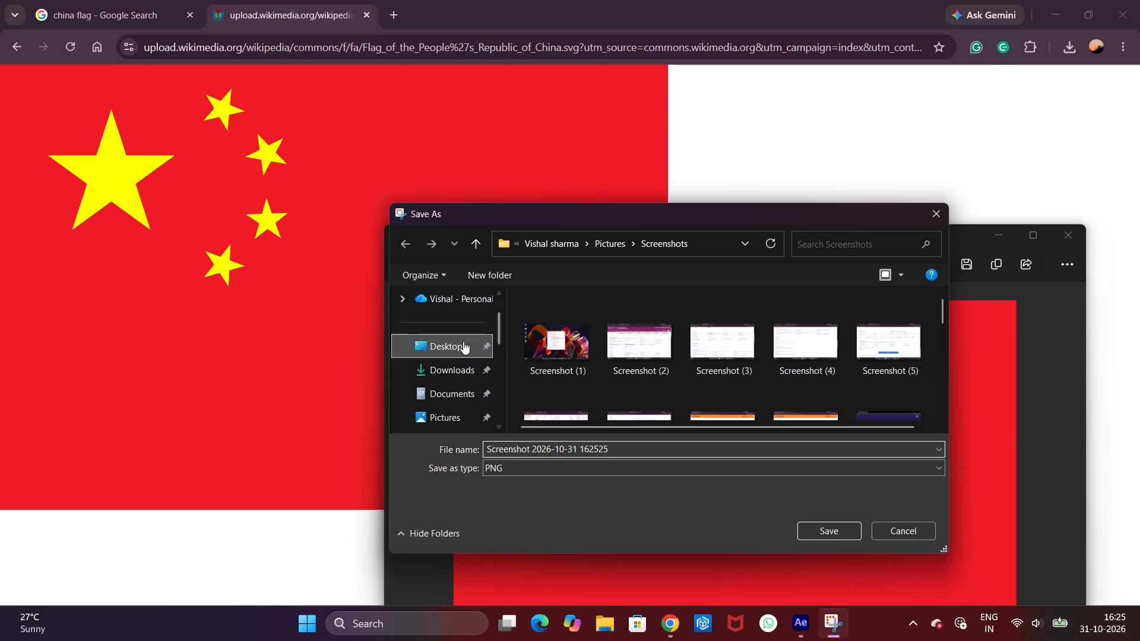
left_click(834, 529)
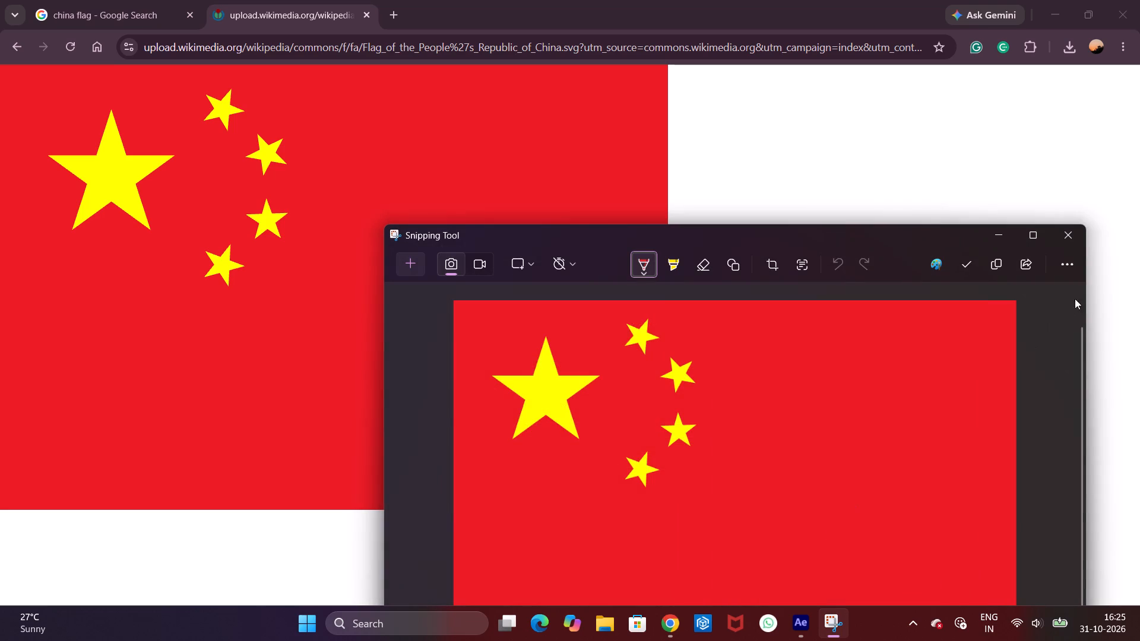
left_click(1062, 235)
left_click(1139, 0)
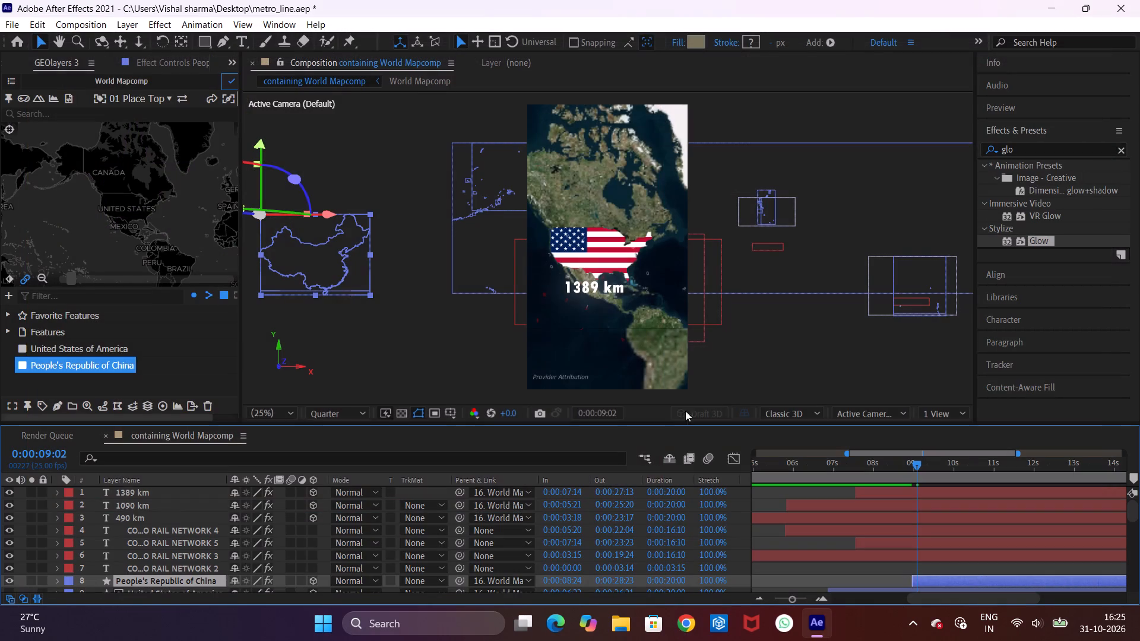
Switch to After Effects and preview the United States segment from about 0:00:07:03 to check its timing against the map keyframes.
left_click(629, 0)
left_click(902, 461)
key("space")
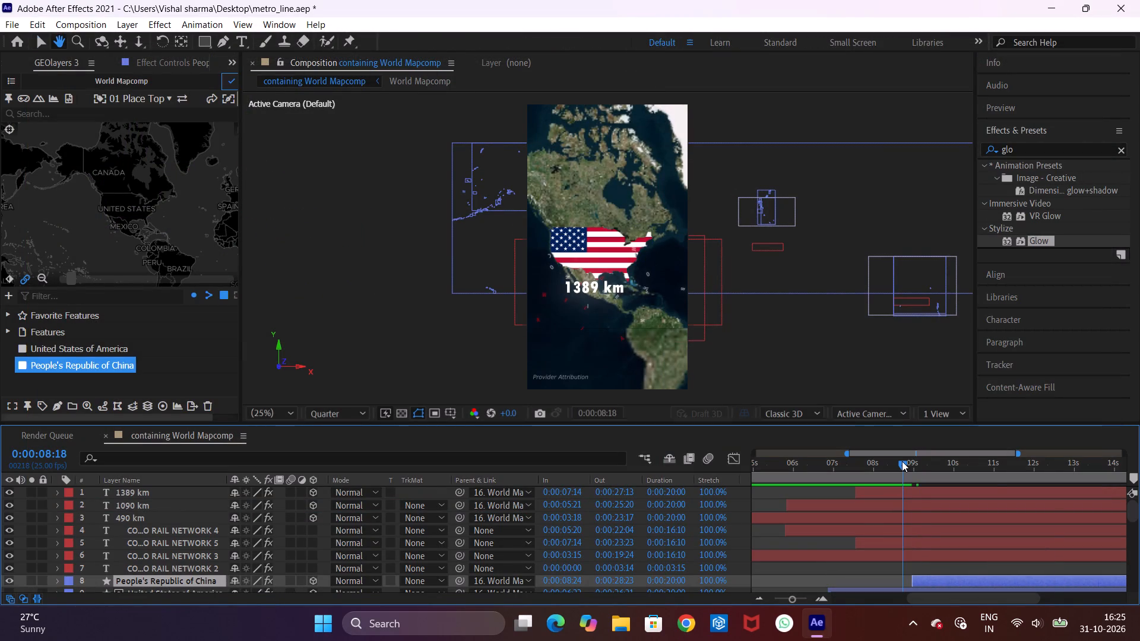
key("space")
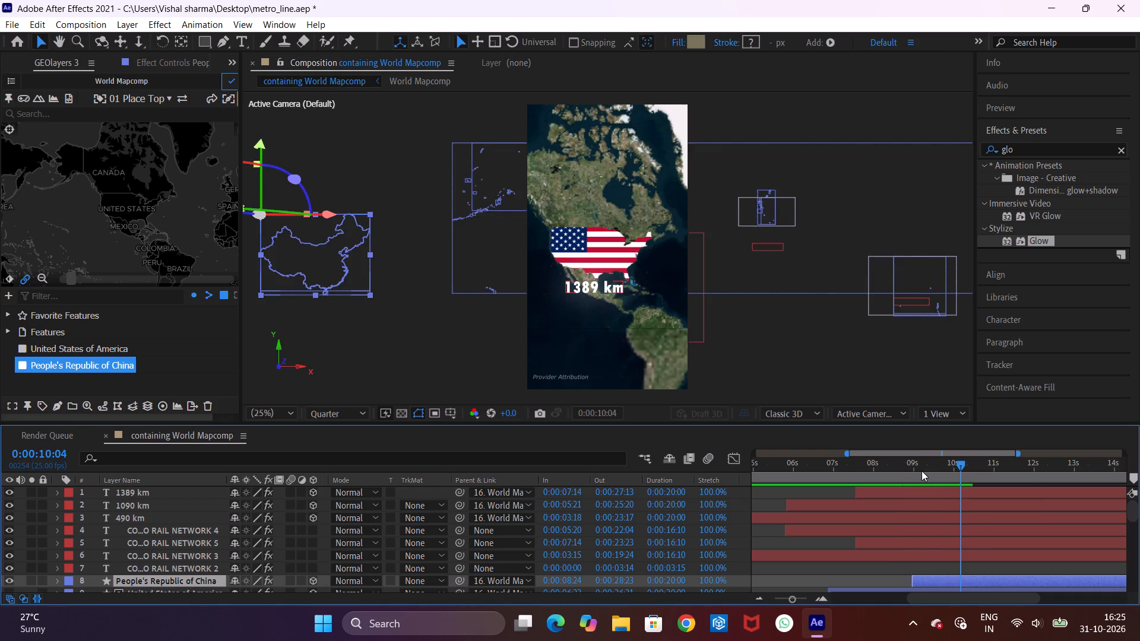
left_click_drag(920, 470, 911, 467)
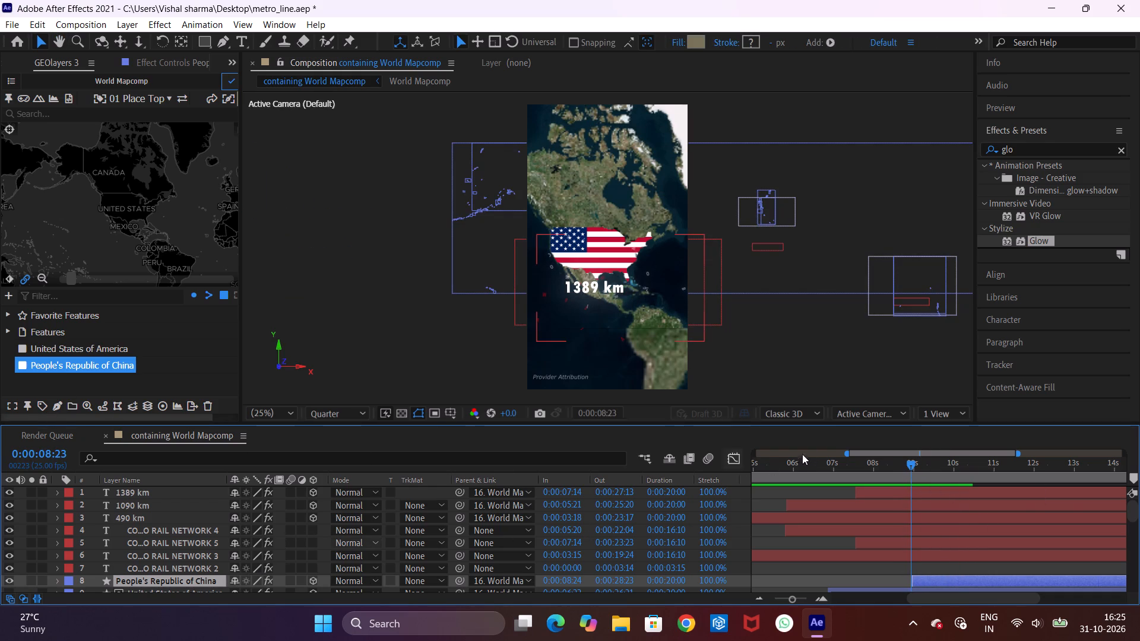
left_click_drag(1131, 510, 1139, 604)
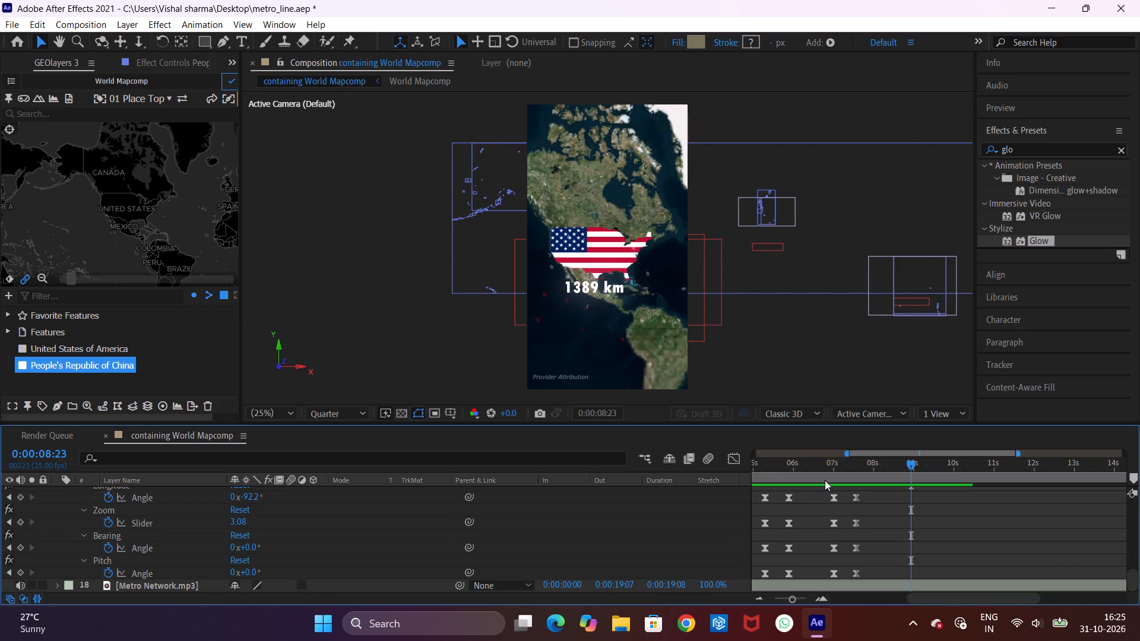
left_click(844, 461)
left_click(839, 460)
key("space")
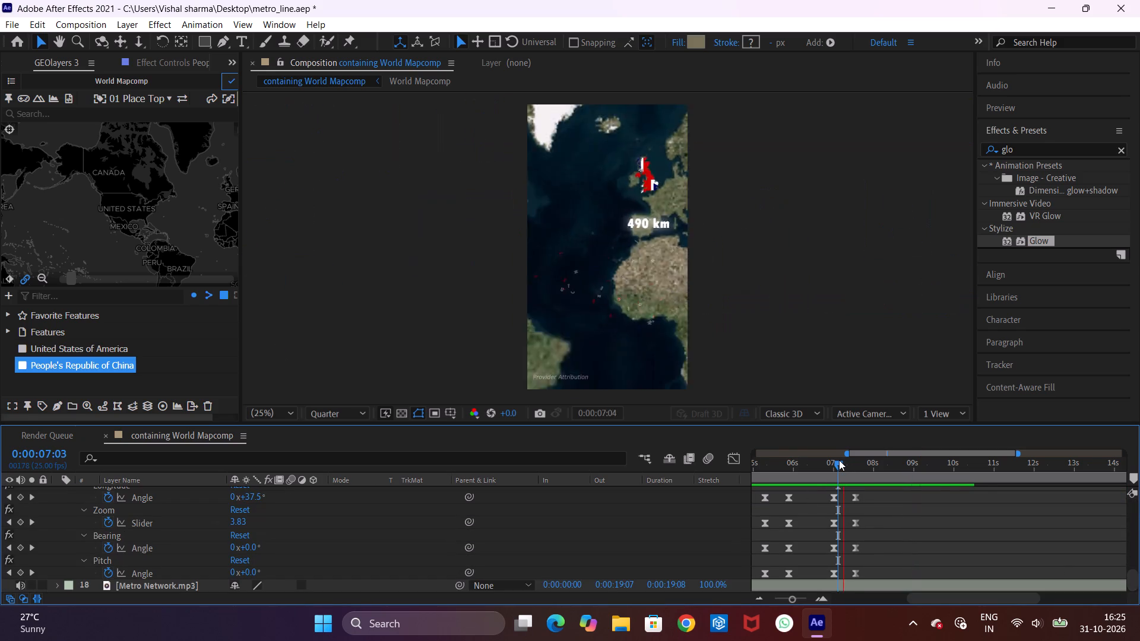
key("space")
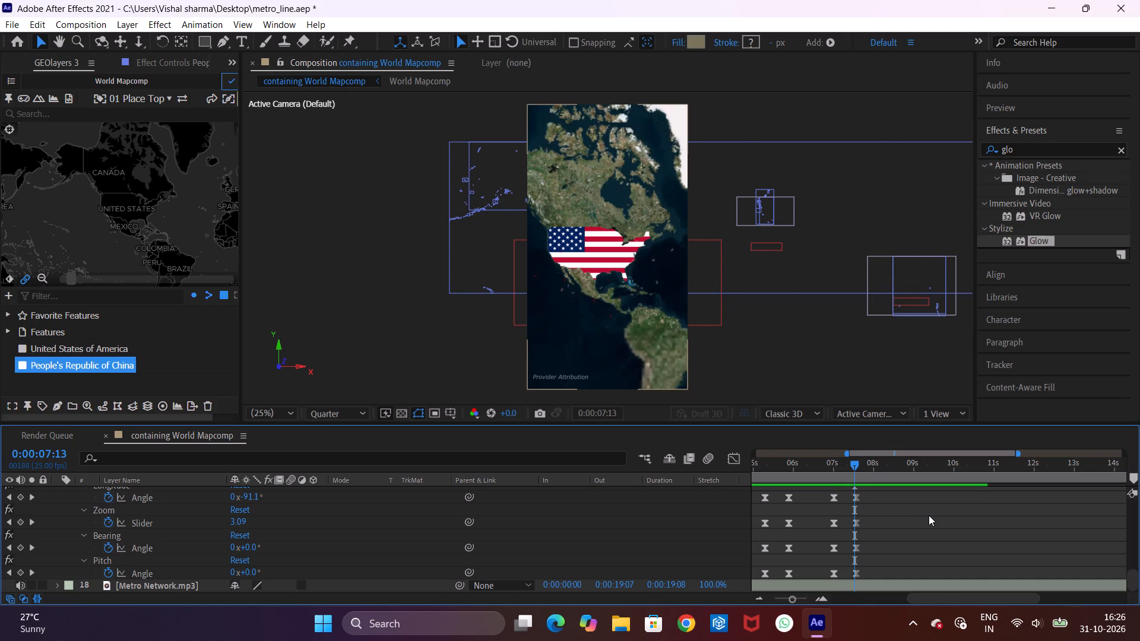
key("space")
key("space")
key("space")
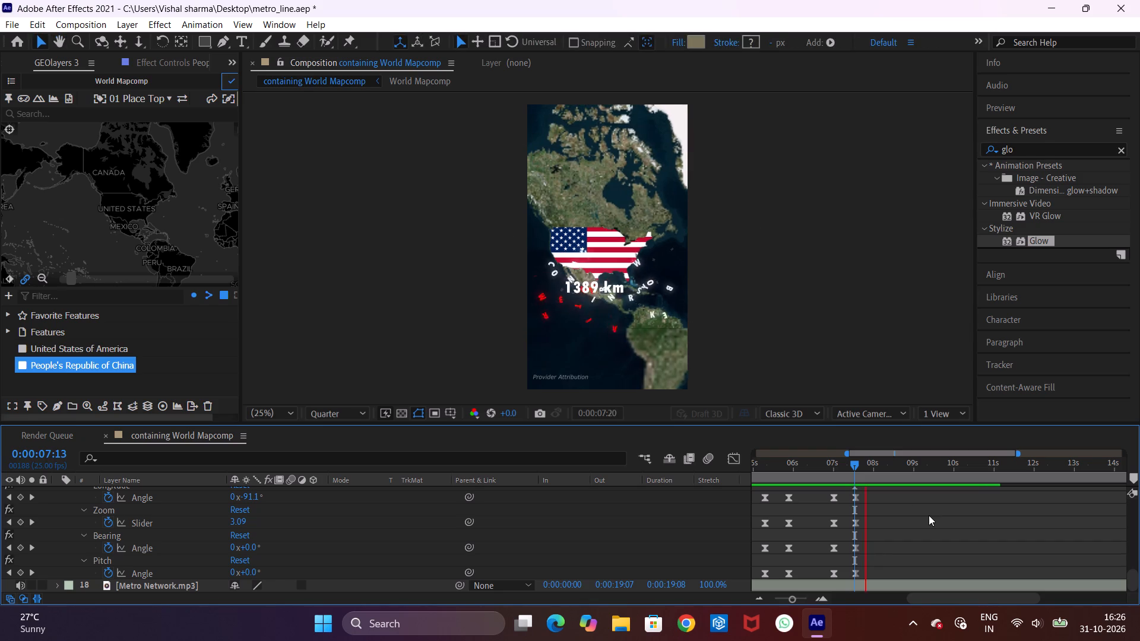
key("space")
key("space")
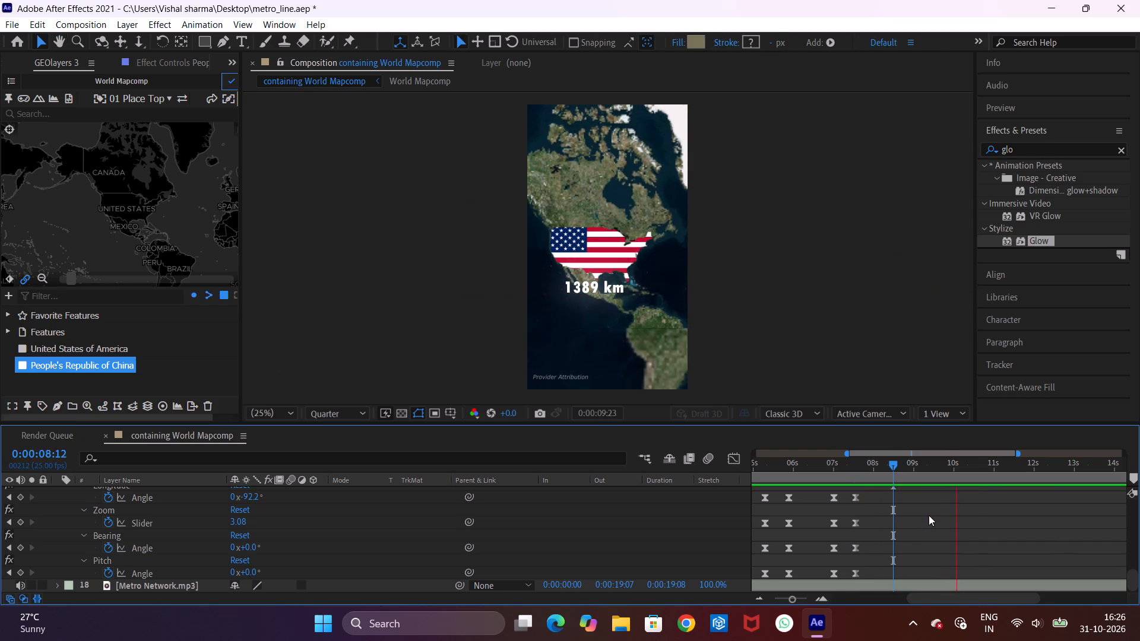
key("space")
Play from 0:00:08:04 to 0:00:09:01 and keyframe the GEOlayers map view there, centred on China.
left_click_drag(888, 473, 894, 474)
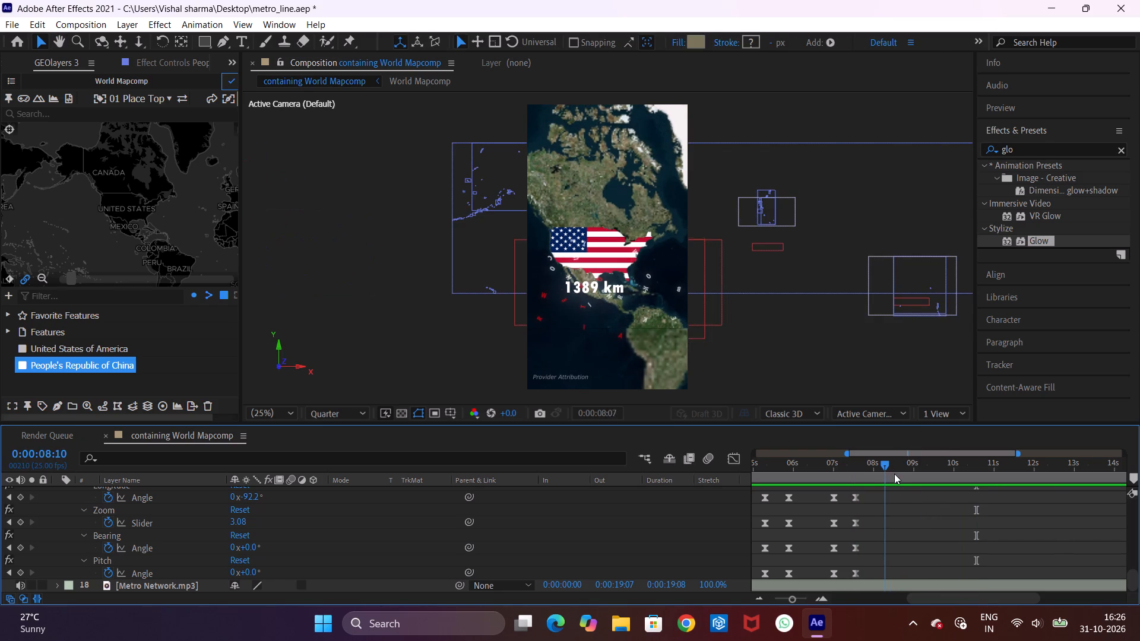
left_click_drag(894, 474, 879, 471)
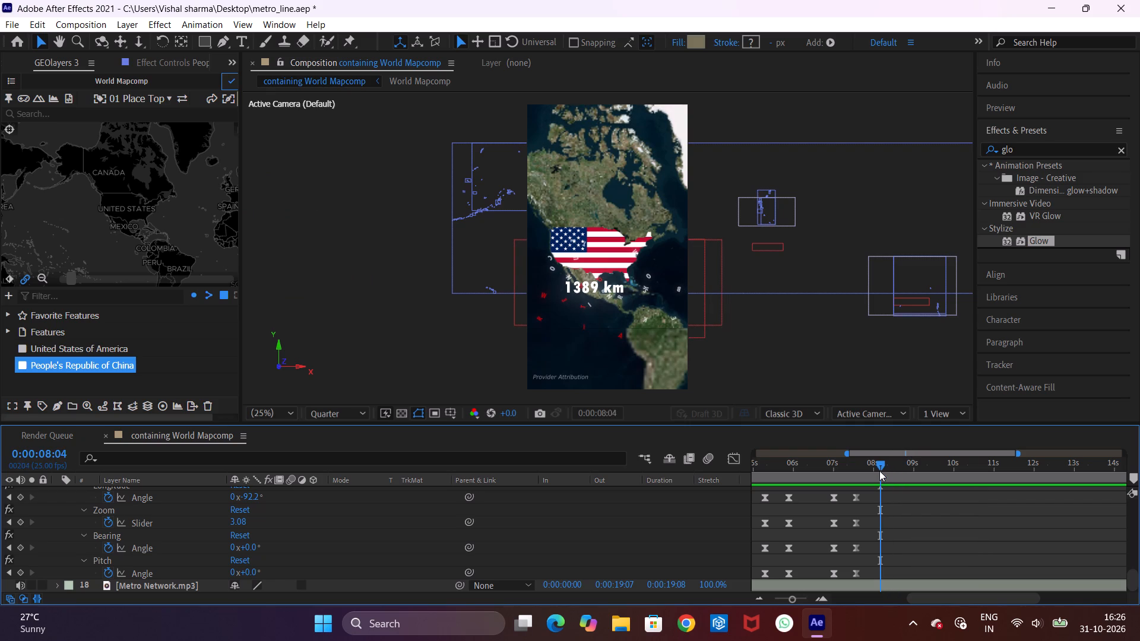
key("space")
key("space")
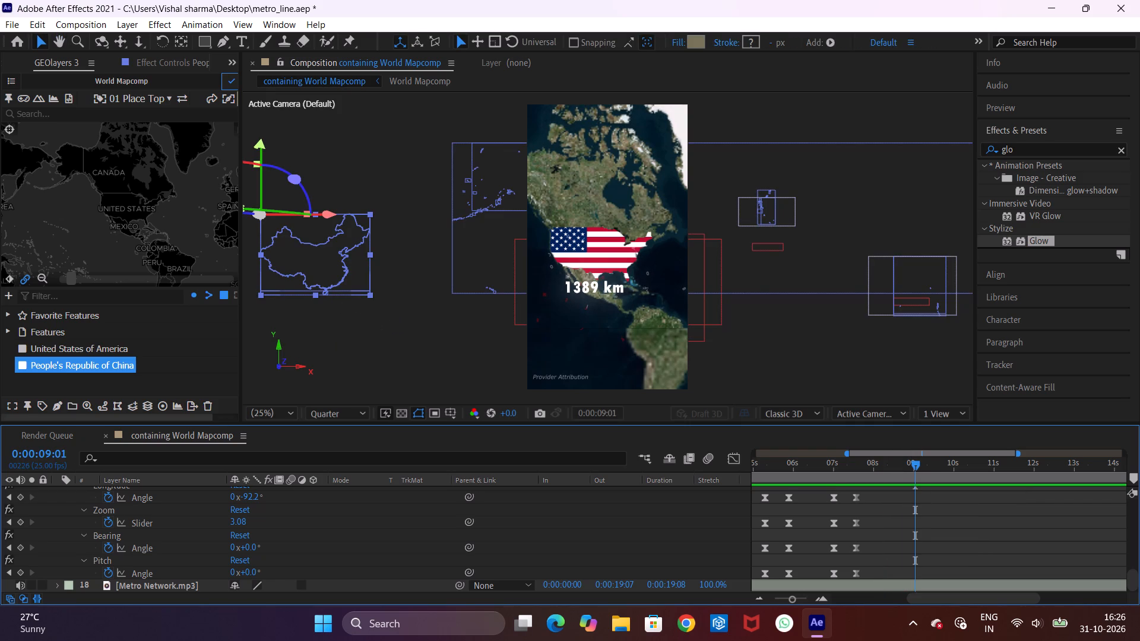
left_click_drag(135, 196, 275, 209)
left_click_drag(196, 212, 226, 220)
left_click_drag(185, 211, 205, 211)
left_click_drag(193, 208, 177, 202)
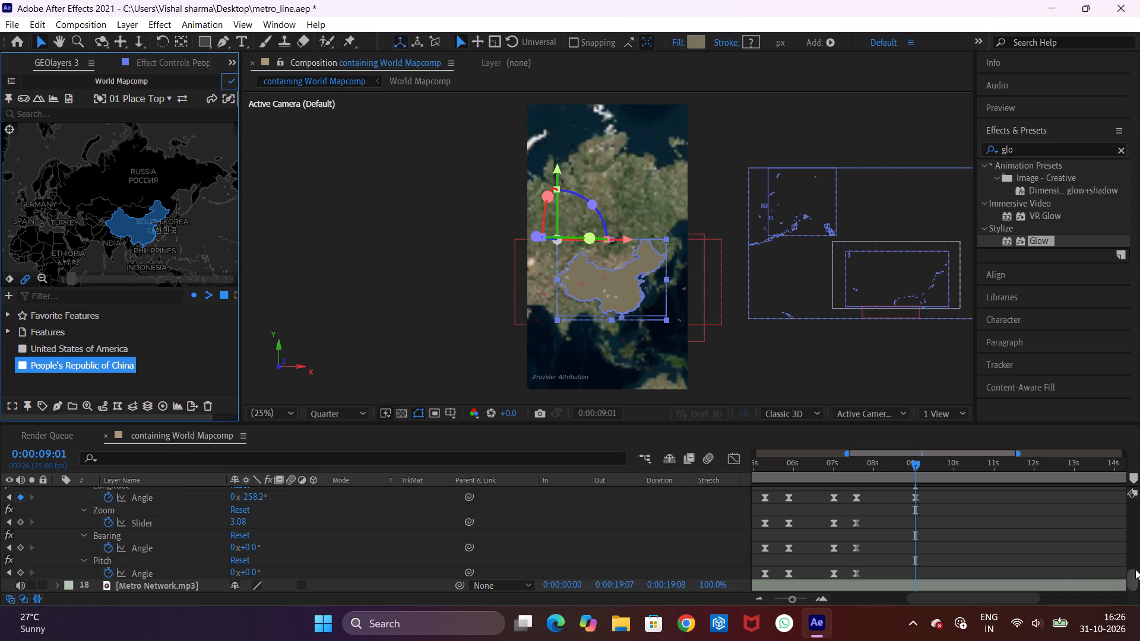
Bring the China flag screenshot from the Desktop into the comp and place it directly below the People's Republic of China layer.
left_click_drag(1136, 577, 1116, 495)
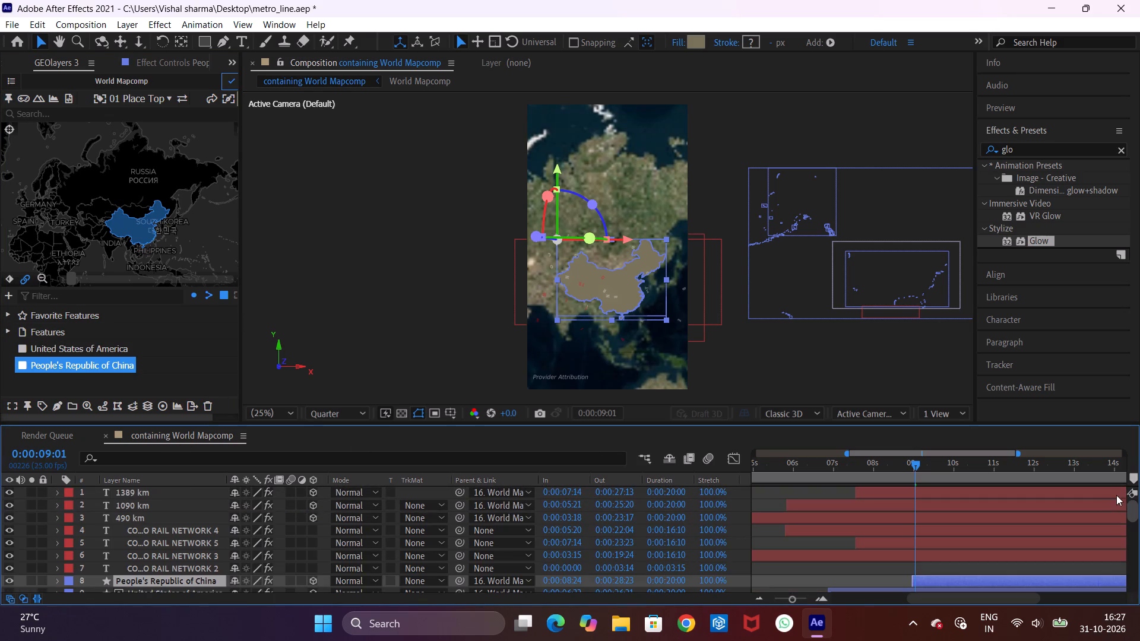
left_click_drag(1116, 495, 1133, 518)
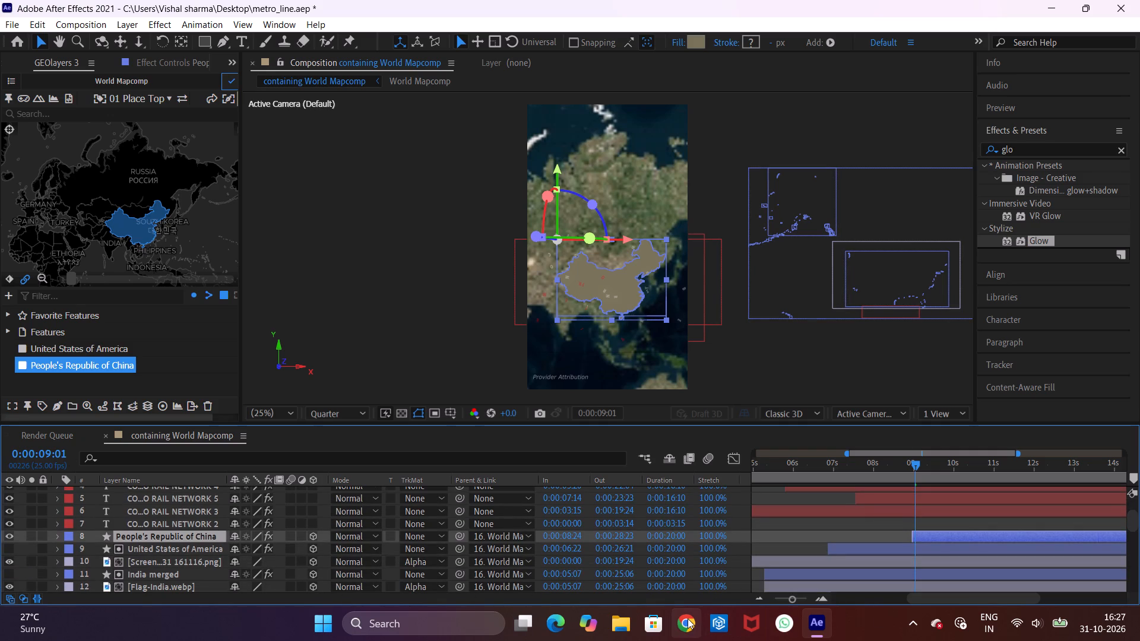
left_click(1139, 640)
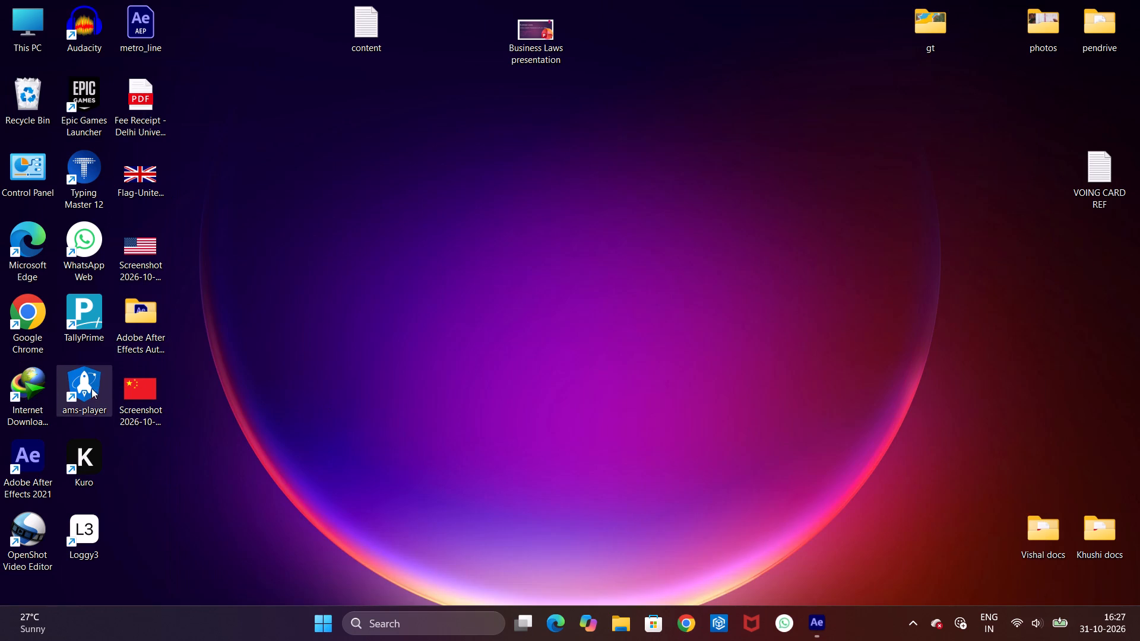
left_click(138, 394)
left_click_drag(135, 386, 819, 614)
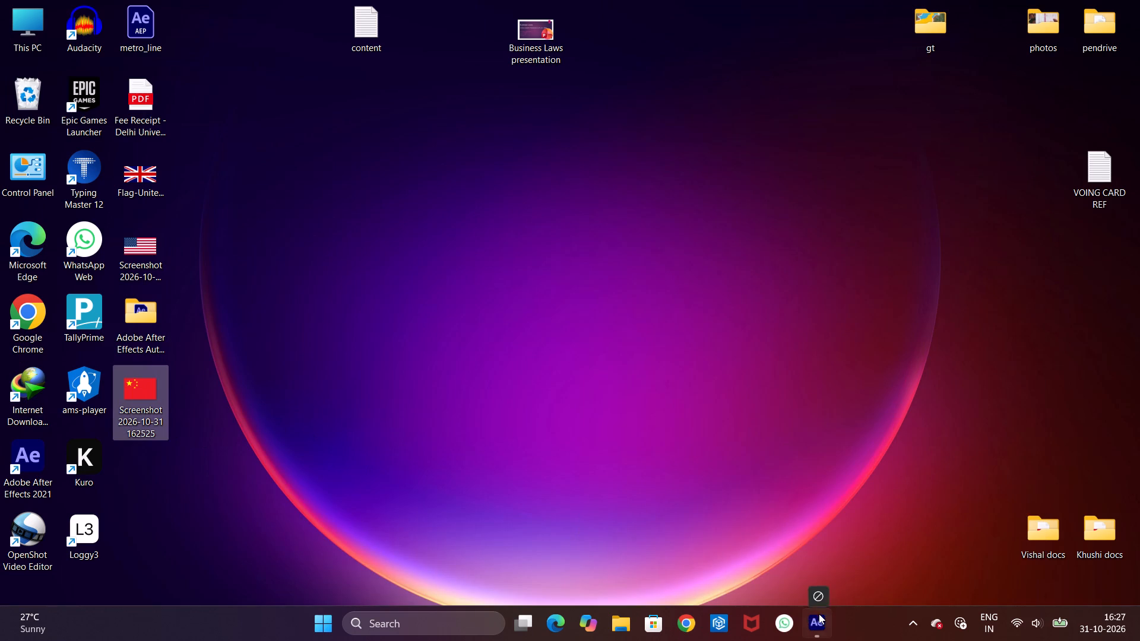
left_click_drag(819, 614, 166, 539)
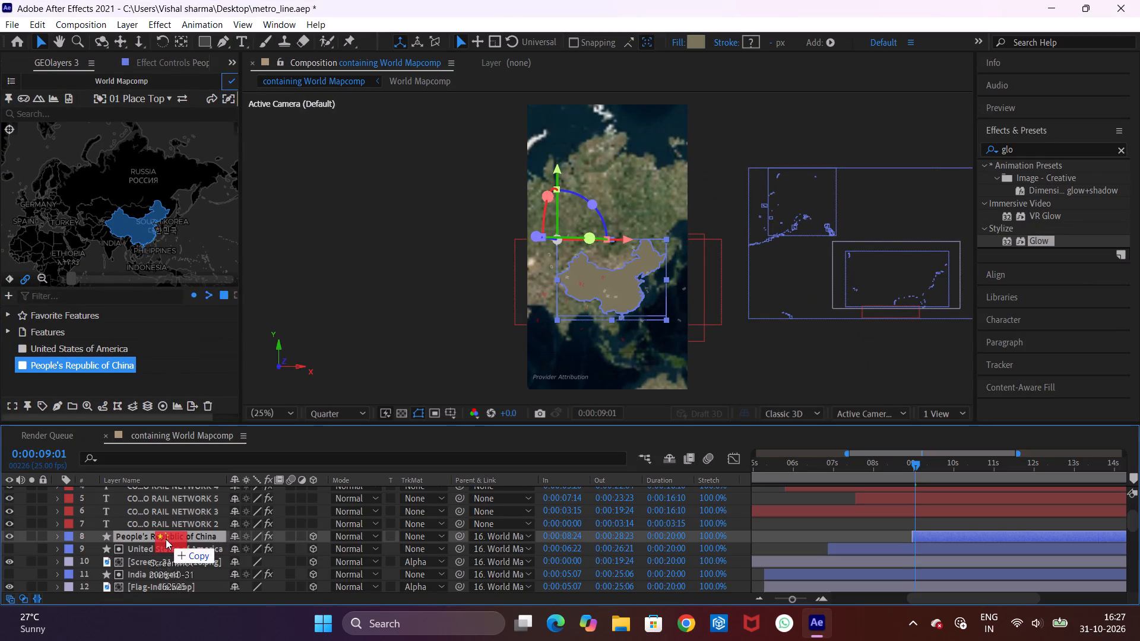
left_click_drag(150, 492, 150, 501)
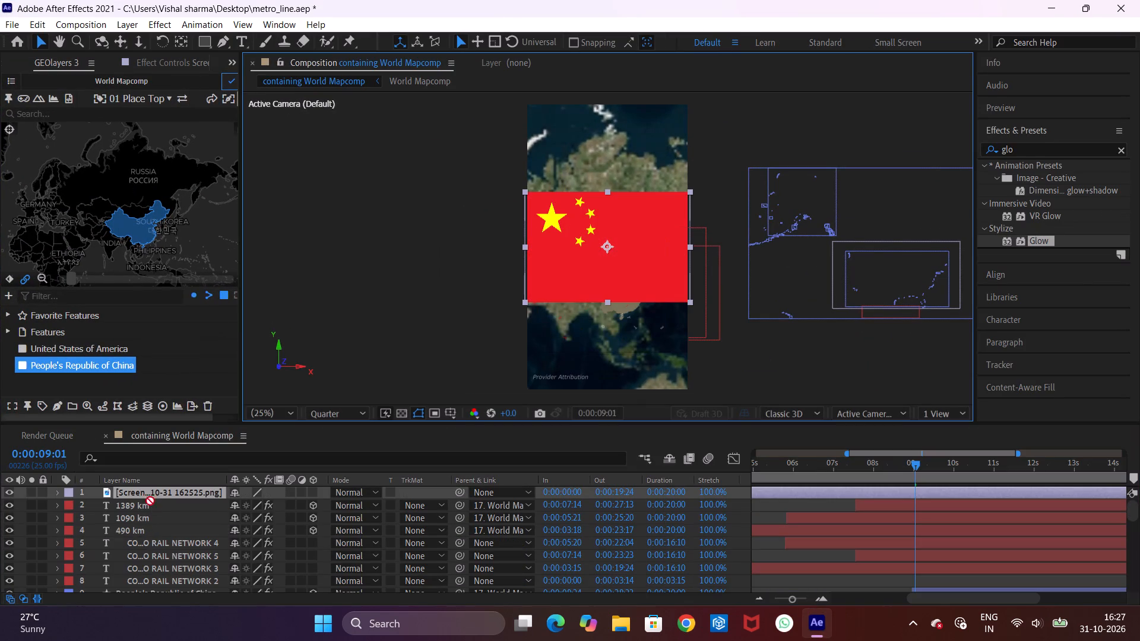
left_click_drag(150, 501, 162, 509)
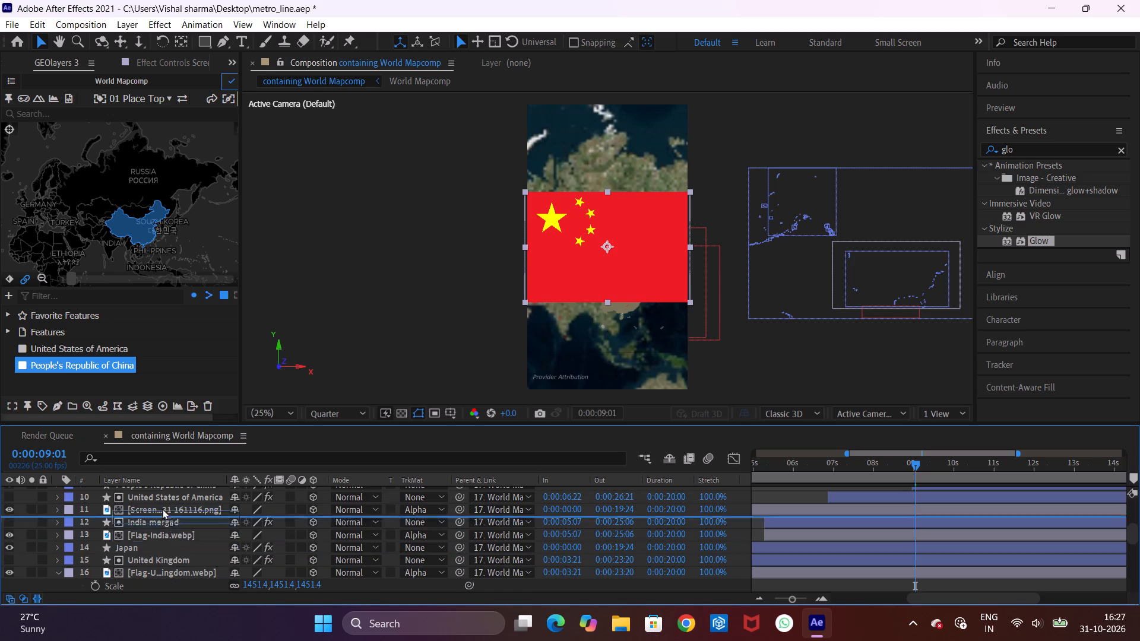
left_click_drag(162, 509, 158, 556)
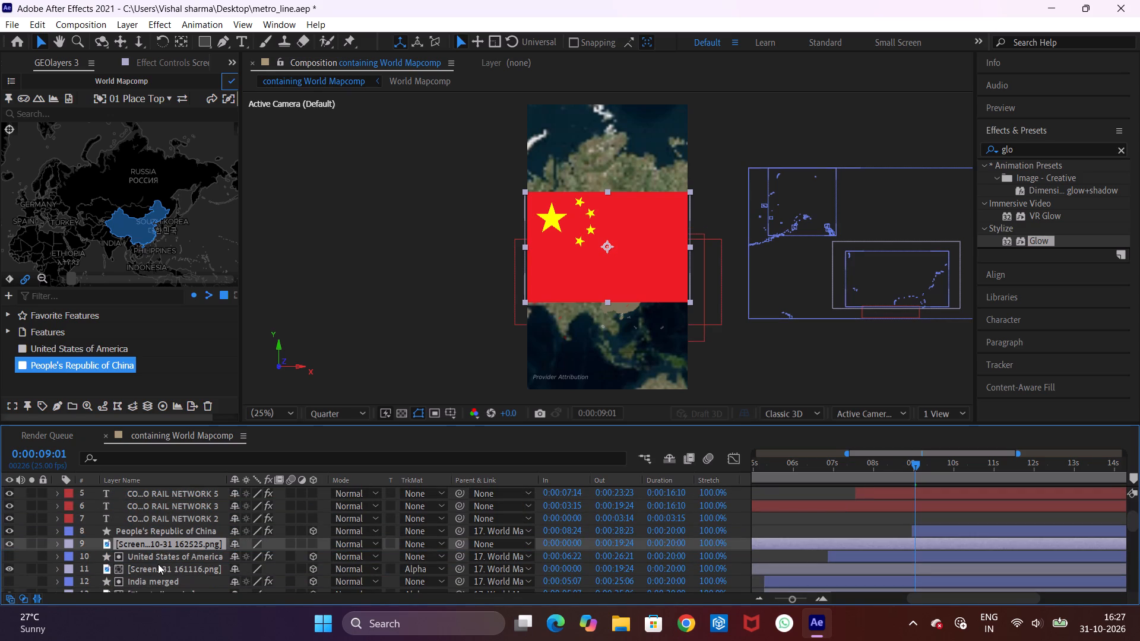
Move the China flag image behind the China shape on the map and set its scale to 65%.
left_click_drag(592, 223, 593, 255)
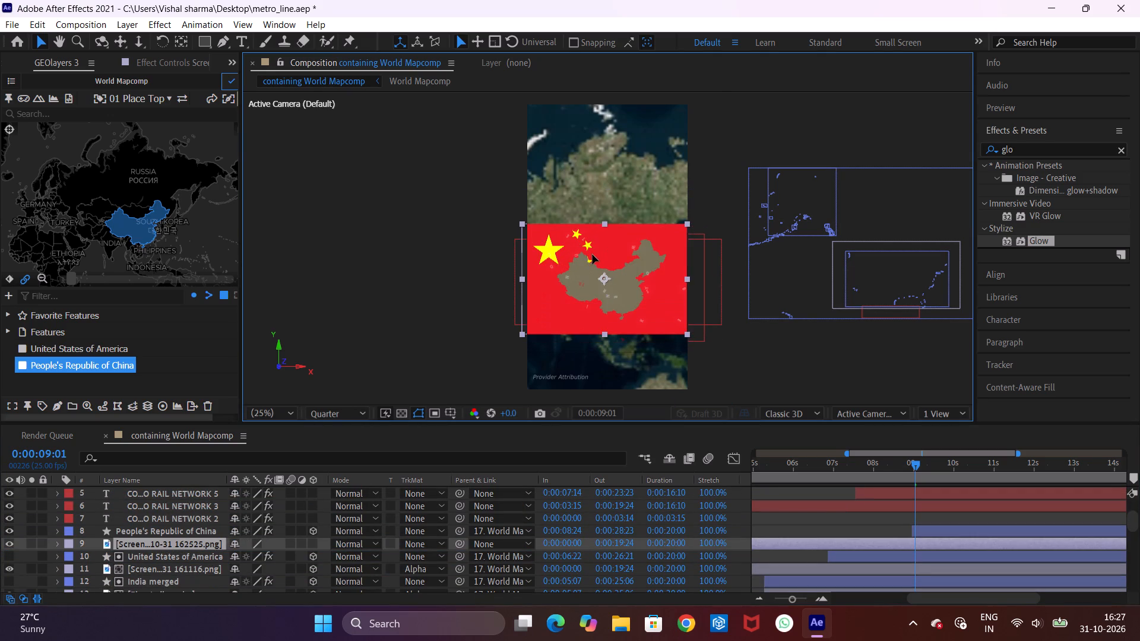
left_click_drag(593, 255, 594, 255)
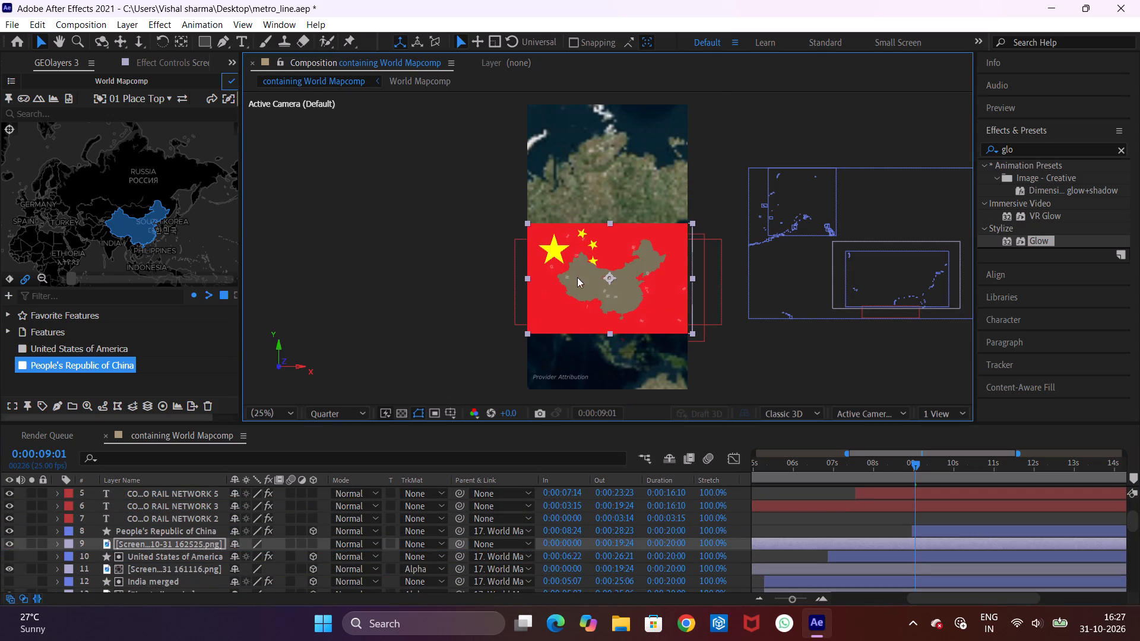
left_click(189, 547)
key("s")
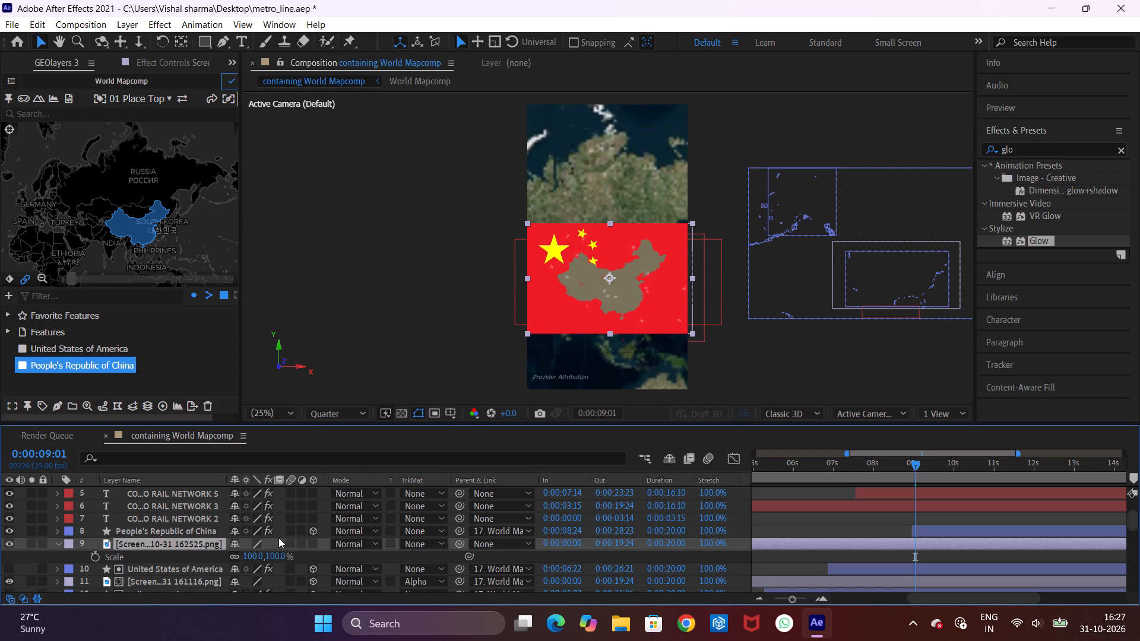
left_click_drag(280, 559, 248, 560)
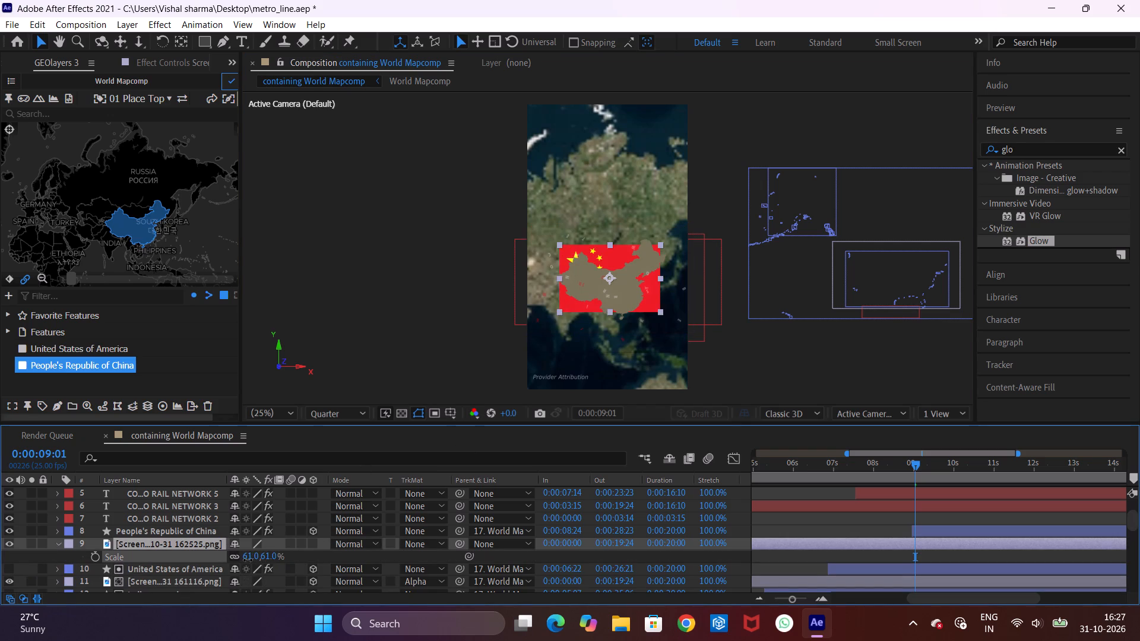
left_click_drag(248, 560, 258, 562)
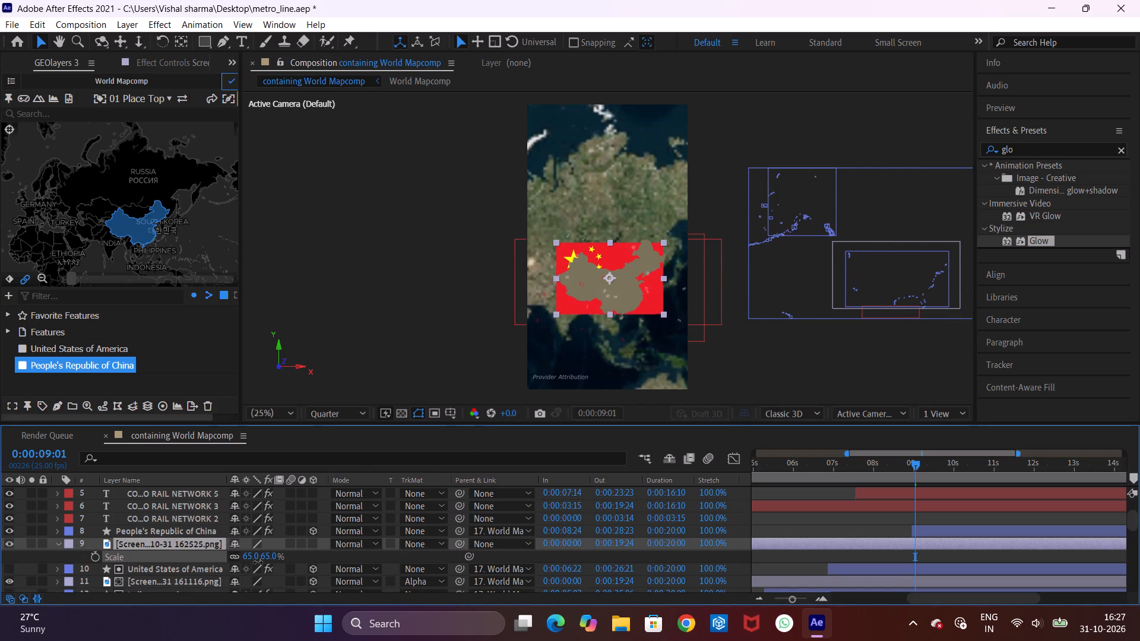
Set the China flag image's scale to 70% and reposition it behind the China shape on the map.
left_click_drag(258, 562, 263, 563)
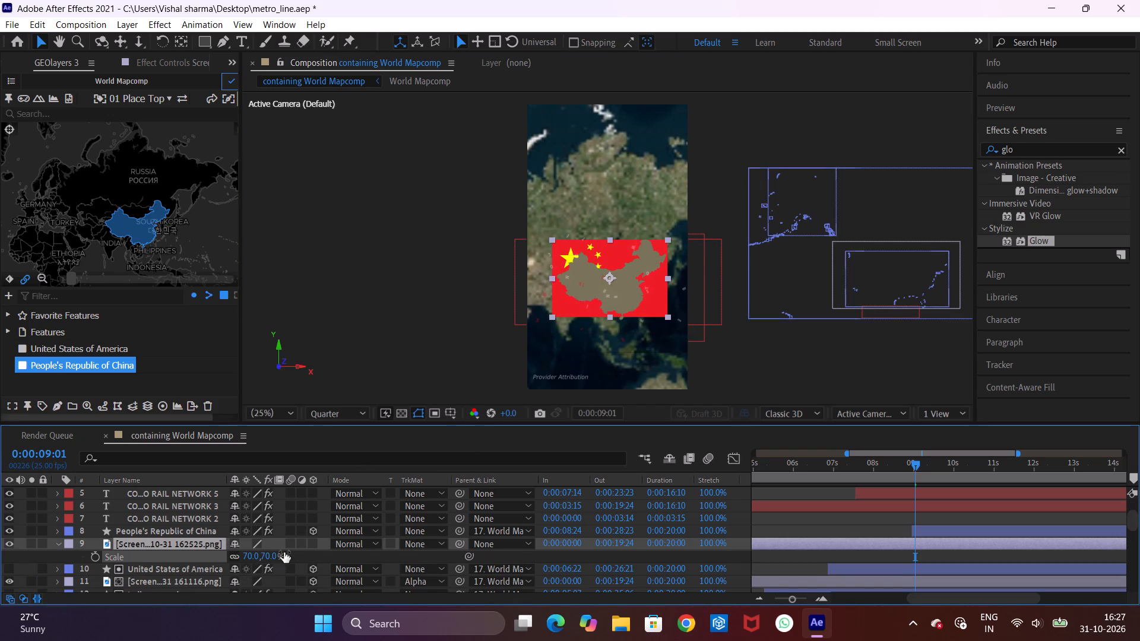
left_click_drag(634, 298, 644, 296)
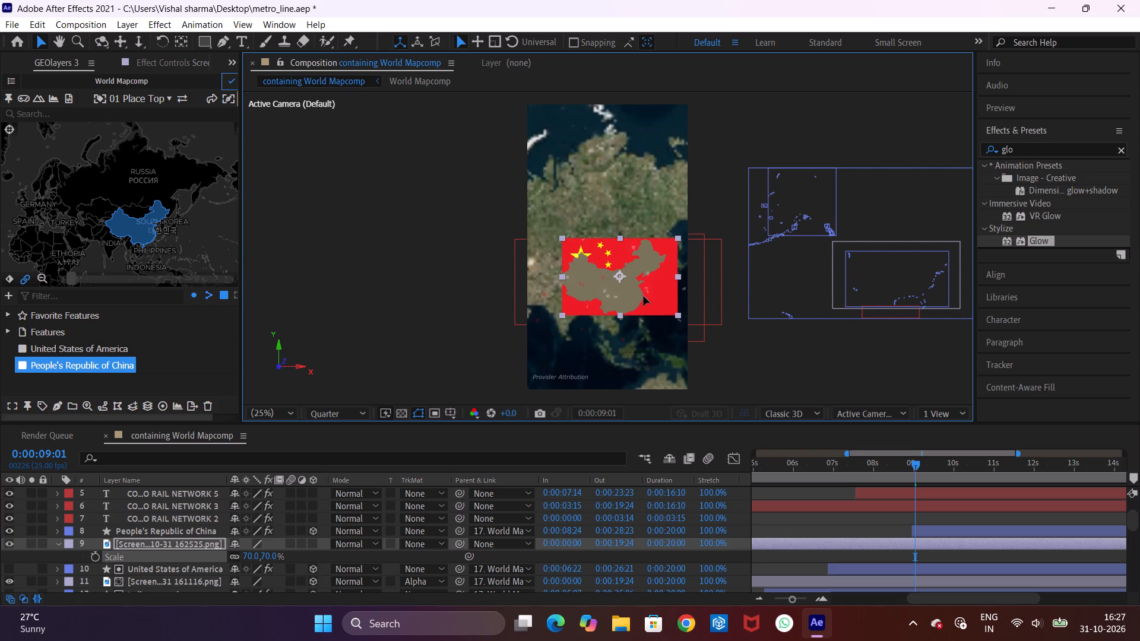
left_click_drag(644, 296, 641, 304)
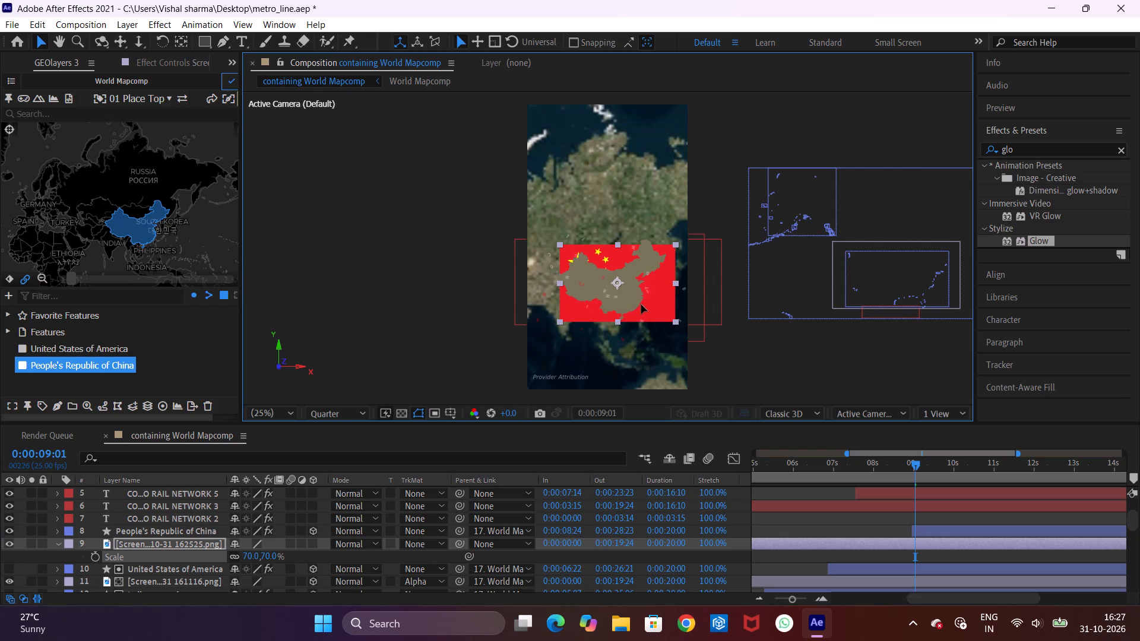
left_click_drag(641, 304, 641, 308)
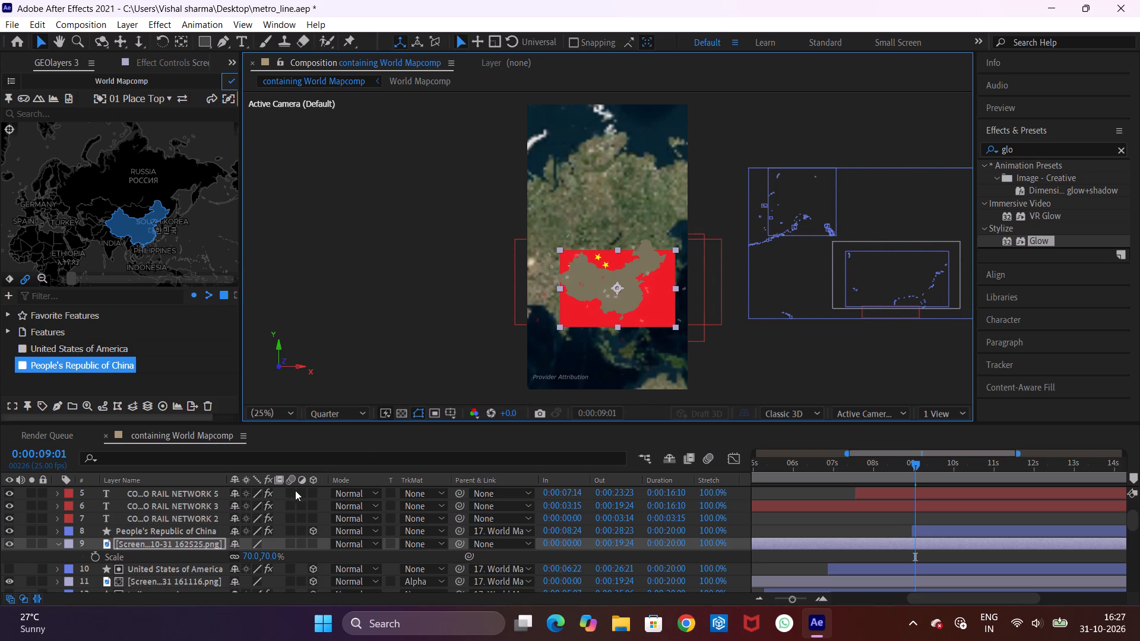
Rotate the China flag image to -21° and nudge it so the flag covers the whole China shape.
left_click(188, 541)
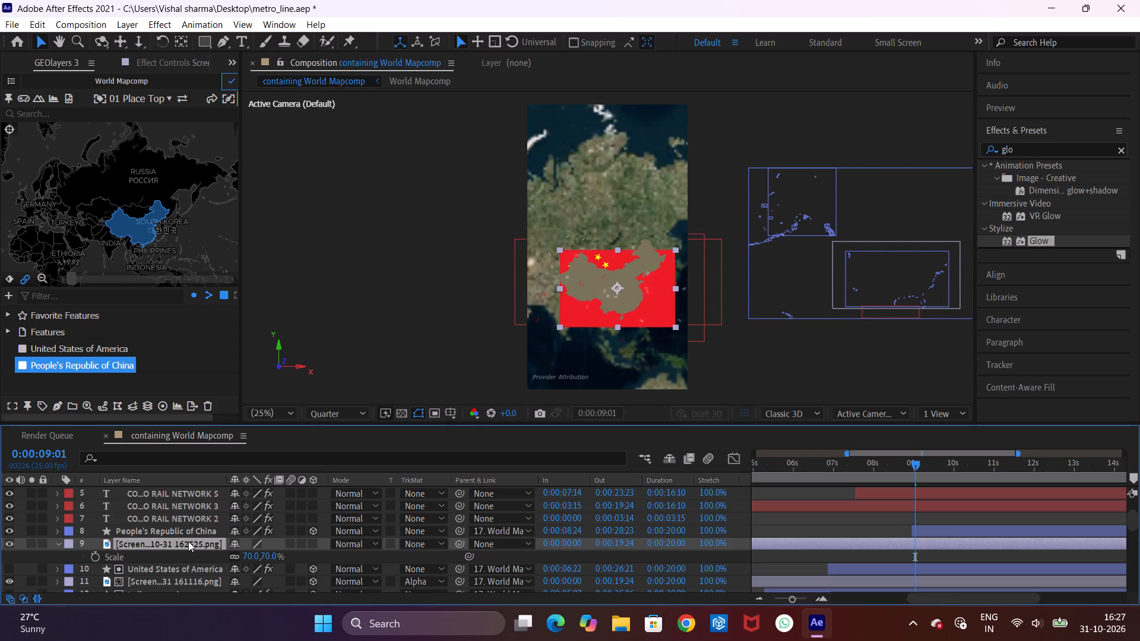
key("r")
left_click_drag(249, 559, 237, 556)
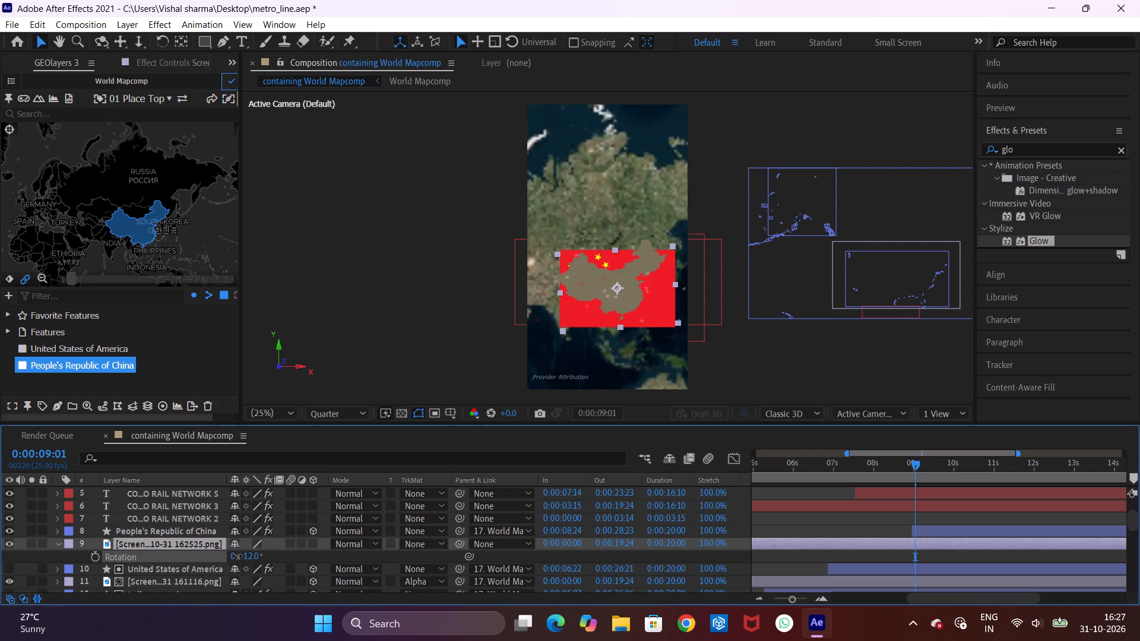
left_click_drag(237, 556, 227, 553)
left_click_drag(656, 306, 650, 303)
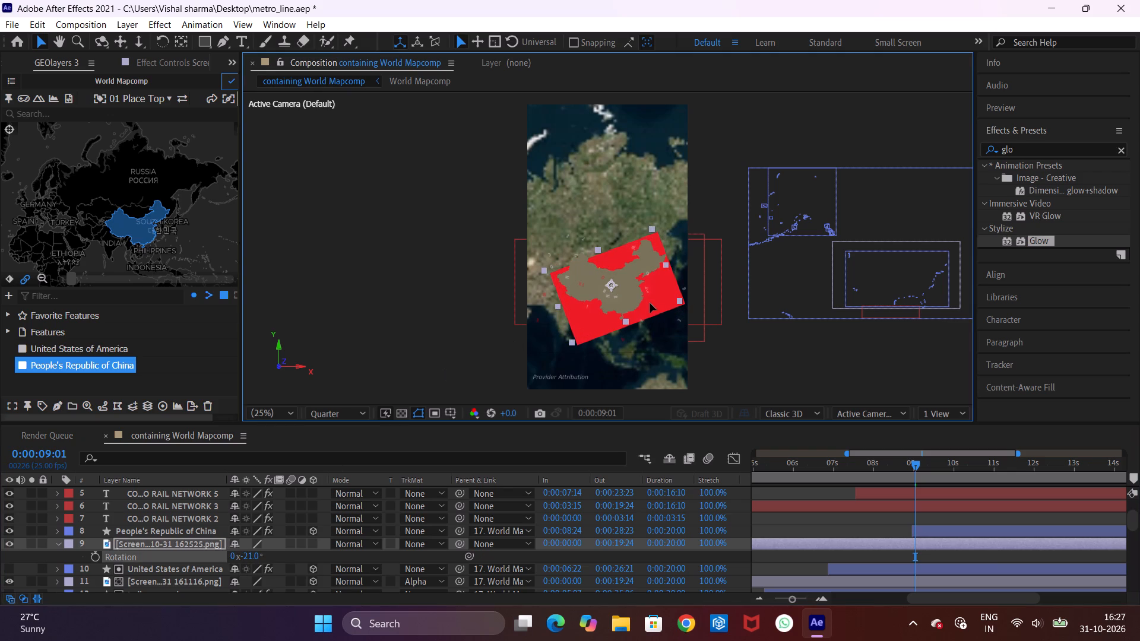
left_click_drag(650, 303, 653, 299)
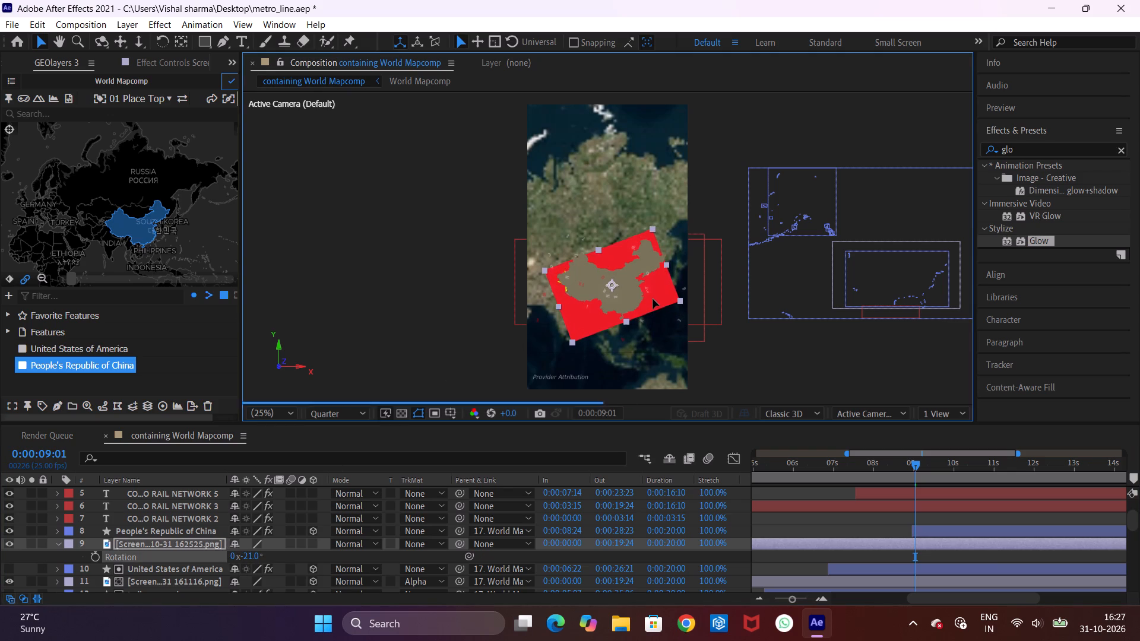
left_click_drag(653, 299, 653, 298)
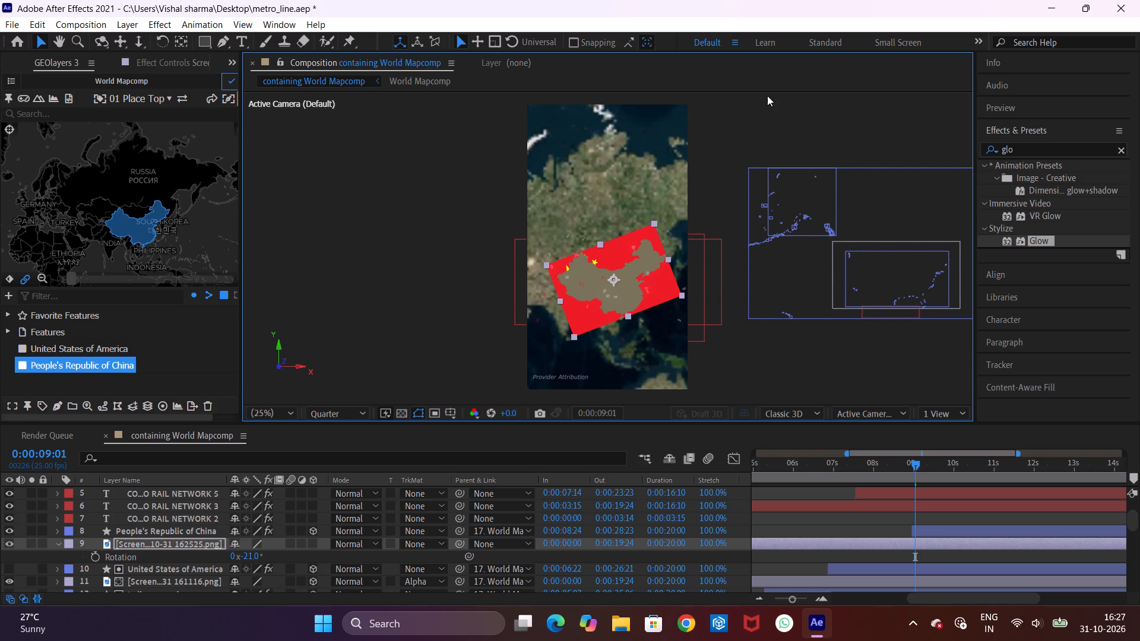
left_click(802, 125)
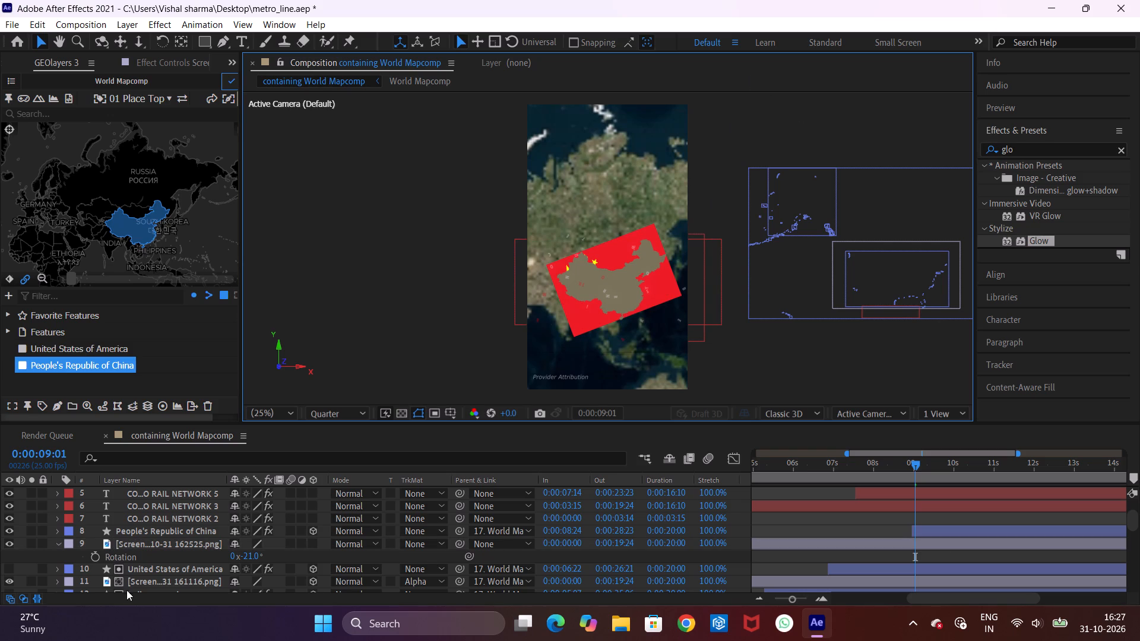
Parent the China flag image to World Mapcomp Anchor, make it a 3D layer, and alpha-matte it with the People's Republic of China shape.
left_click(498, 550)
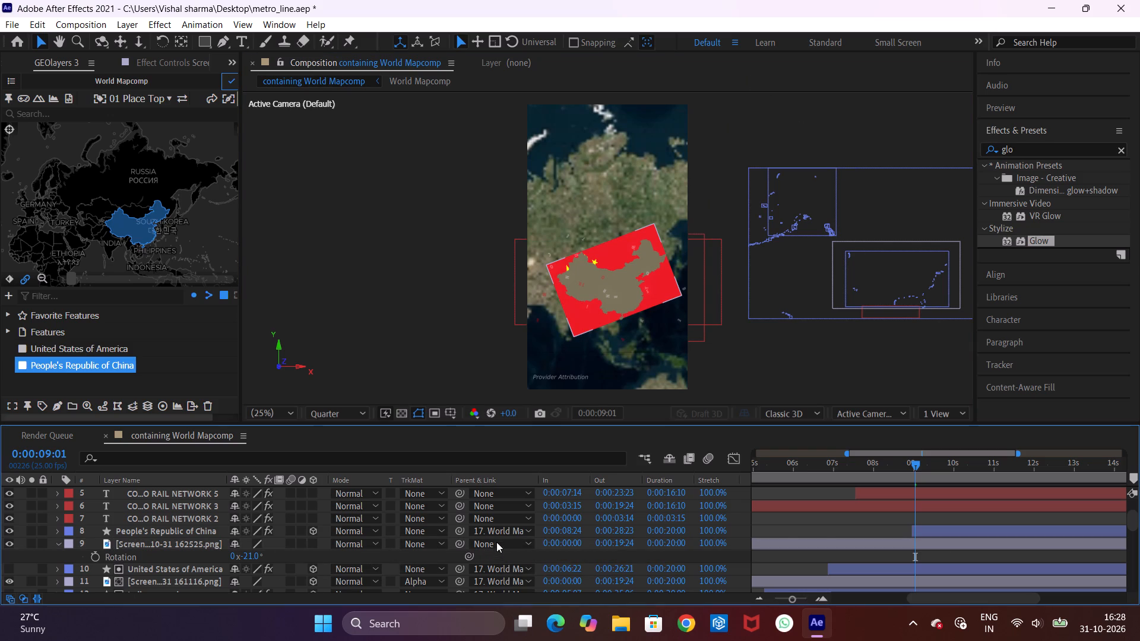
left_click(496, 542)
left_click(514, 501)
left_click(313, 541)
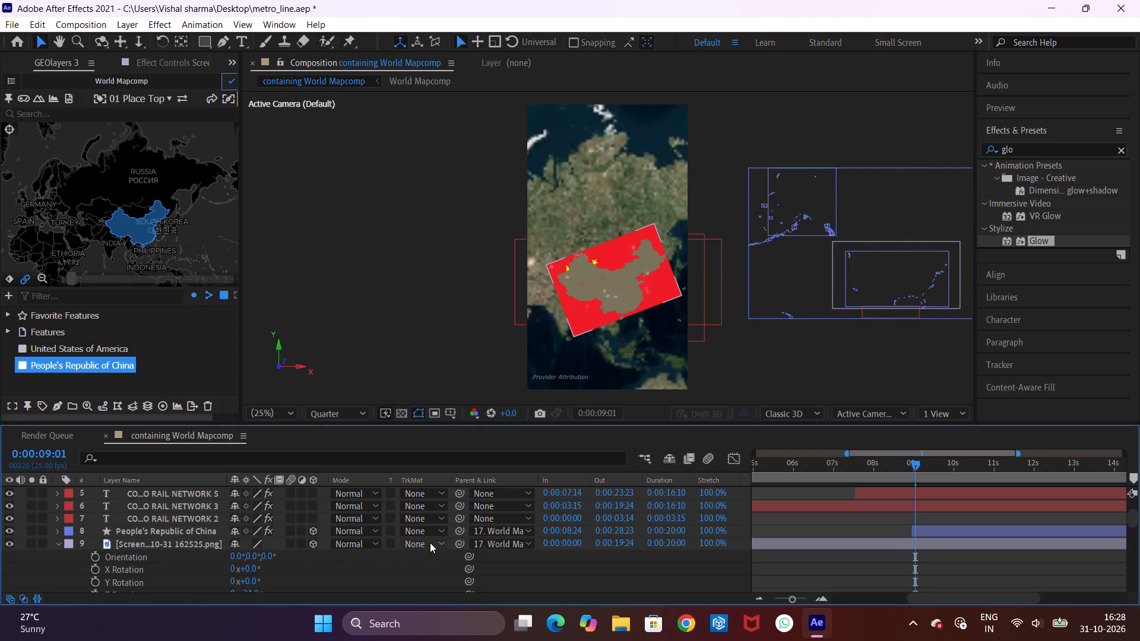
left_click(430, 542)
left_click(438, 485)
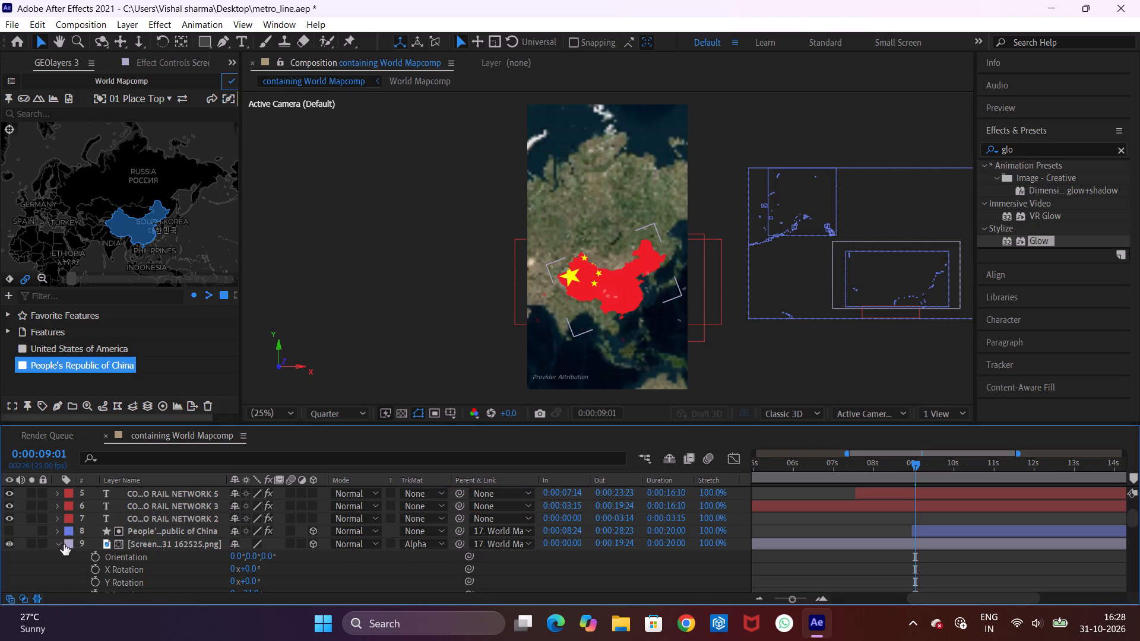
left_click(58, 544)
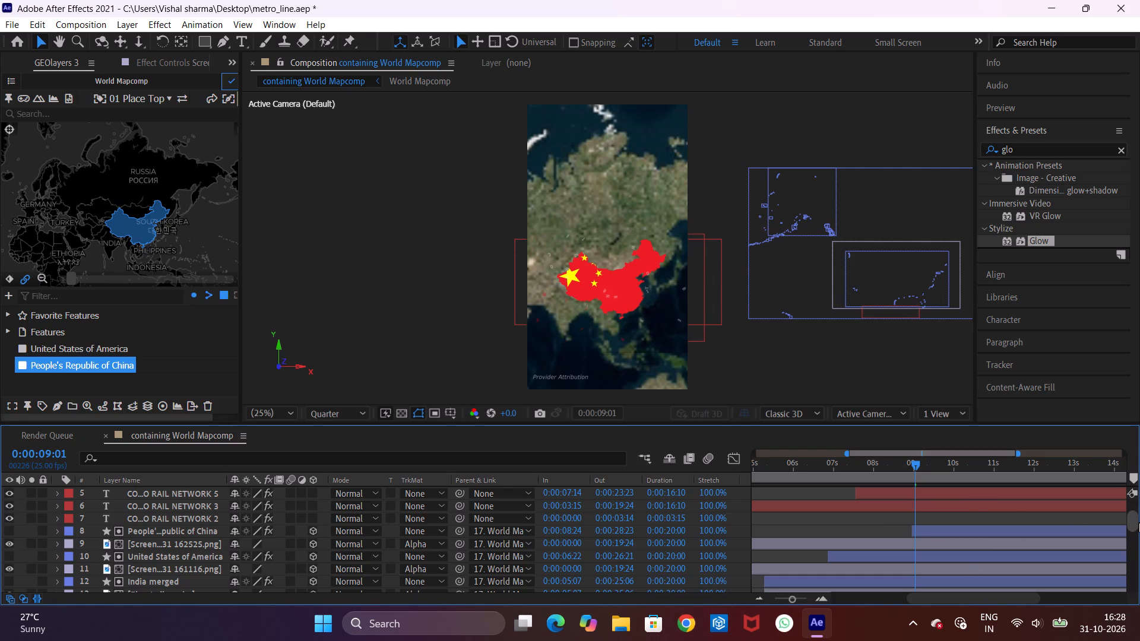
Add Zoom, Bearing and Pitch keyframes to the World Mapcomp layer at 0:00:09:01.
left_click_drag(1132, 521, 1139, 583)
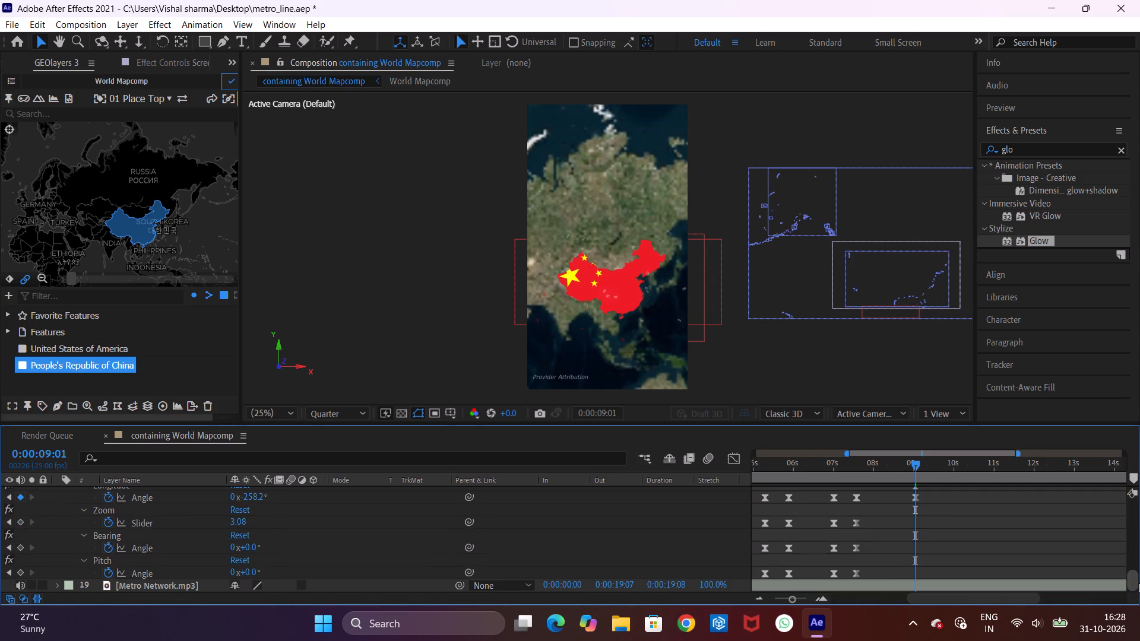
left_click_drag(1139, 583, 1139, 598)
left_click(21, 569)
left_click(23, 545)
left_click(22, 521)
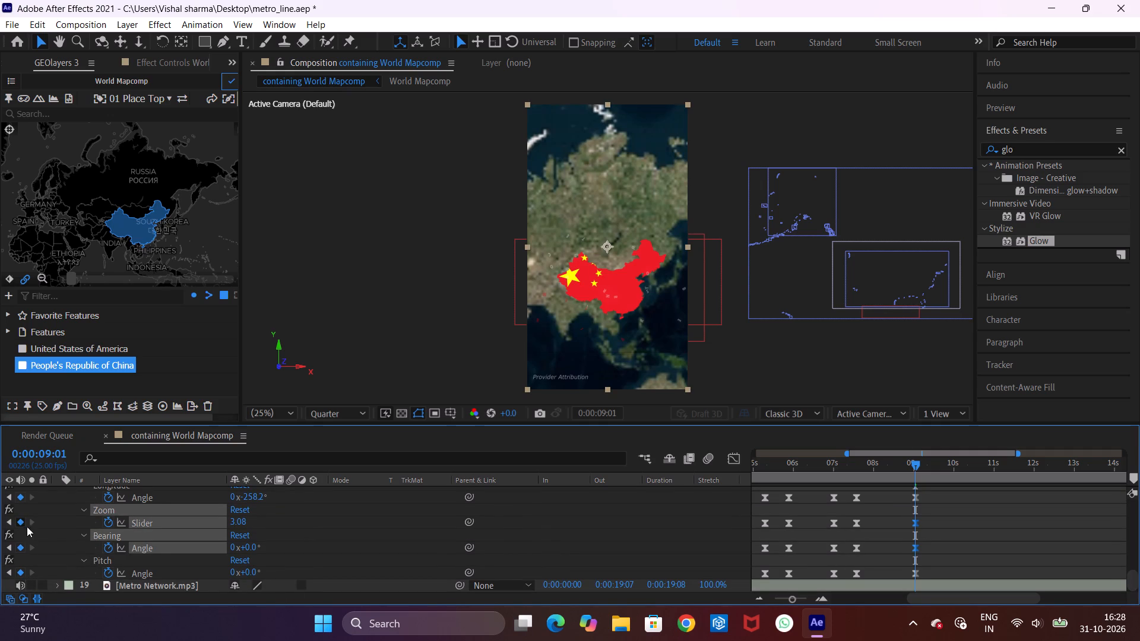
Switch to Chrome, search Google for china metro length, and return to After Effects.
left_click(680, 617)
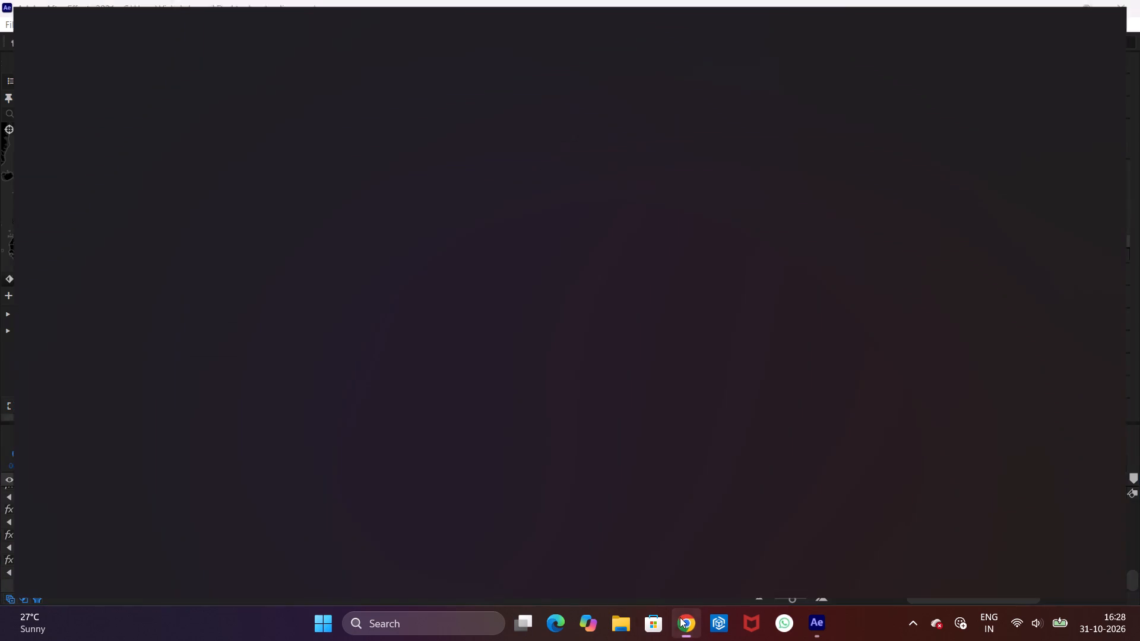
type("china metro length")
key("Return")
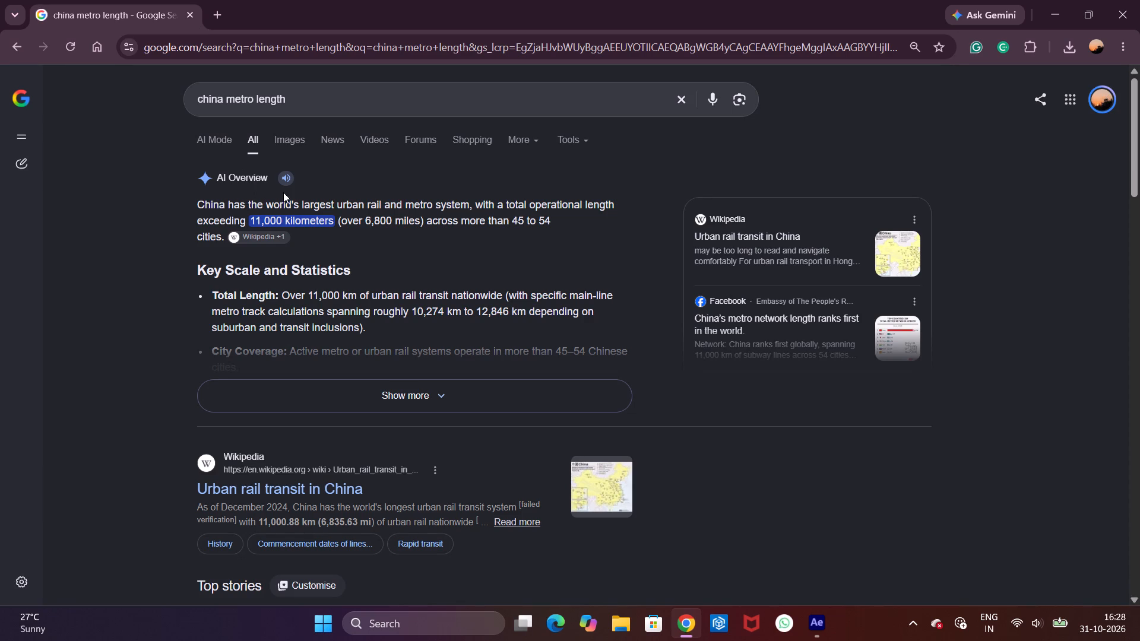
left_click(1139, 0)
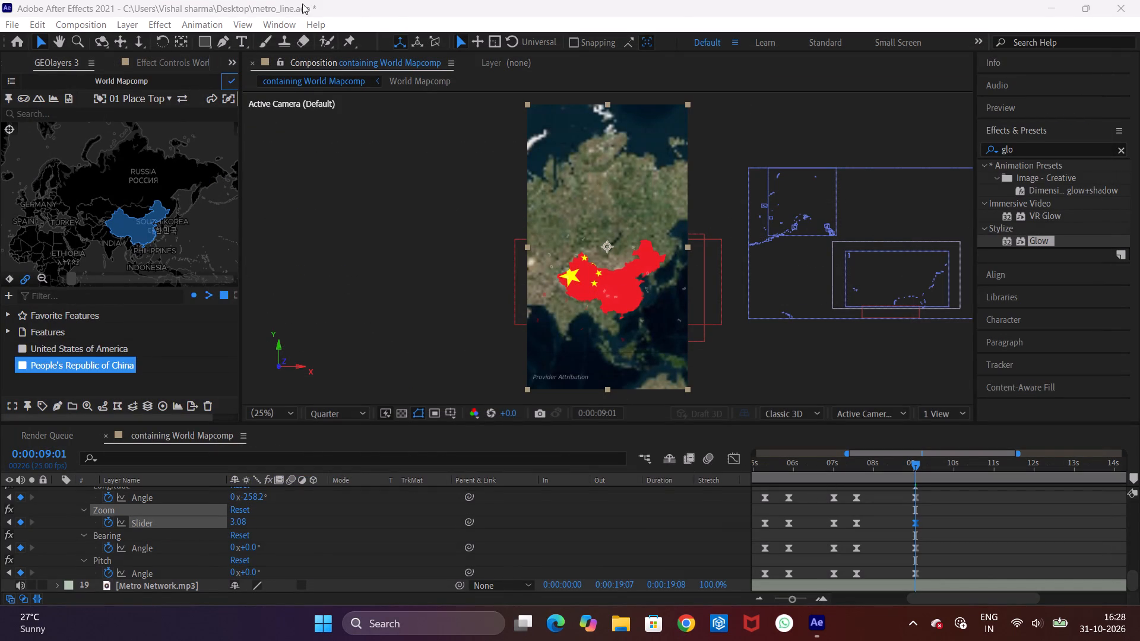
left_click(393, 0)
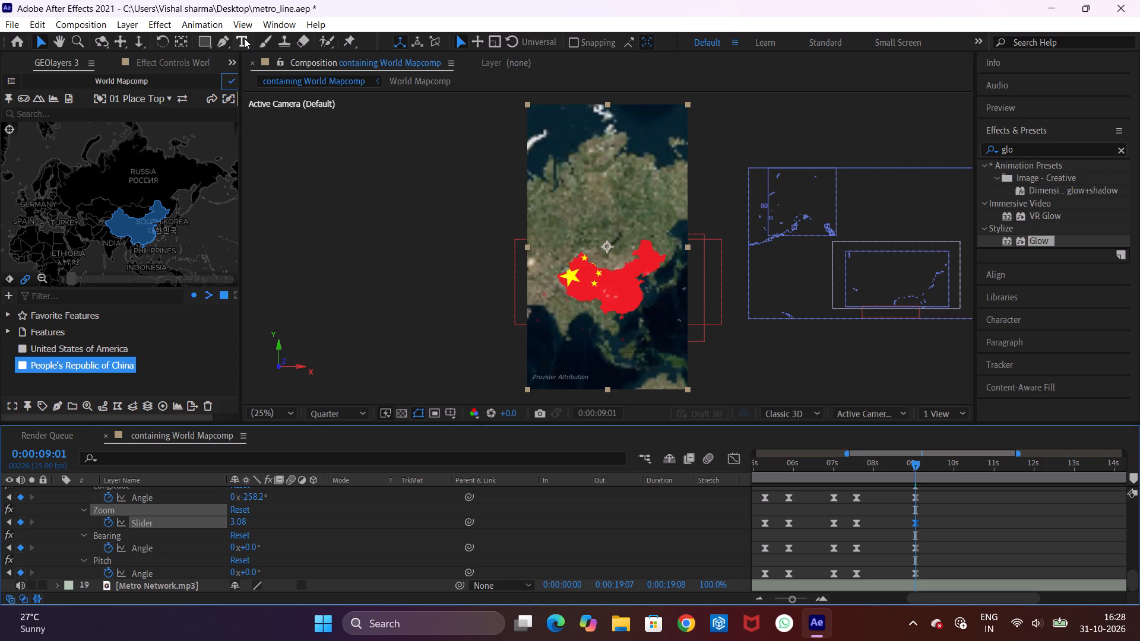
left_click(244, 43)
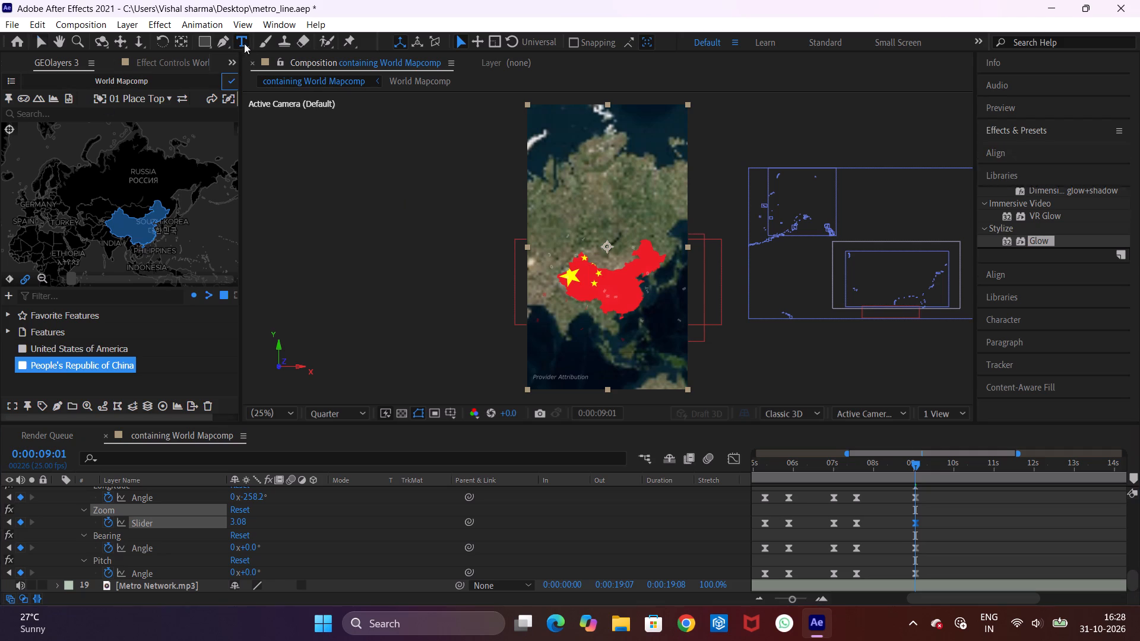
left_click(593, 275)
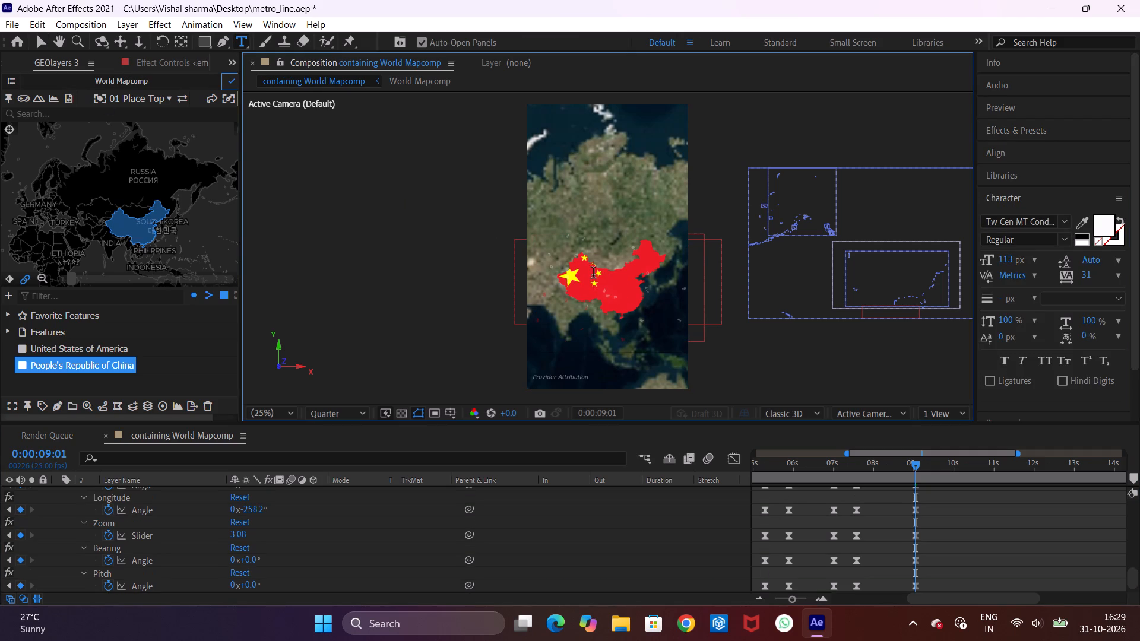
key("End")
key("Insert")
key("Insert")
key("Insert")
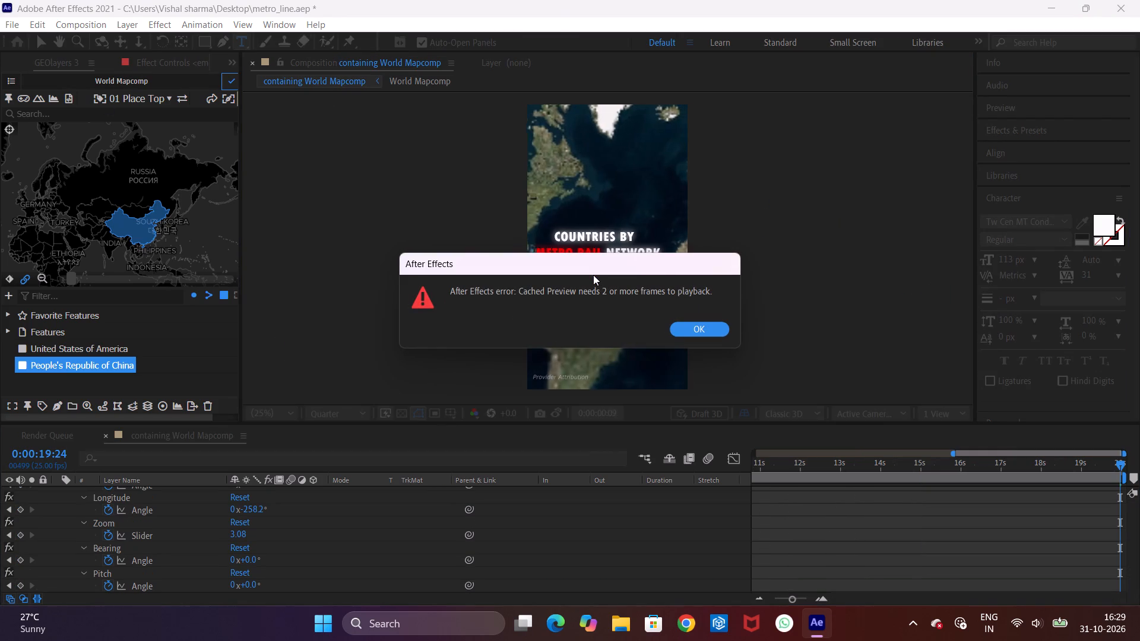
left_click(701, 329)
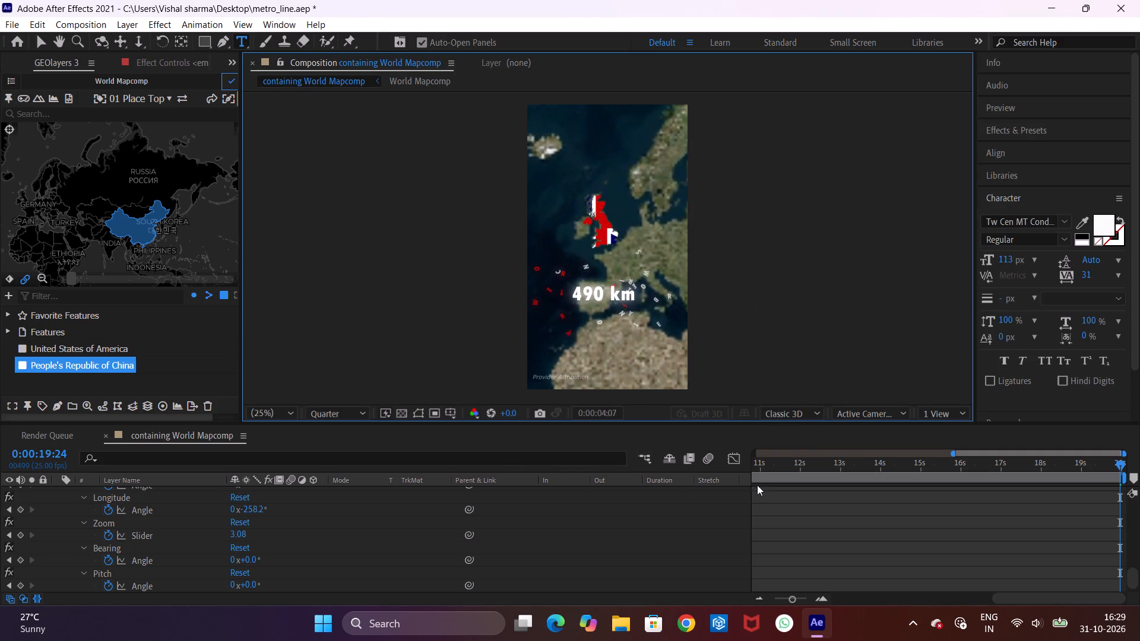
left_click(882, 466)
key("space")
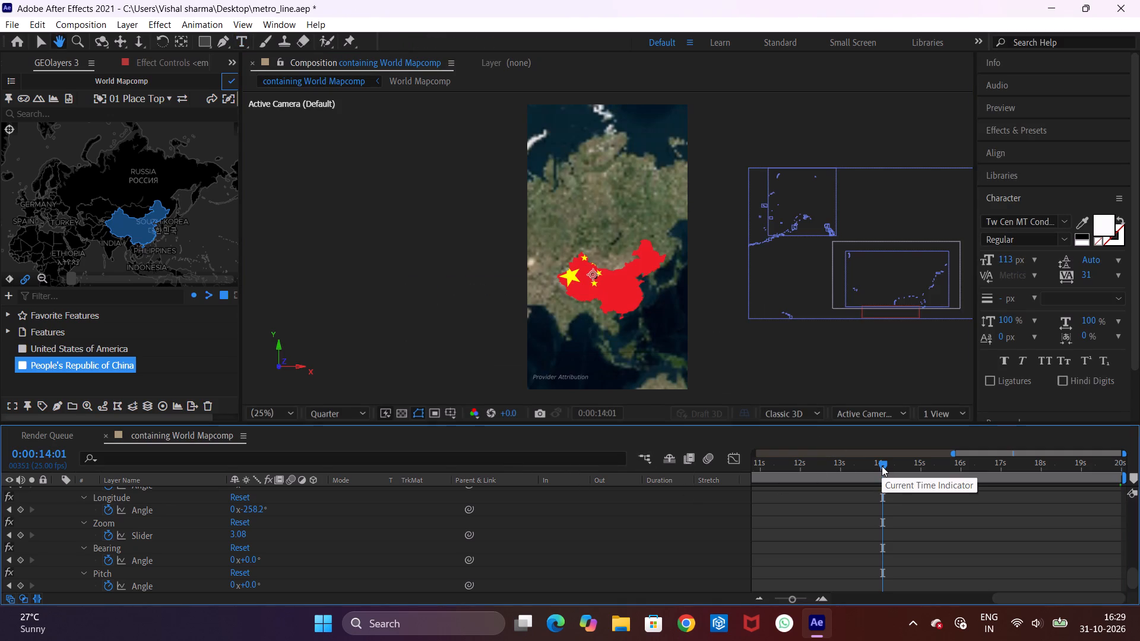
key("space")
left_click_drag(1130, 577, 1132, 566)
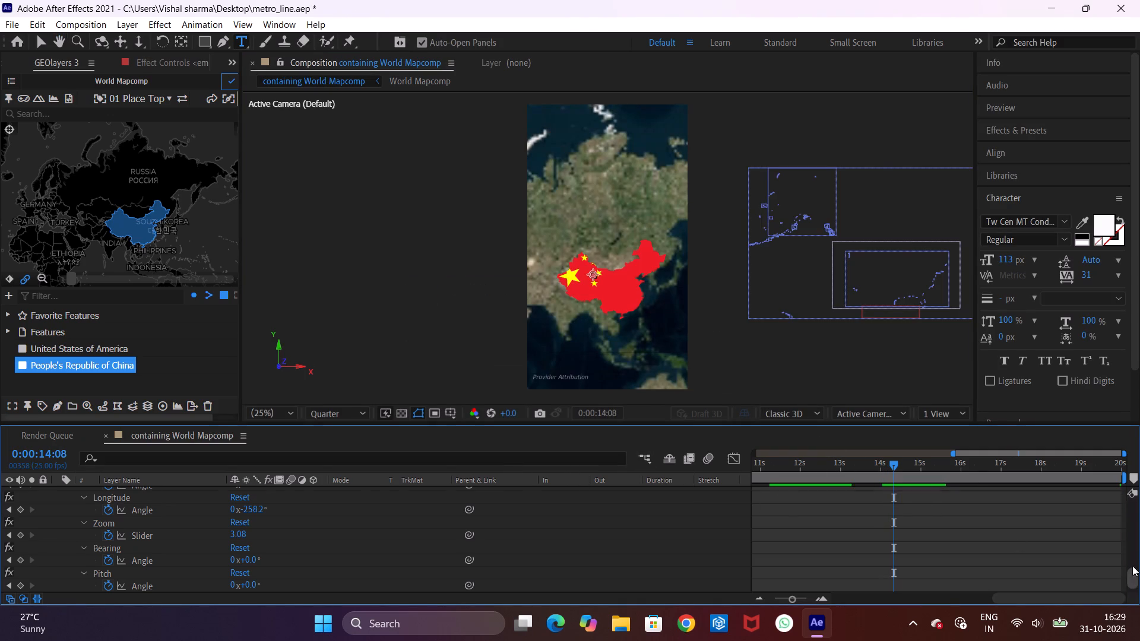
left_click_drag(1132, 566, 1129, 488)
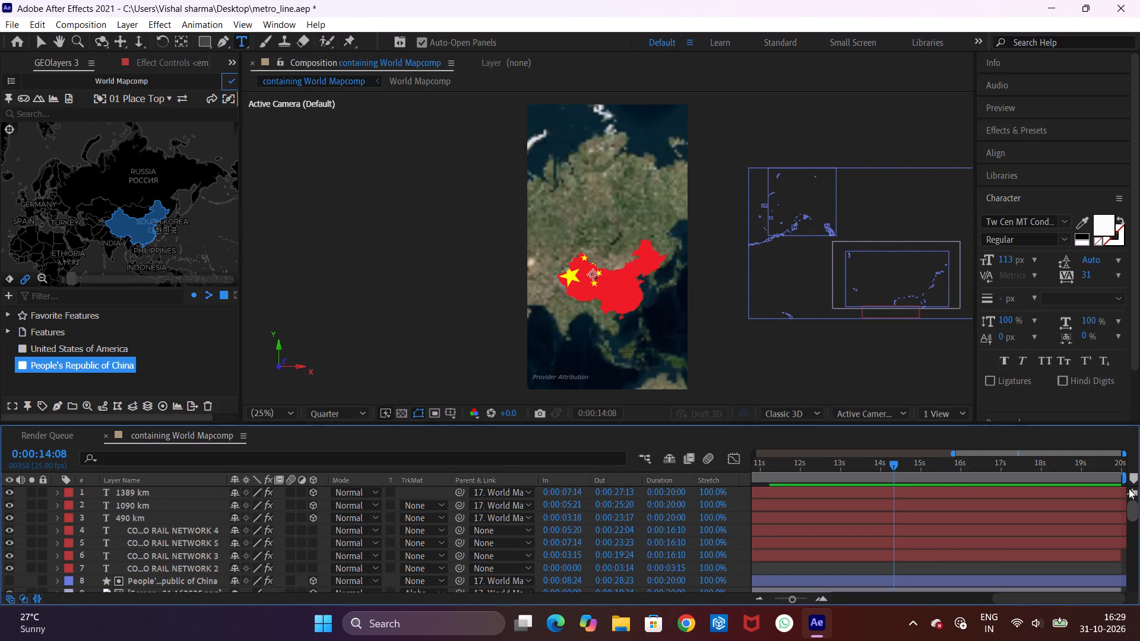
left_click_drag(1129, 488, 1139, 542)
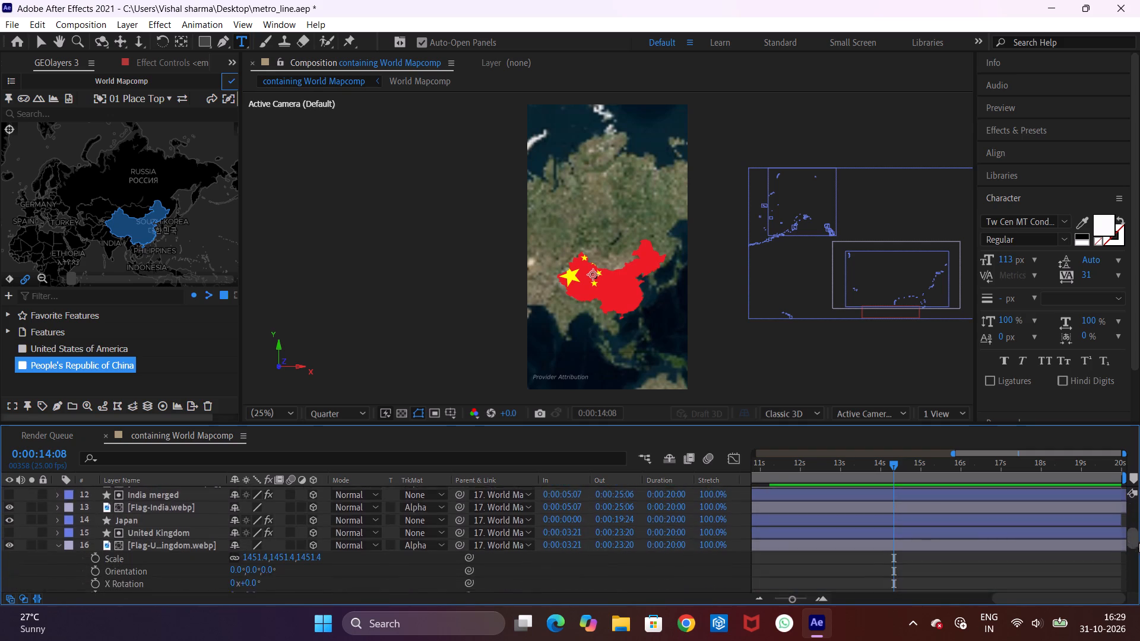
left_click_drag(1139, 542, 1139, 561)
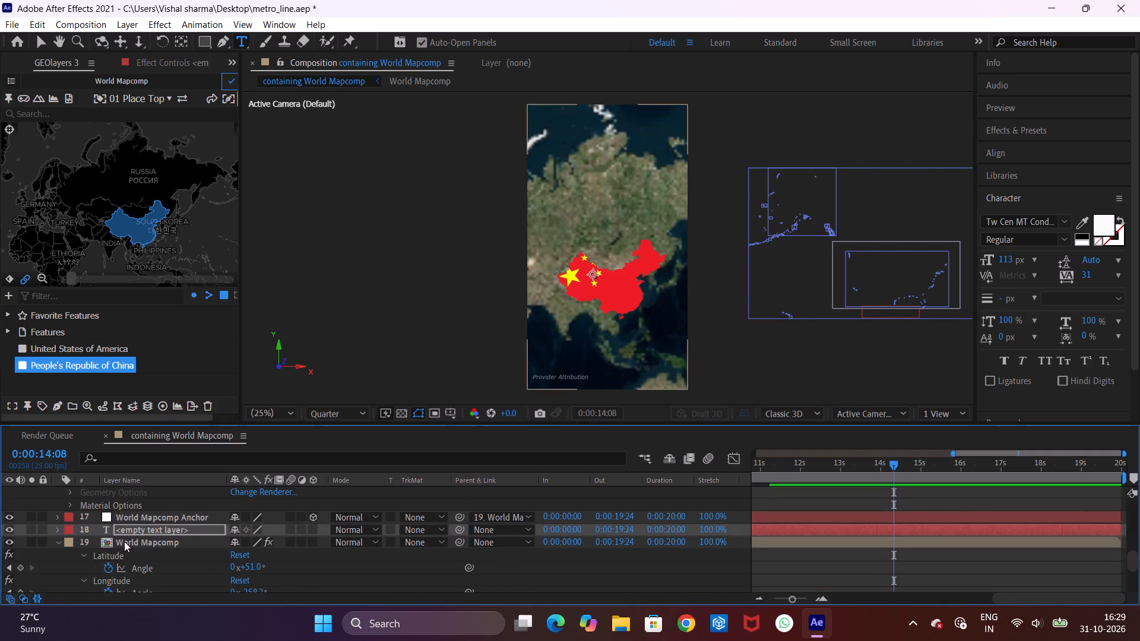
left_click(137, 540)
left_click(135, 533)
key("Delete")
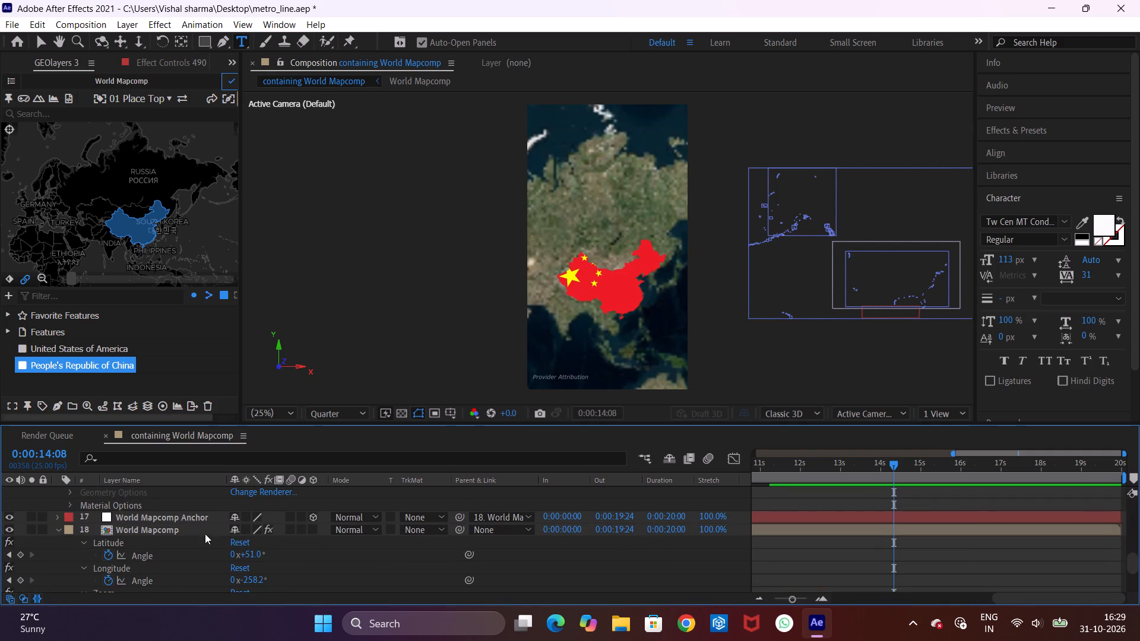
Start China's km label as a new text layer over the China flag on the map, entering 1 as its first digit.
left_click(1139, 563)
left_click_drag(1136, 563, 1136, 532)
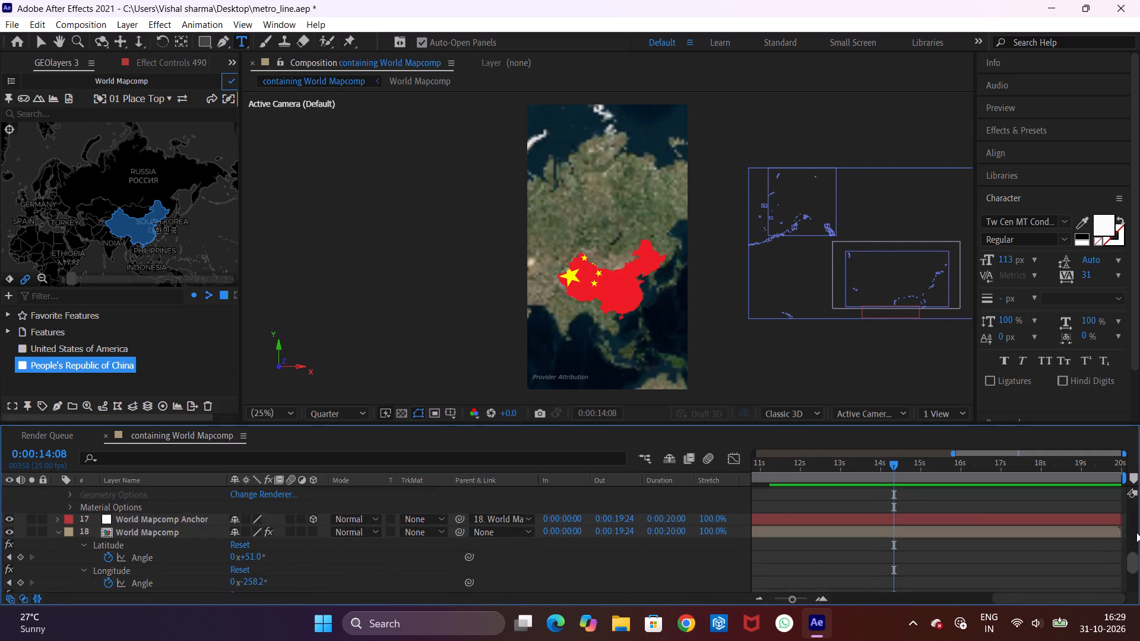
left_click_drag(1136, 532, 1137, 478)
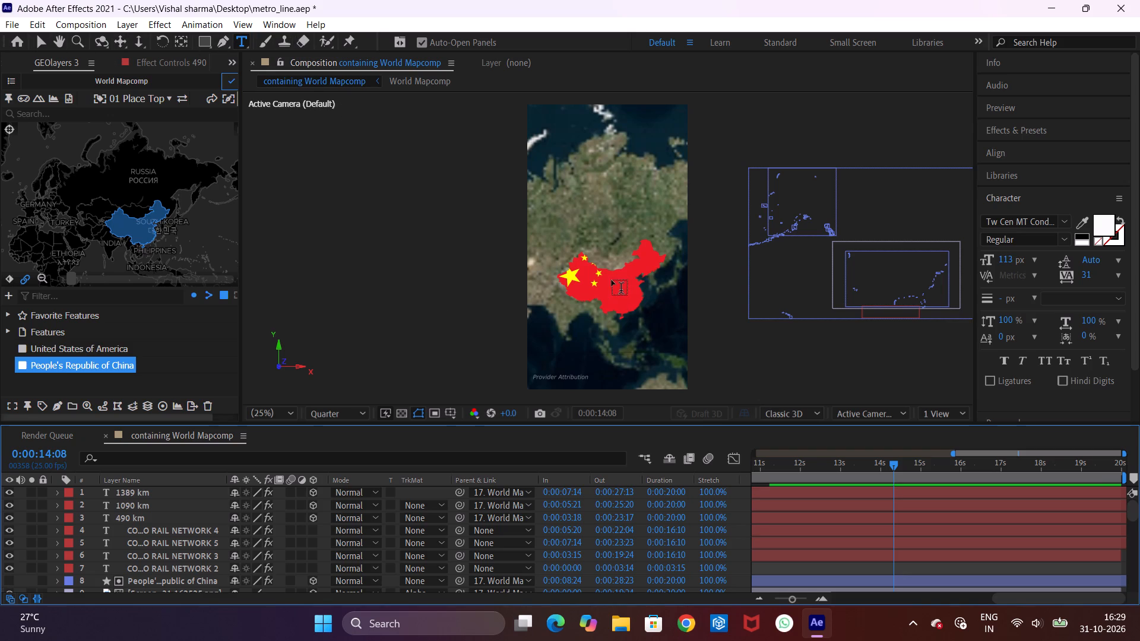
left_click(597, 275)
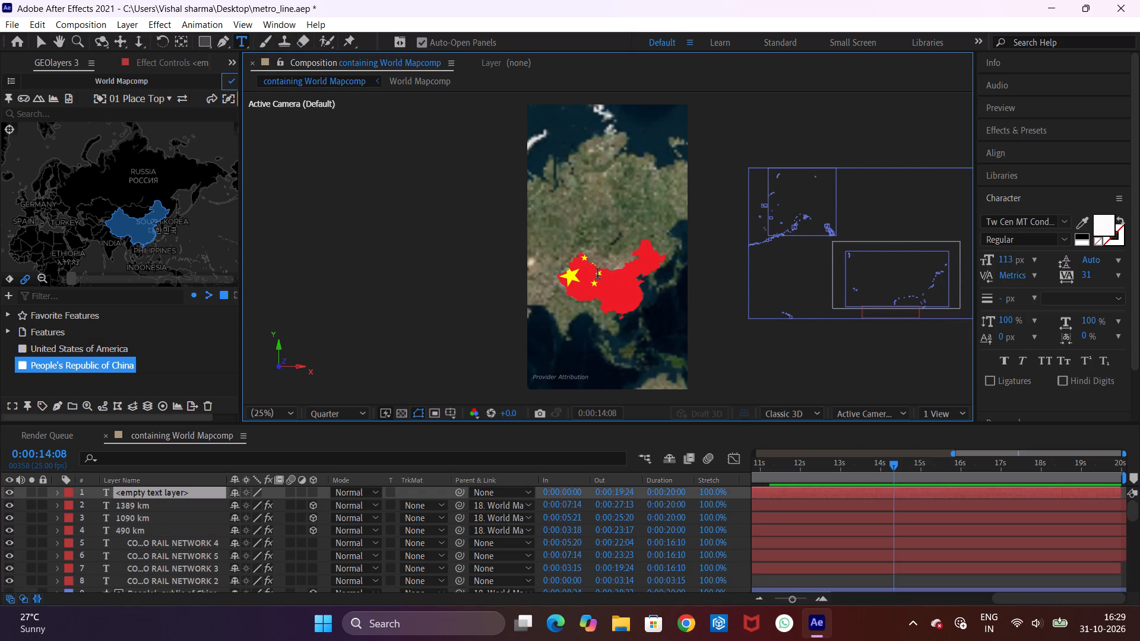
type("10")
key("BackSpace")
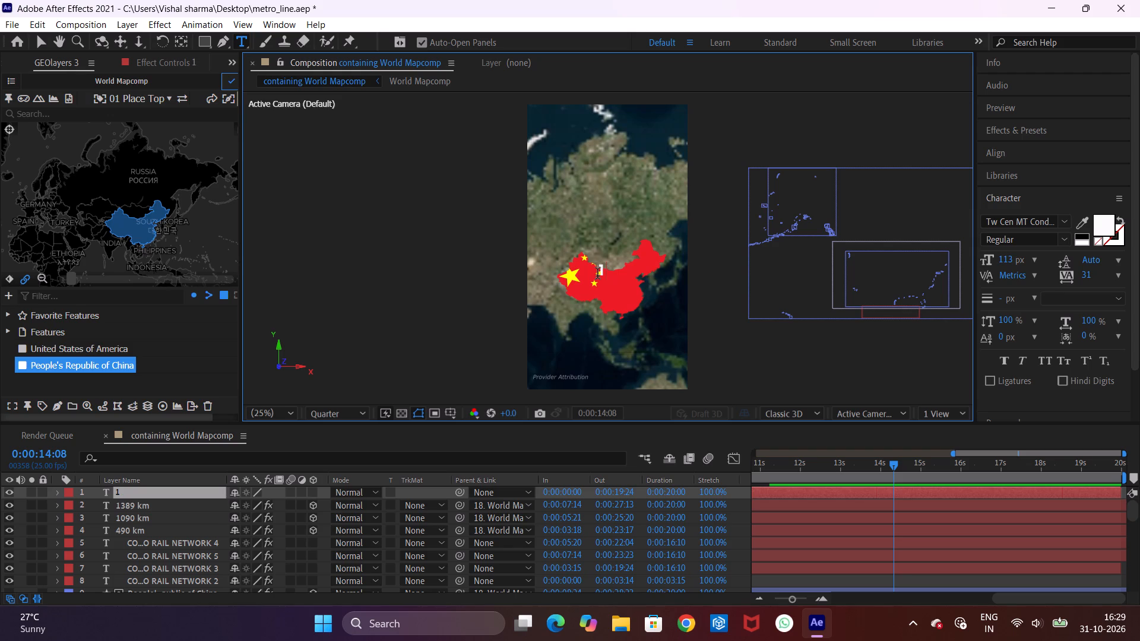
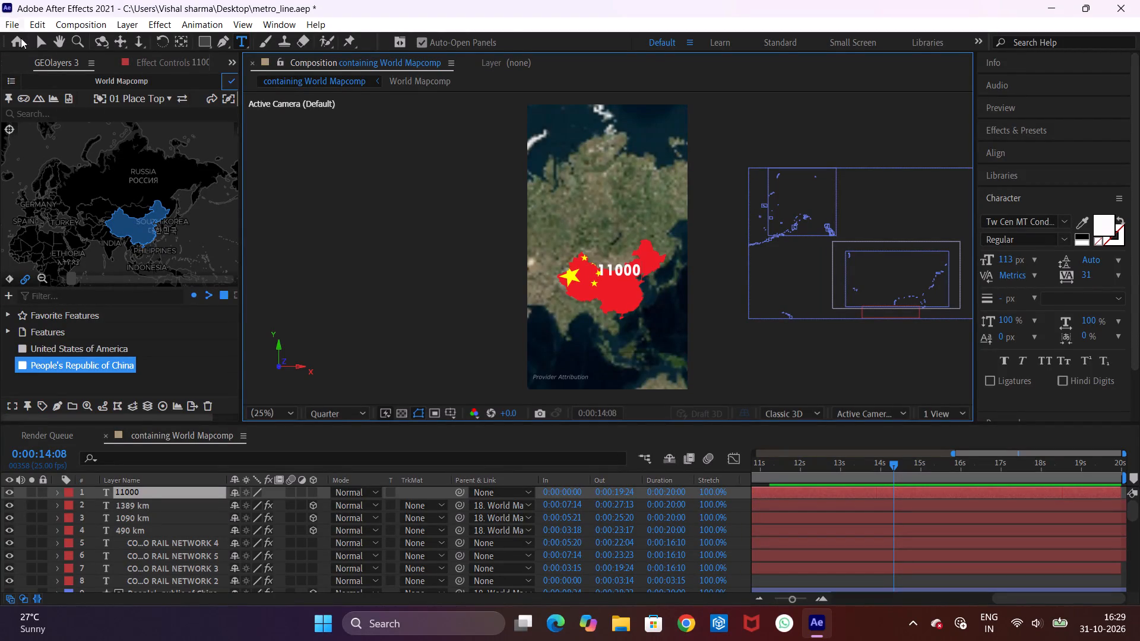
Move the 11000 text label down onto the southern part of the China flag shape.
left_click(42, 44)
left_click_drag(631, 268, 622, 279)
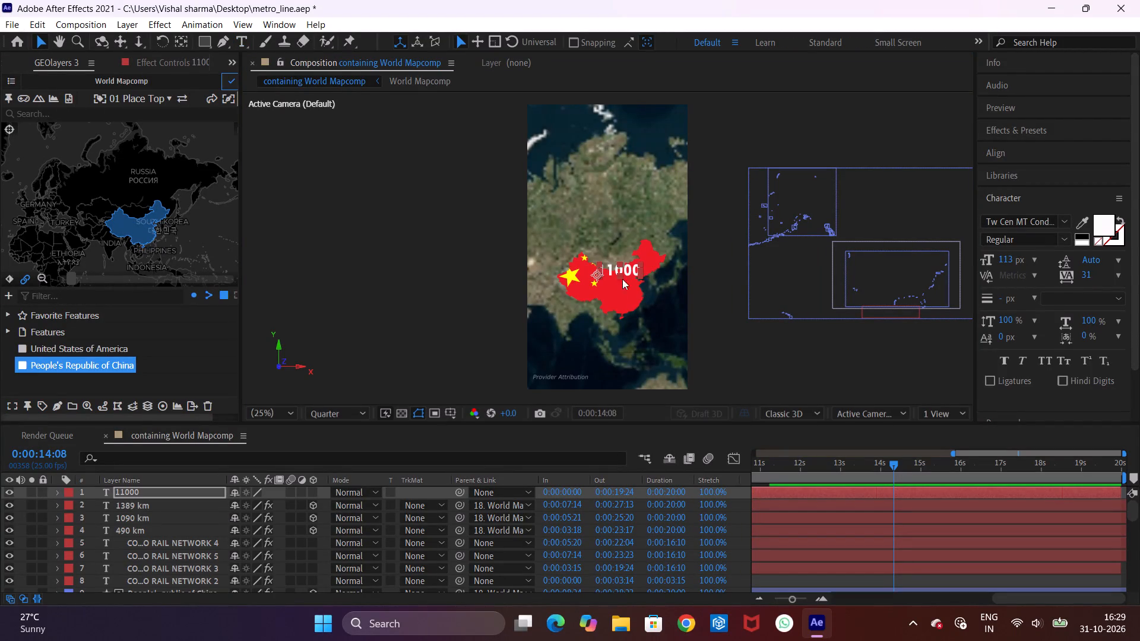
left_click_drag(622, 279, 612, 288)
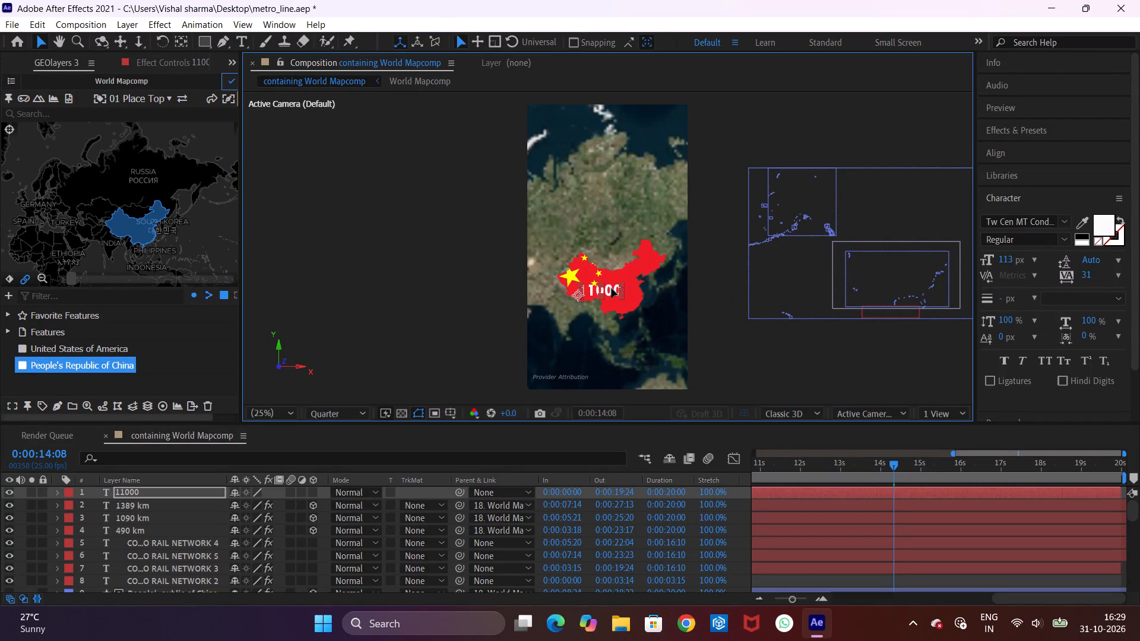
left_click_drag(612, 288, 610, 295)
Complete the China label text so that it reads 11000 km.
double_click(610, 295)
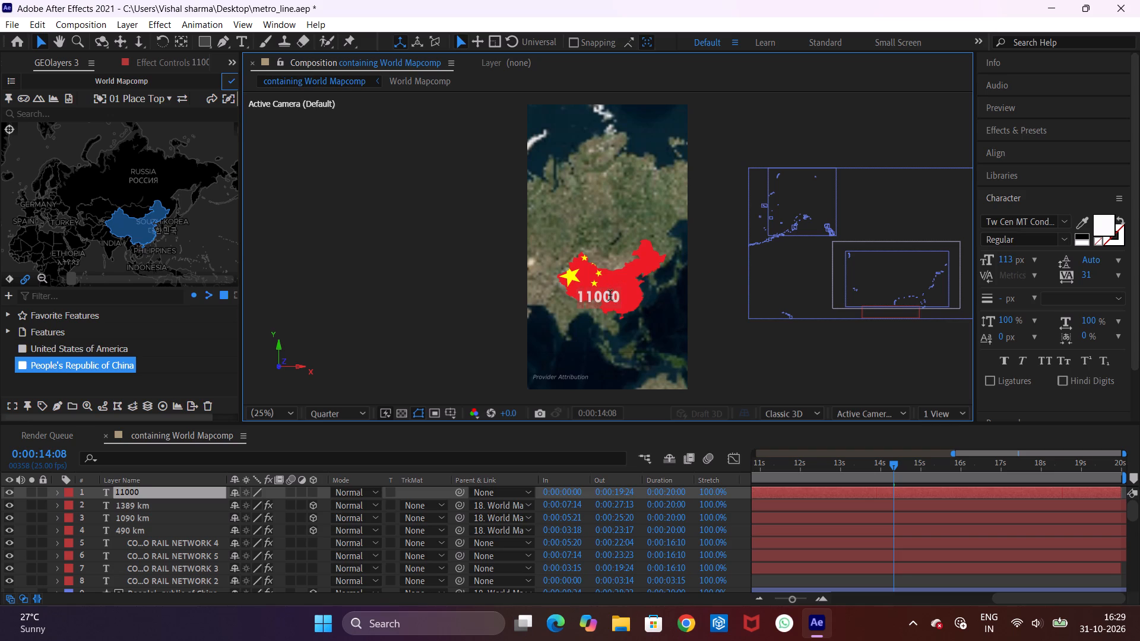
left_click(620, 297)
key("space")
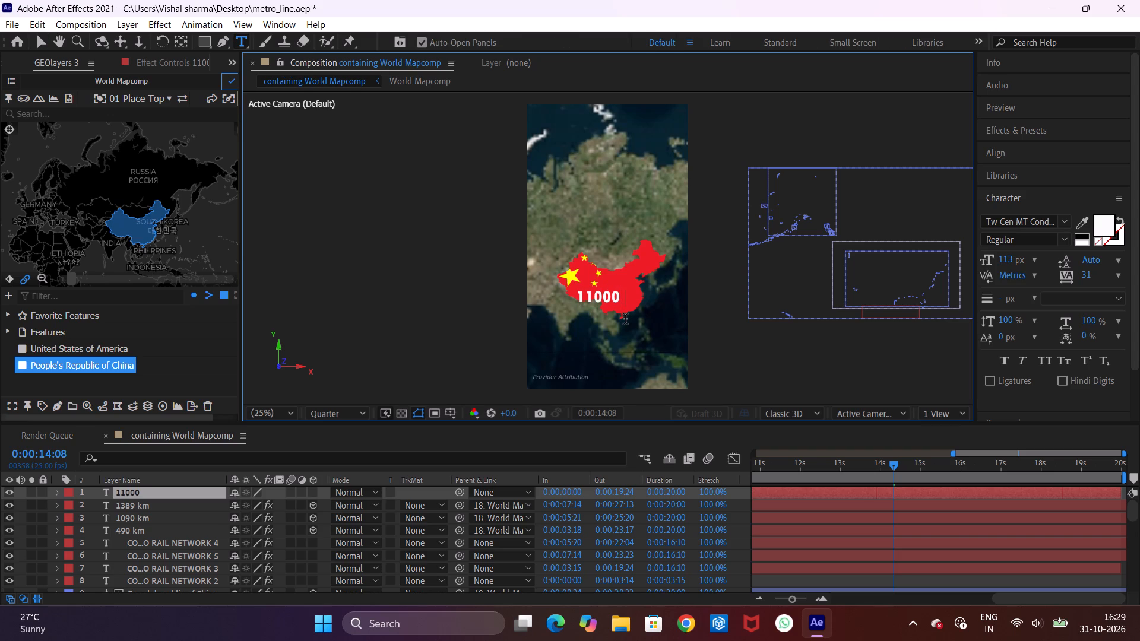
type("km")
left_click(36, 36)
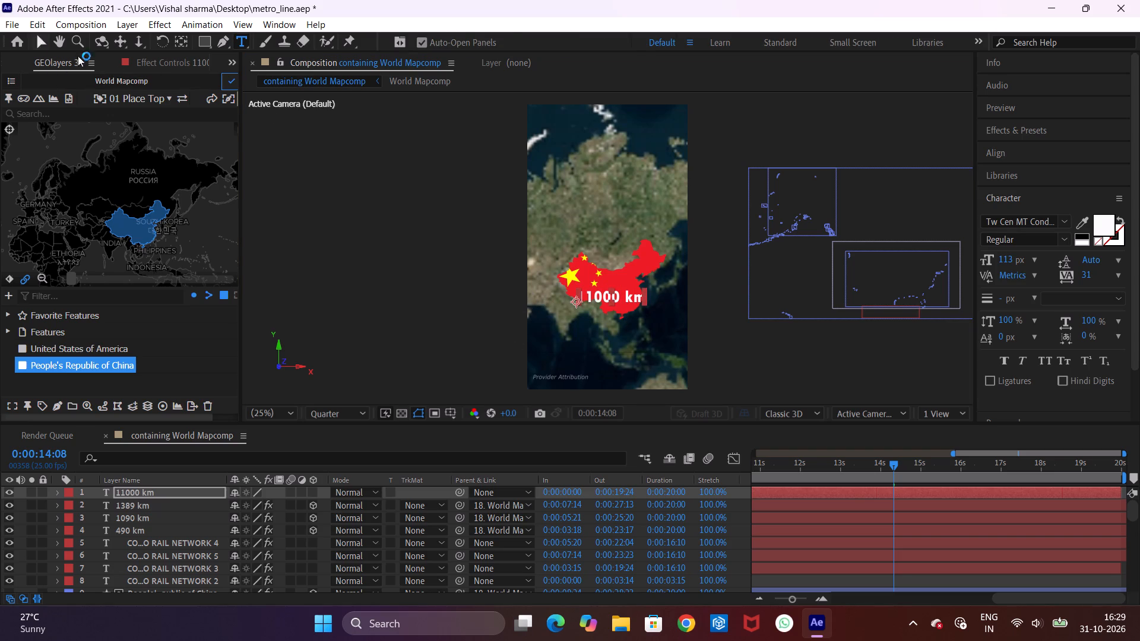
Apply the Glow effect to the 11000 km layer with Glow Radius 89 and Glow Intensity 1.5.
left_click(1006, 131)
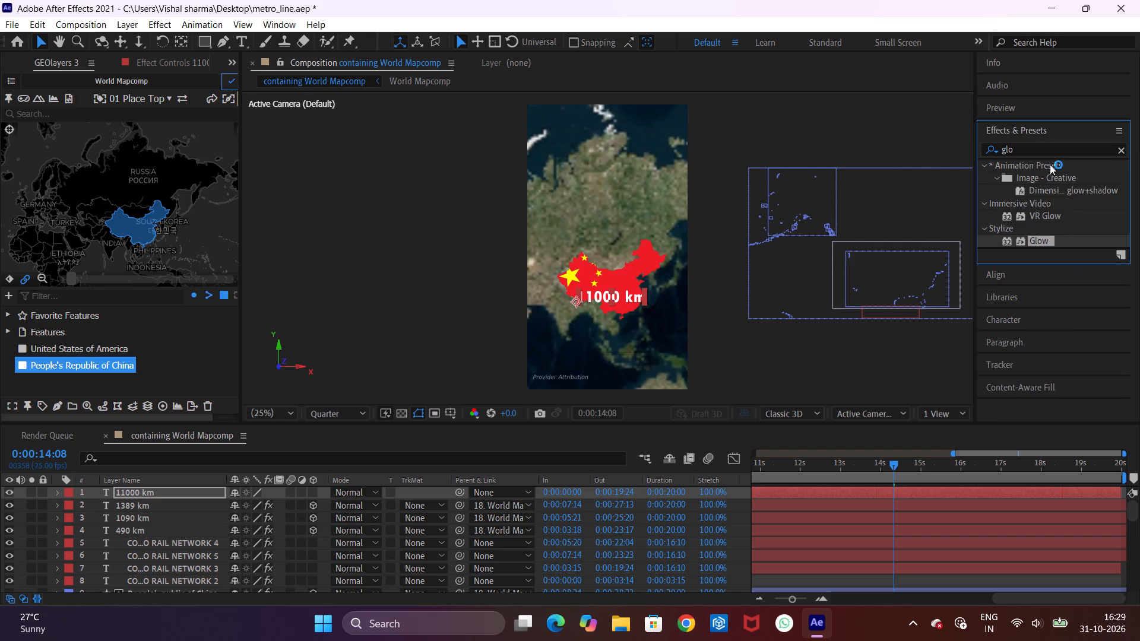
left_click_drag(1035, 239, 172, 496)
left_click_drag(140, 131, 200, 132)
left_click_drag(140, 139, 153, 142)
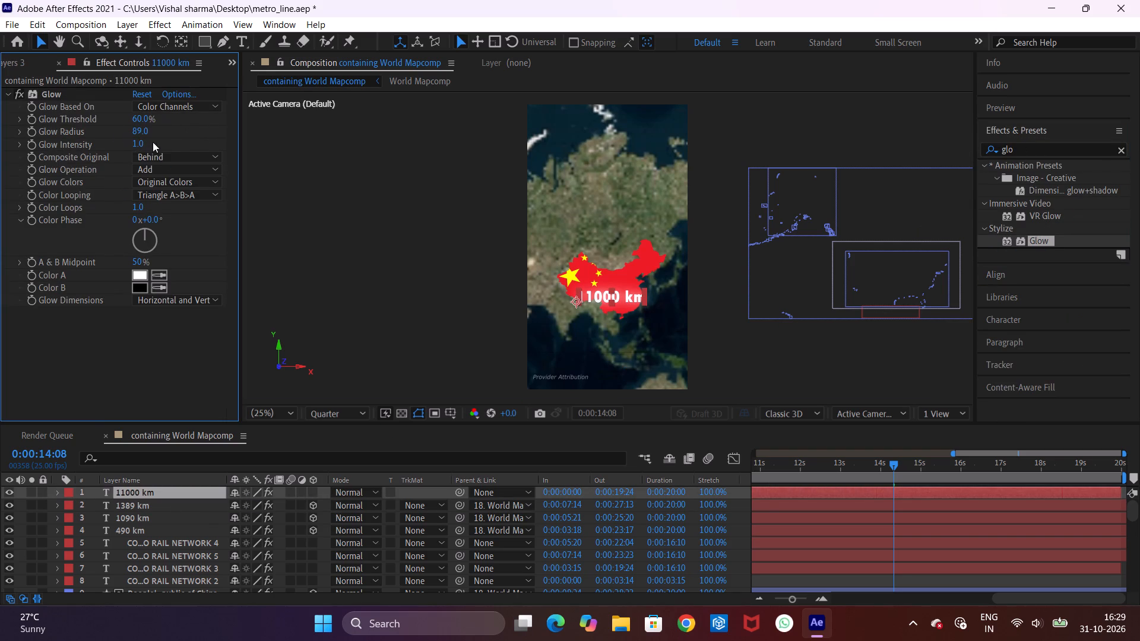
left_click_drag(140, 142, 183, 150)
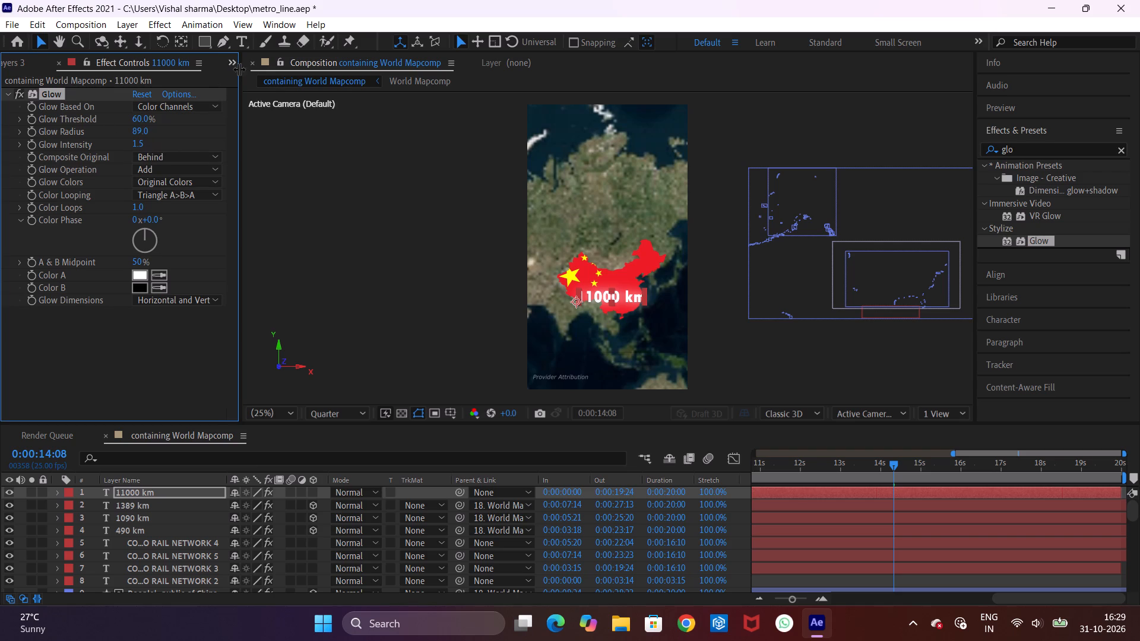
left_click(236, 65)
left_click(252, 94)
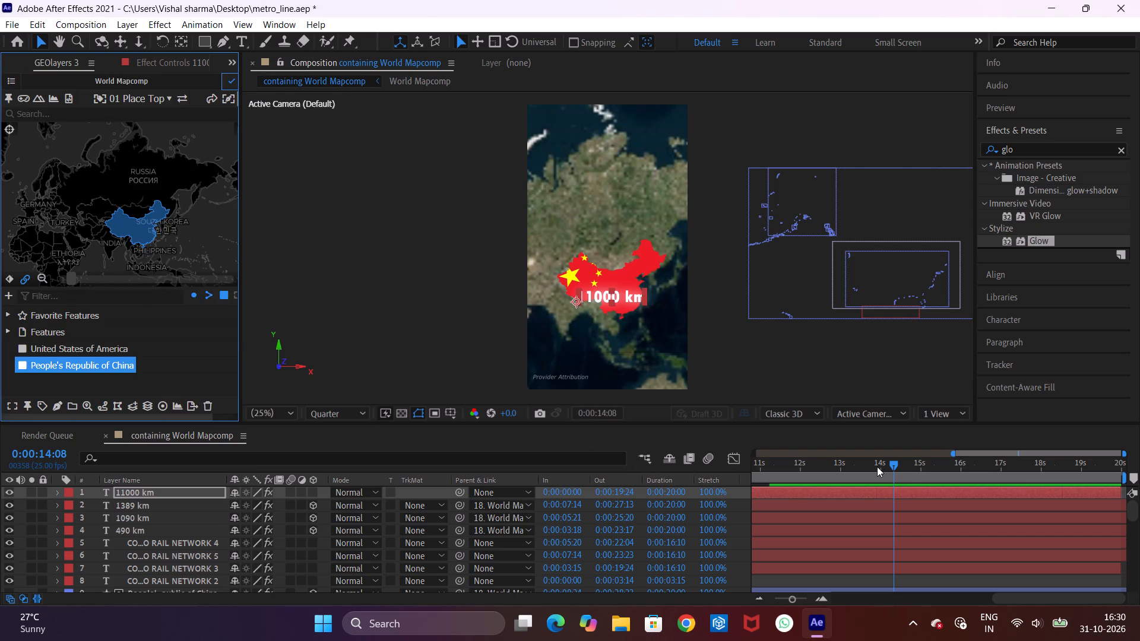
Shift the 11000 km layer in time so it starts at 0:00:07:13.
left_click_drag(791, 493, 929, 499)
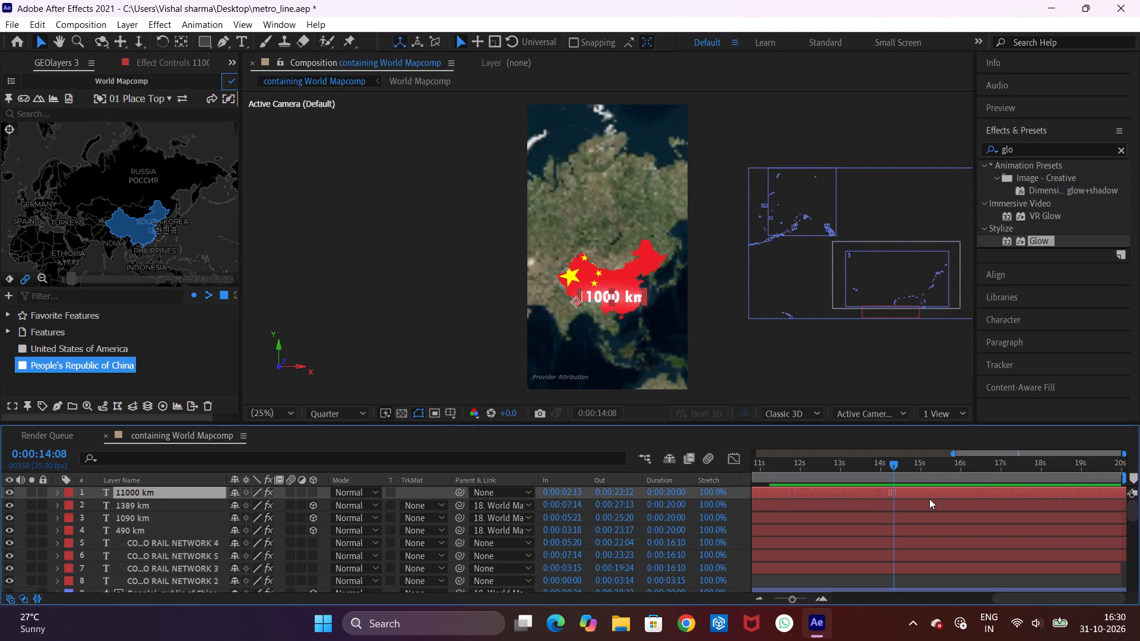
left_click_drag(929, 499, 1097, 503)
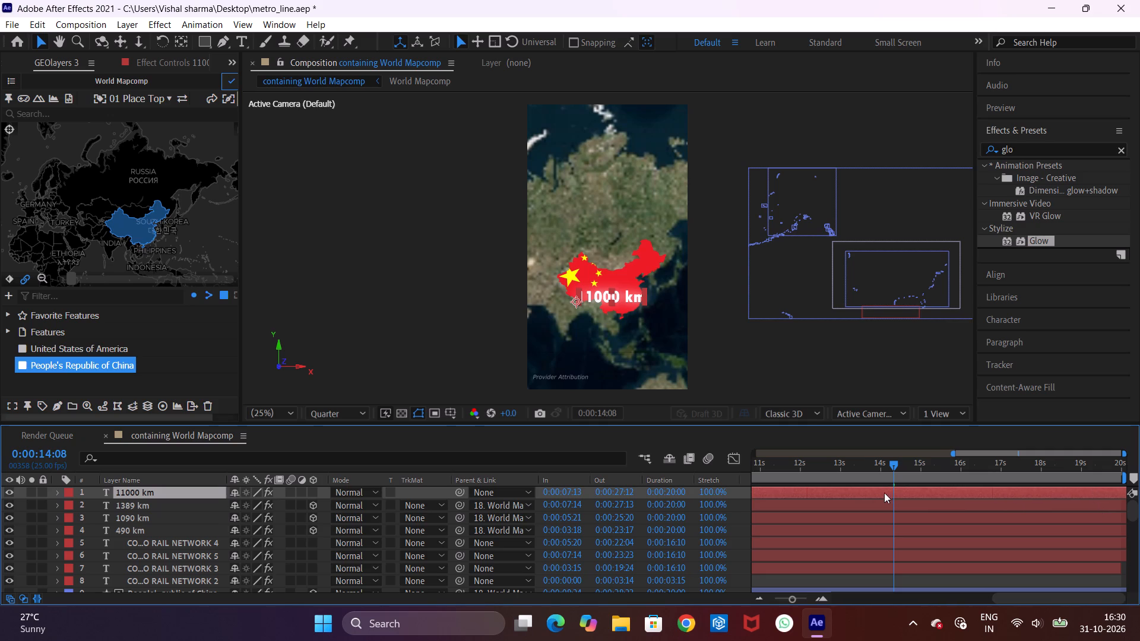
Preview the India-to-China transition, and delete the World Mapcomp Latitude, Longitude, Zoom, Bearing and Pitch keyframes at about 0:00:09:01.
left_click_drag(879, 469, 685, 434)
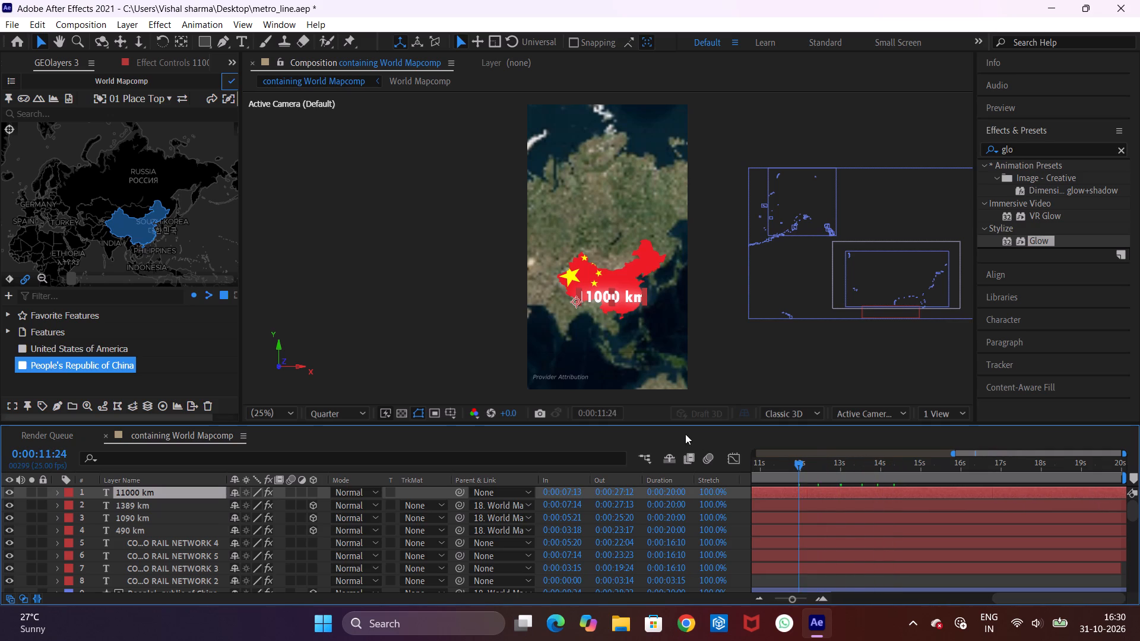
left_click_drag(685, 434, 980, 453)
key("space")
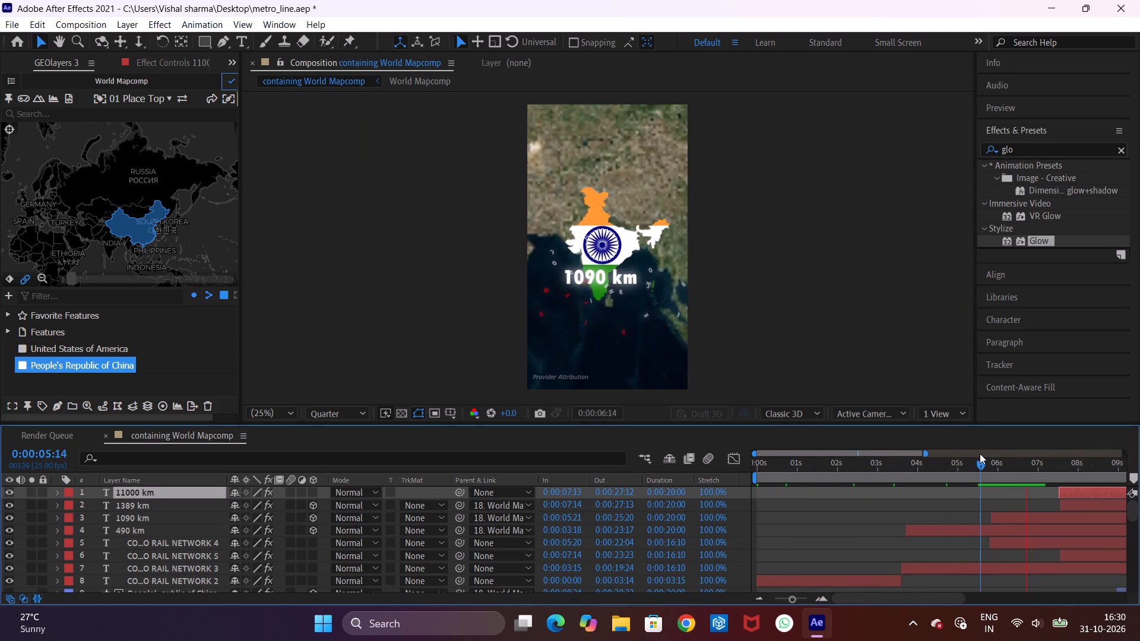
key("space")
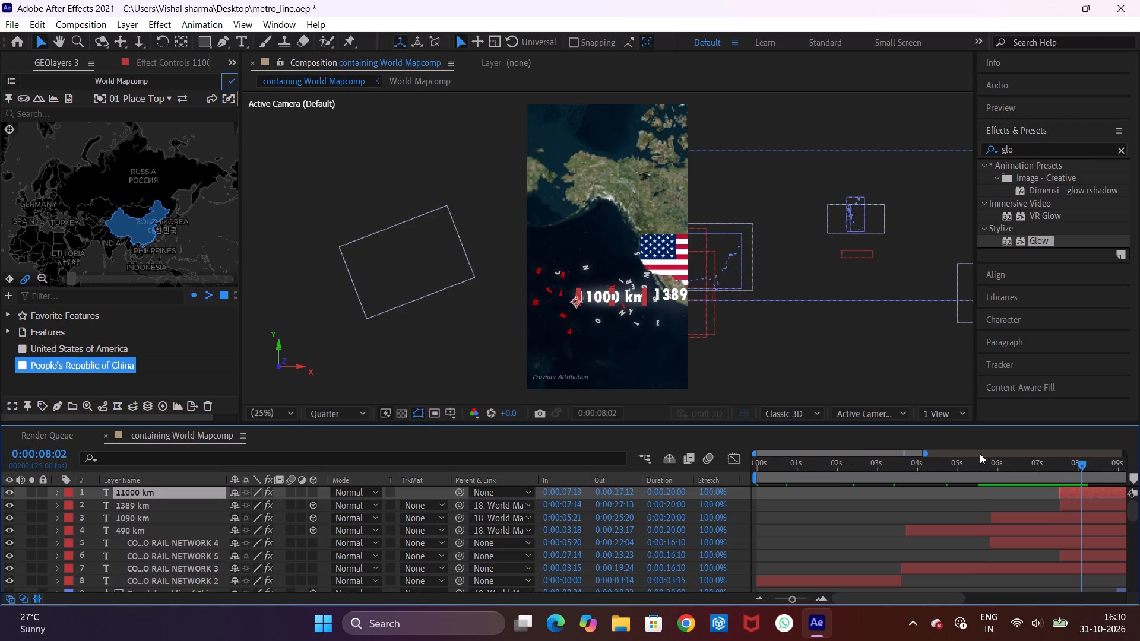
left_click(996, 469)
key("space")
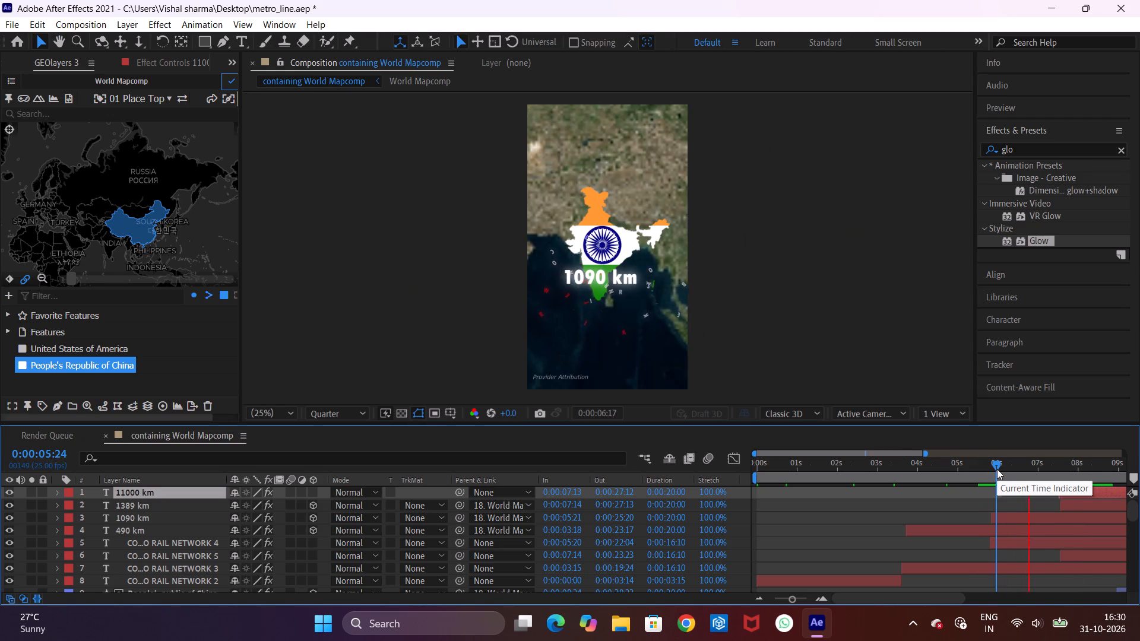
key("space")
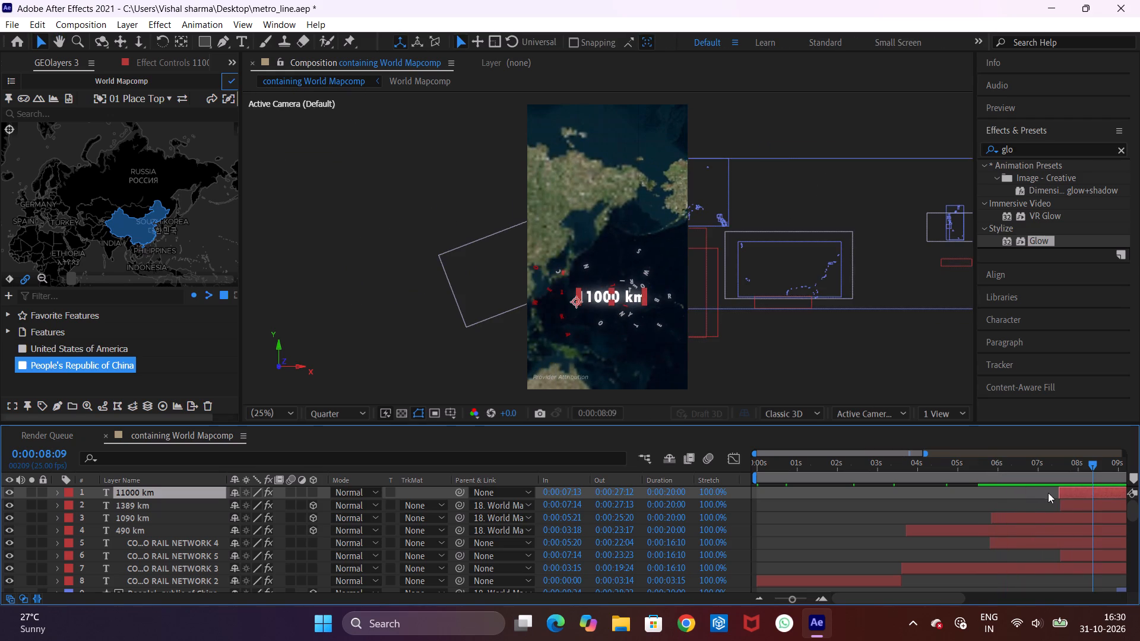
left_click_drag(1130, 510, 1139, 586)
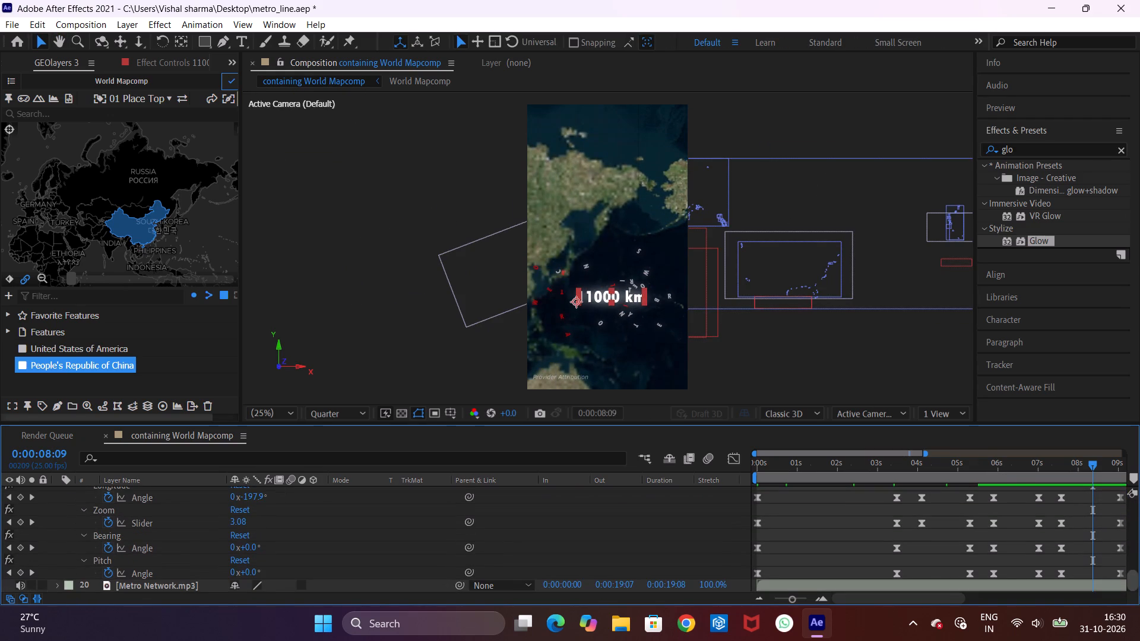
left_click_drag(1139, 586, 1139, 588)
left_click_drag(852, 596, 903, 611)
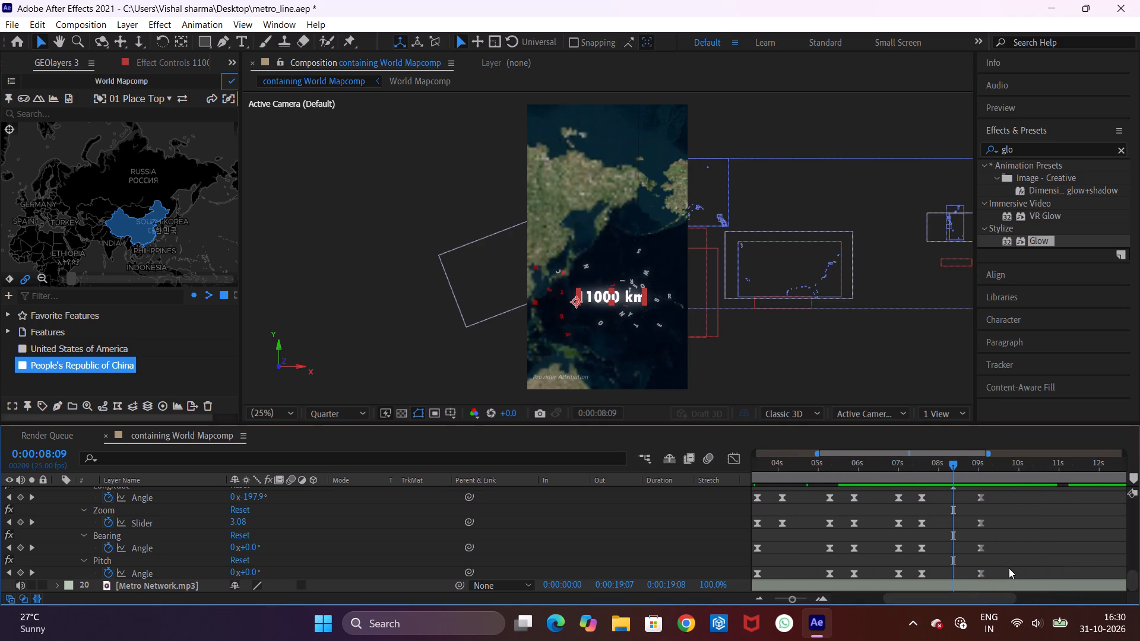
left_click_drag(1002, 577, 938, 492)
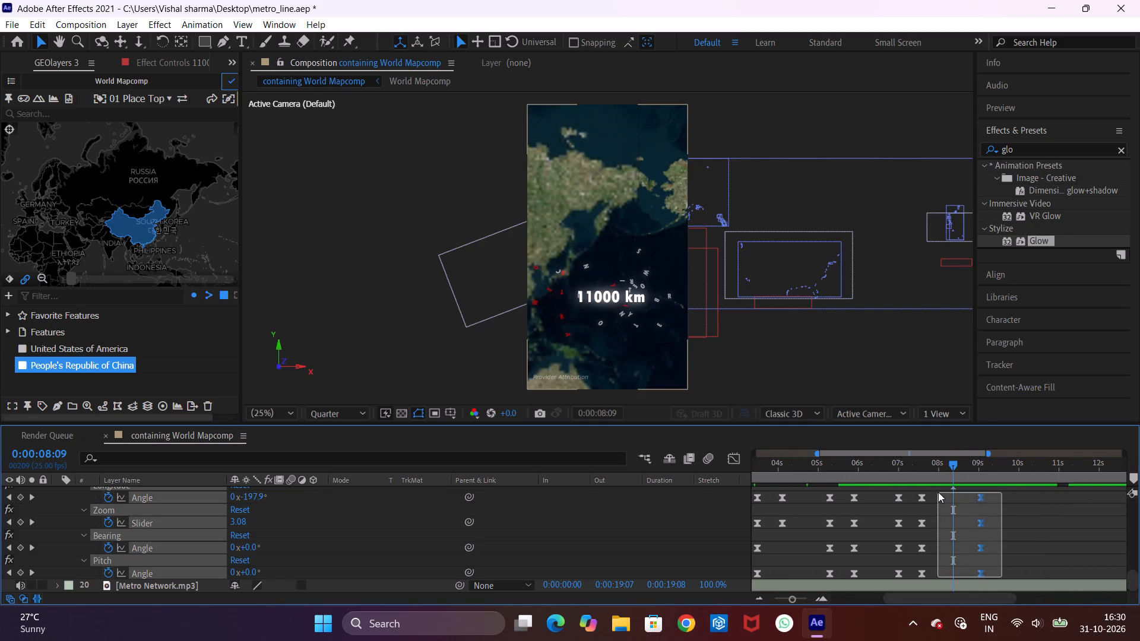
left_click_drag(938, 492, 964, 509)
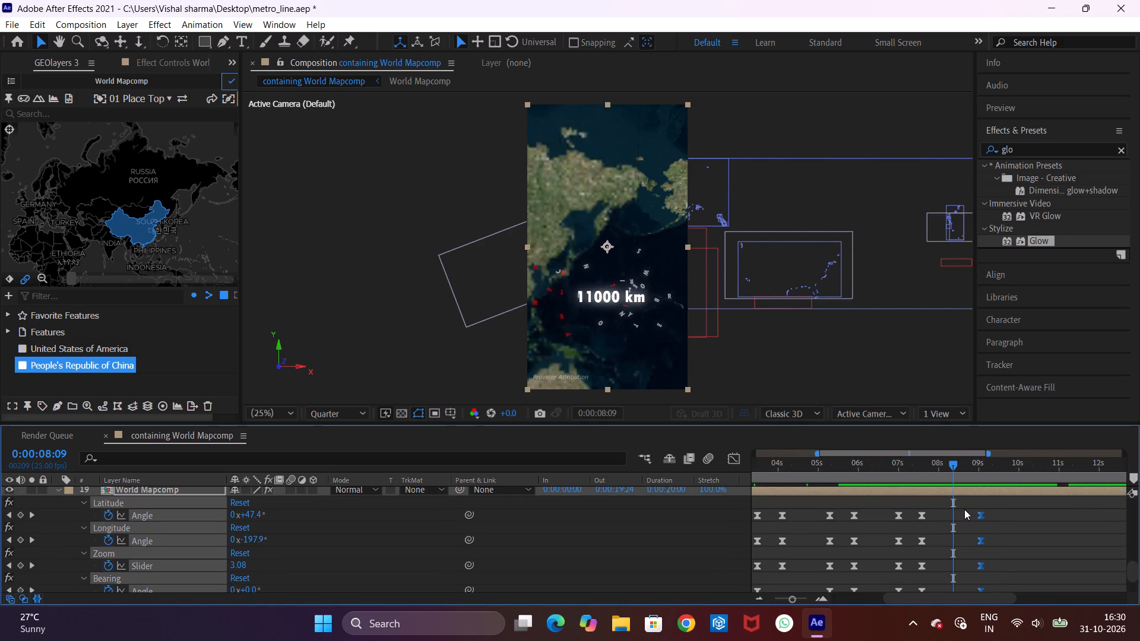
key("Delete")
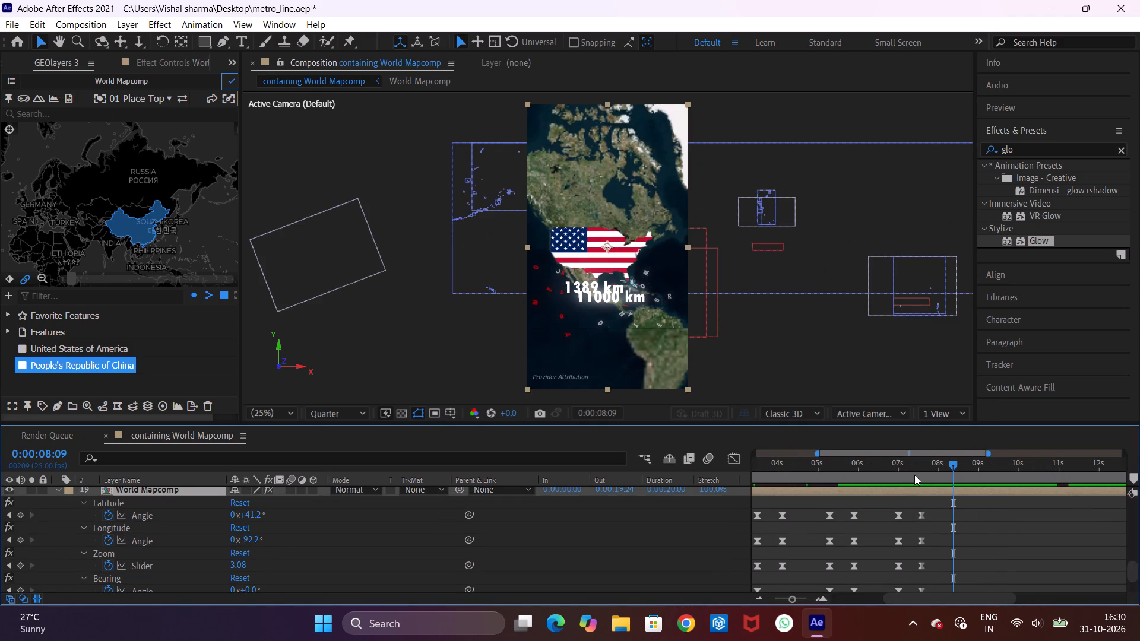
Play through the United States section and add World Mapcomp Latitude, Longitude, Zoom, Bearing and Pitch hold keyframes at 0:00:08:20.
left_click(919, 475)
left_click(902, 472)
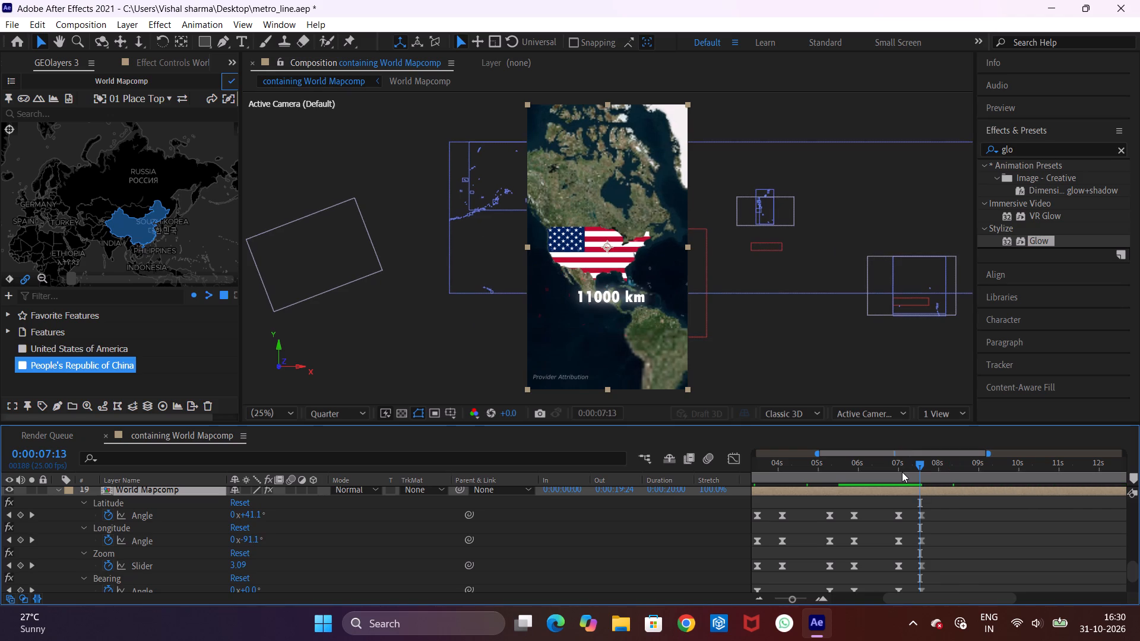
key("space")
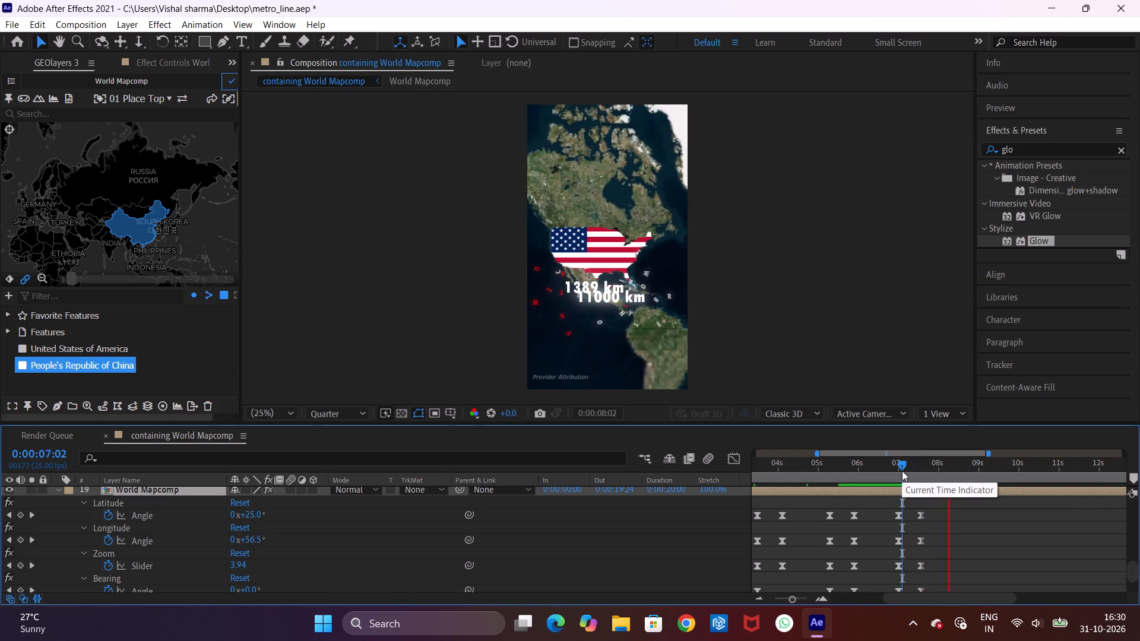
key("space")
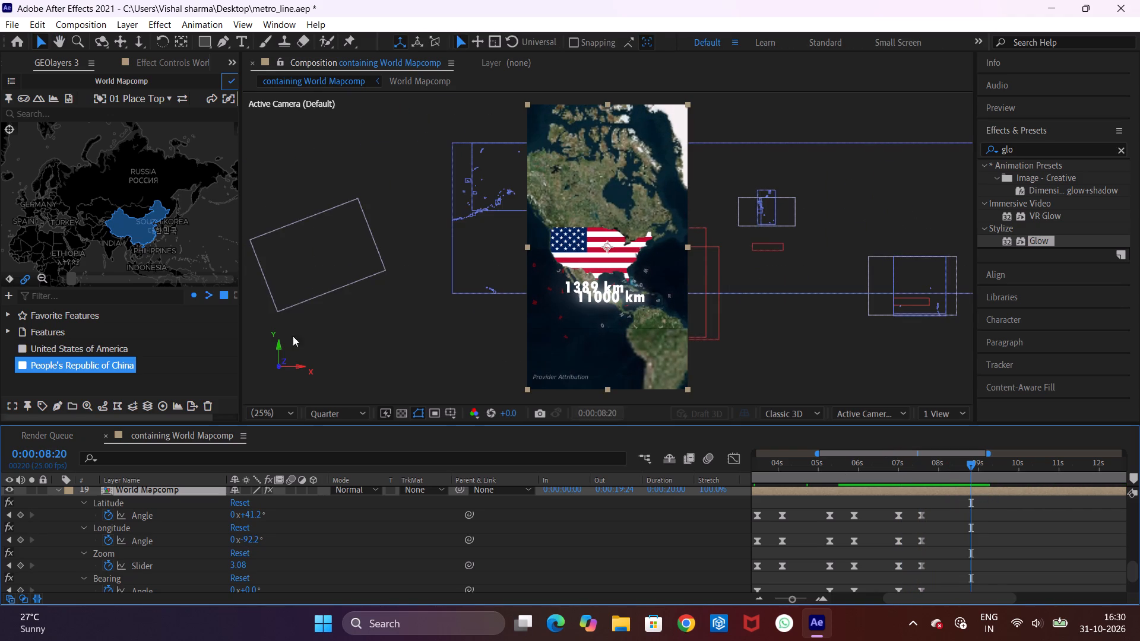
left_click(21, 519)
left_click(21, 539)
left_click(23, 564)
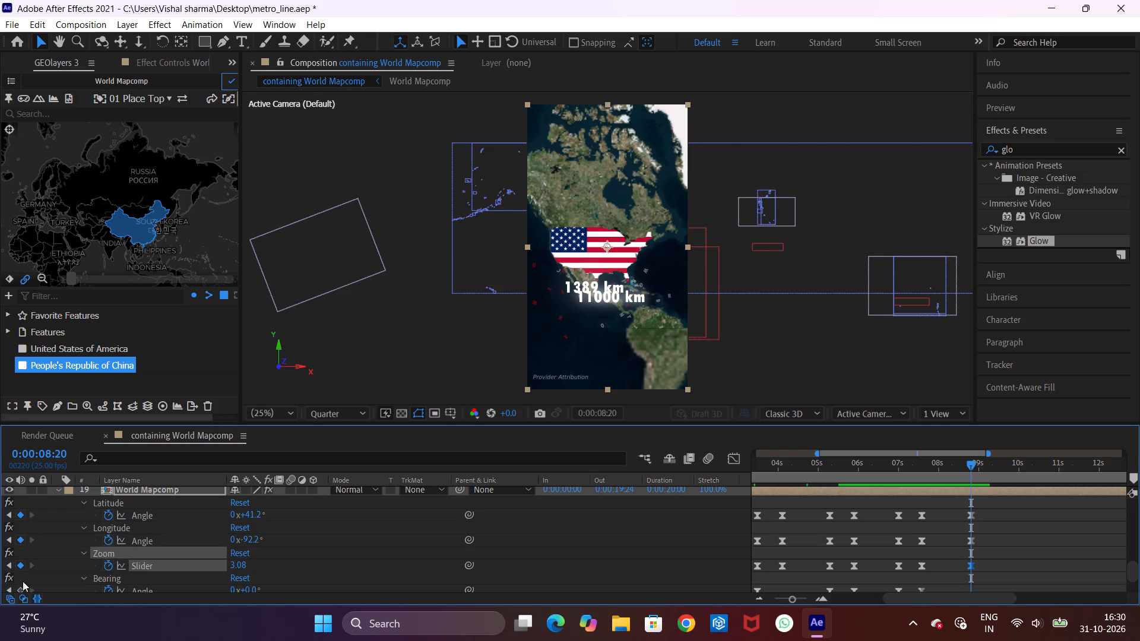
left_click(21, 585)
left_click_drag(1136, 569, 1138, 576)
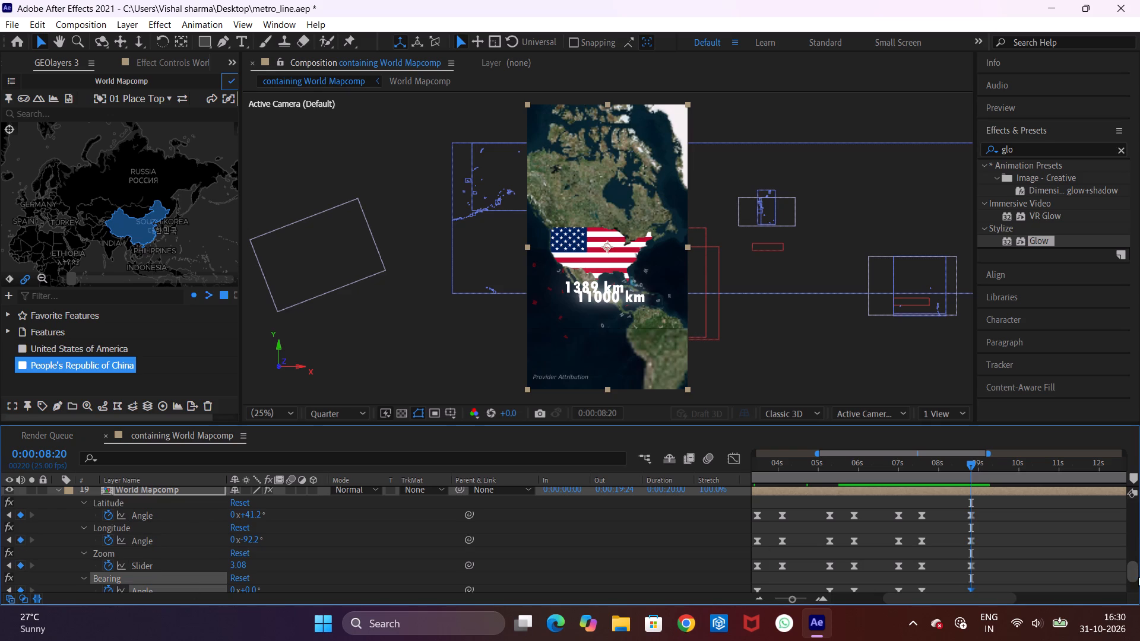
left_click_drag(1138, 576, 1139, 584)
left_click(25, 573)
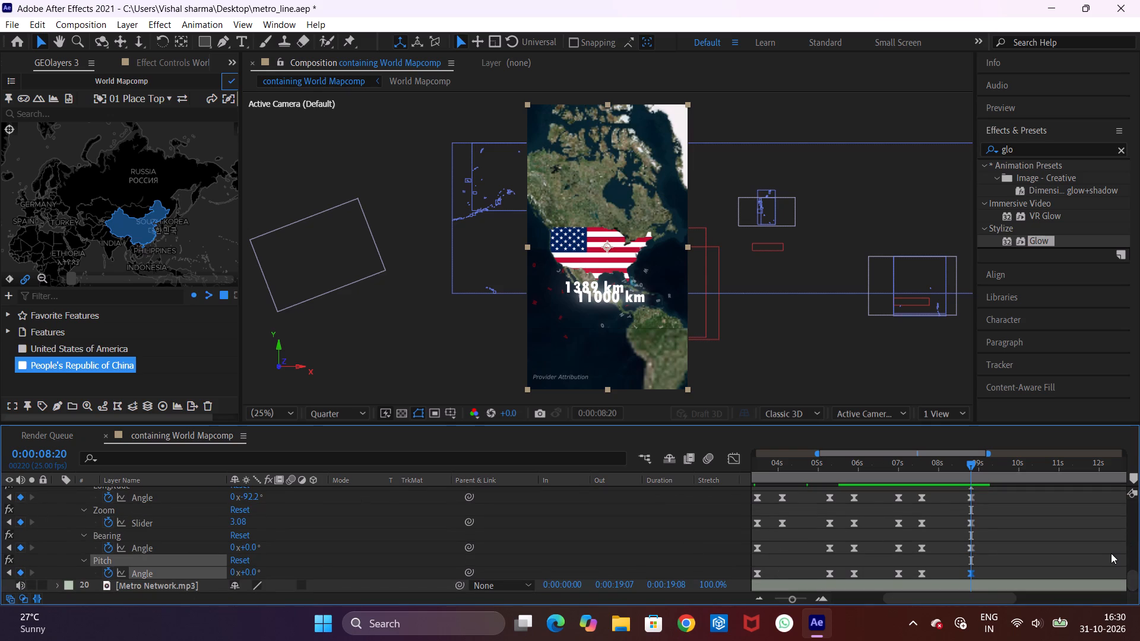
At 0:00:09:19, pan the linked map view from the United States to China, setting Longitude to about -255.4°.
key("space")
key("space")
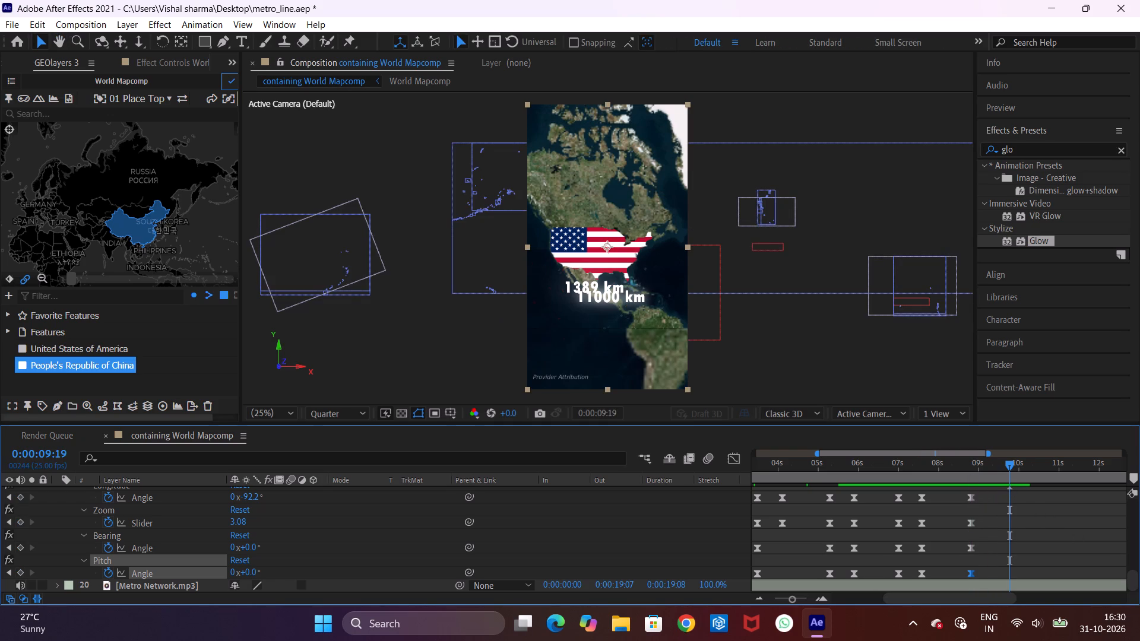
double_click(26, 281)
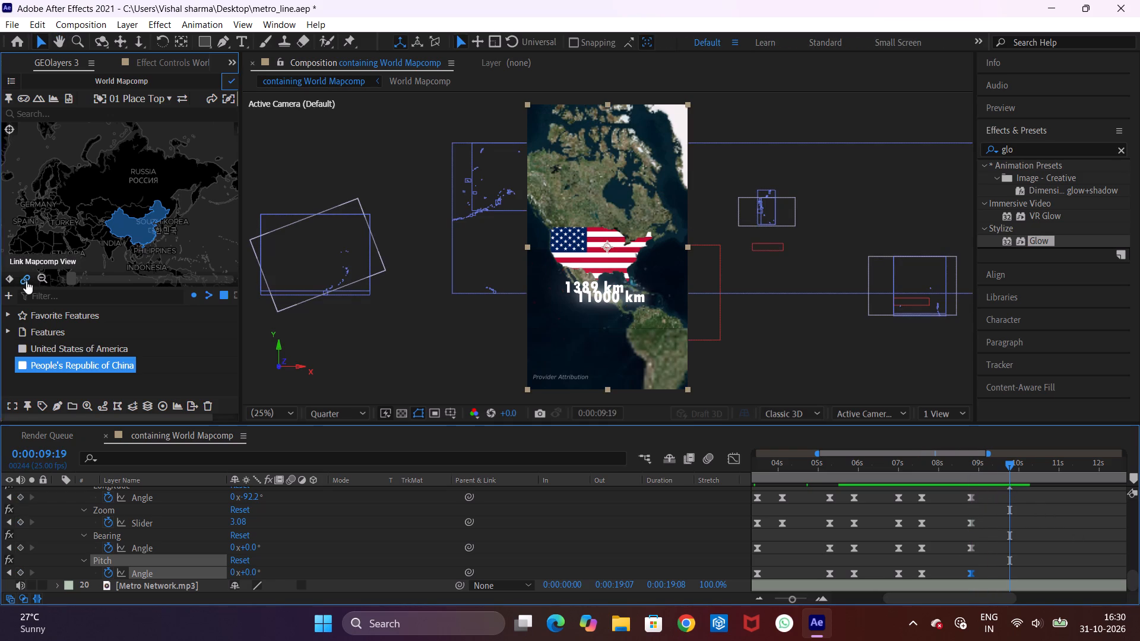
left_click_drag(50, 214, 201, 242)
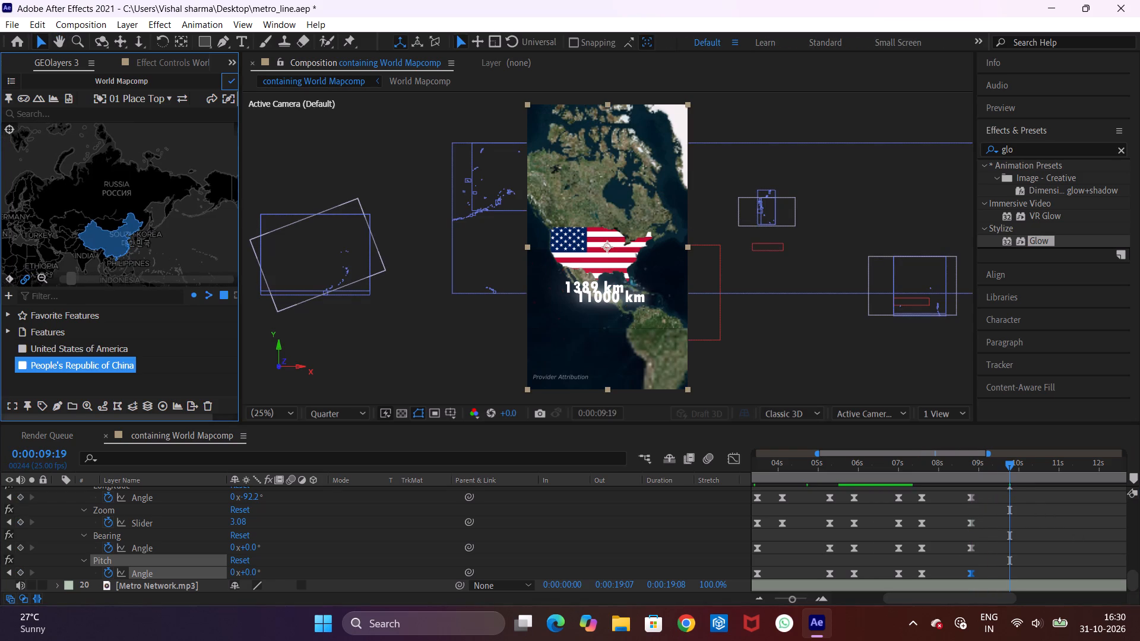
left_click_drag(201, 242, 205, 230)
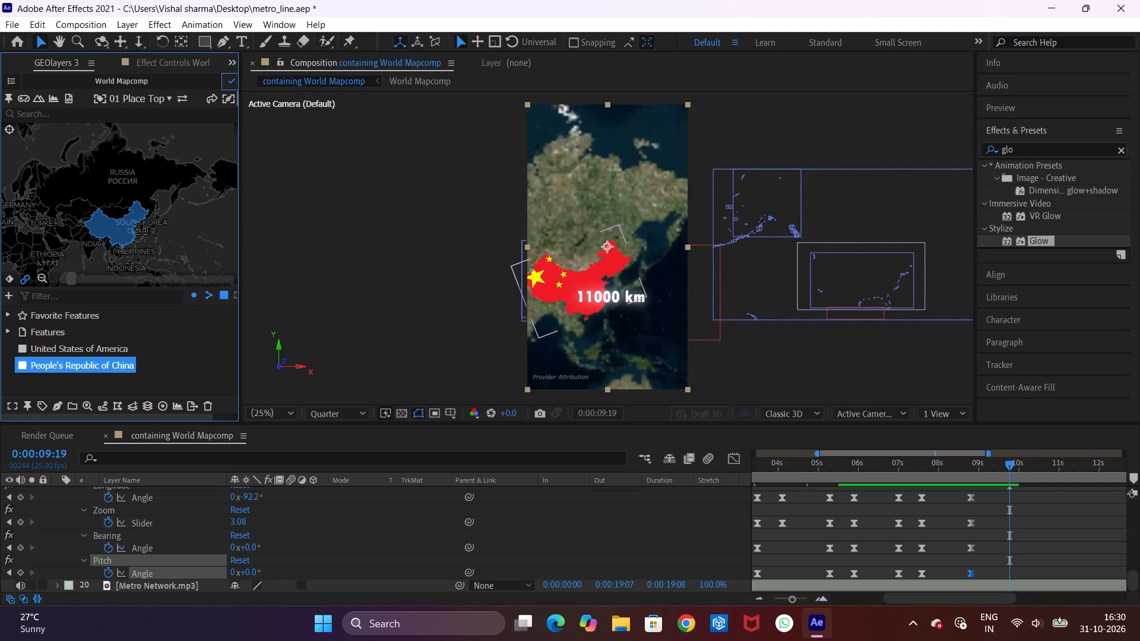
left_click_drag(174, 232, 187, 227)
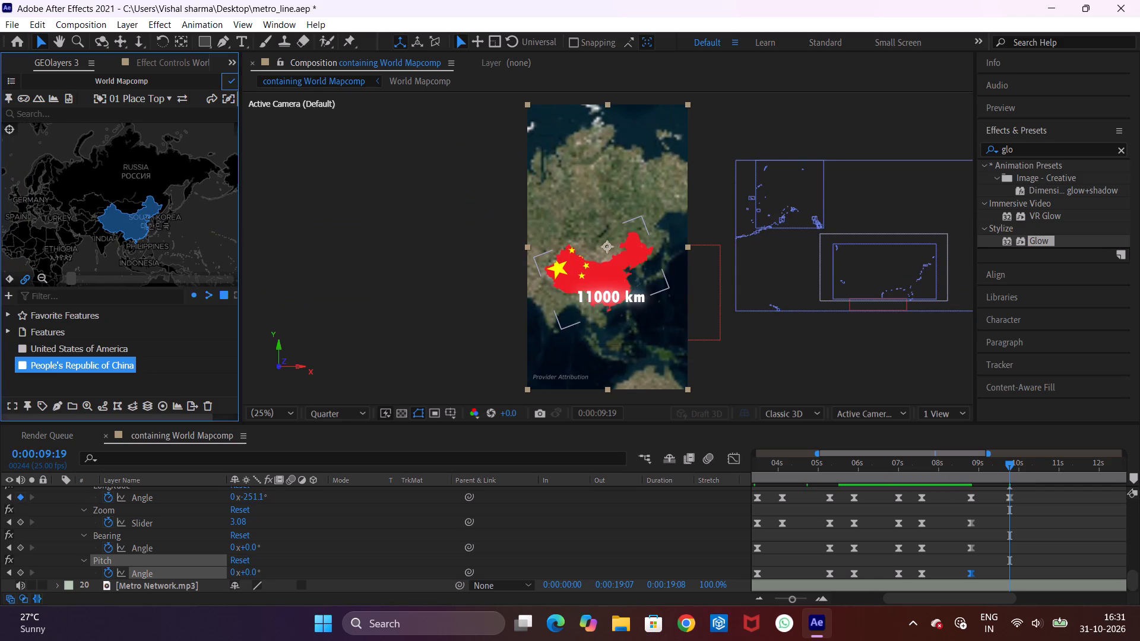
left_click(182, 225)
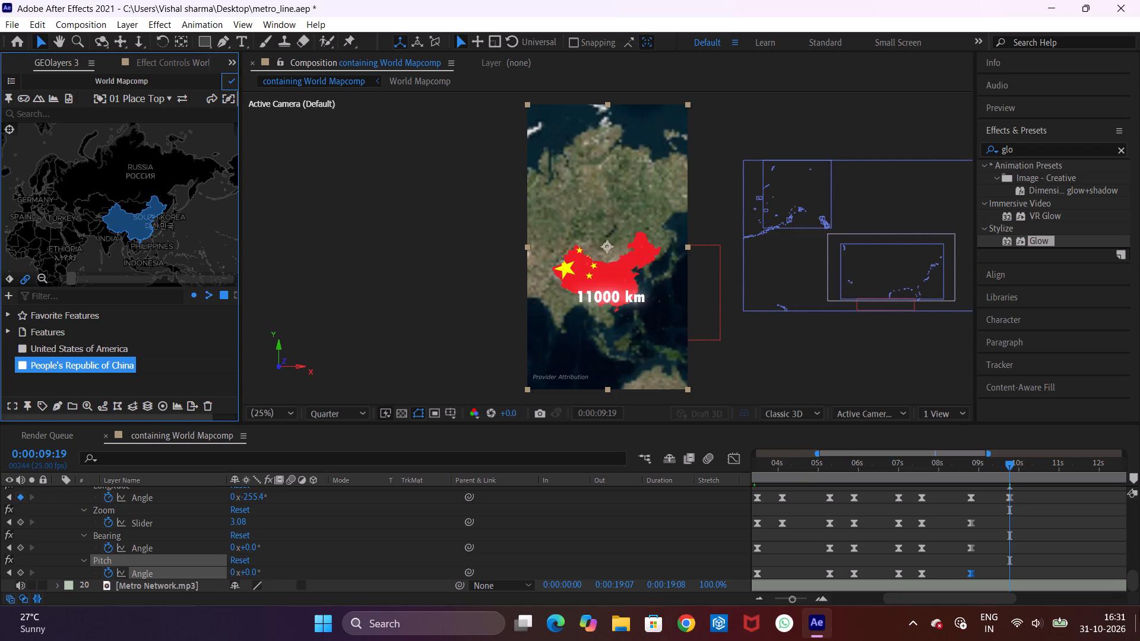
Add World Mapcomp Zoom, Bearing and Pitch keyframes at 0:00:09:19.
left_click(21, 518)
left_click(17, 544)
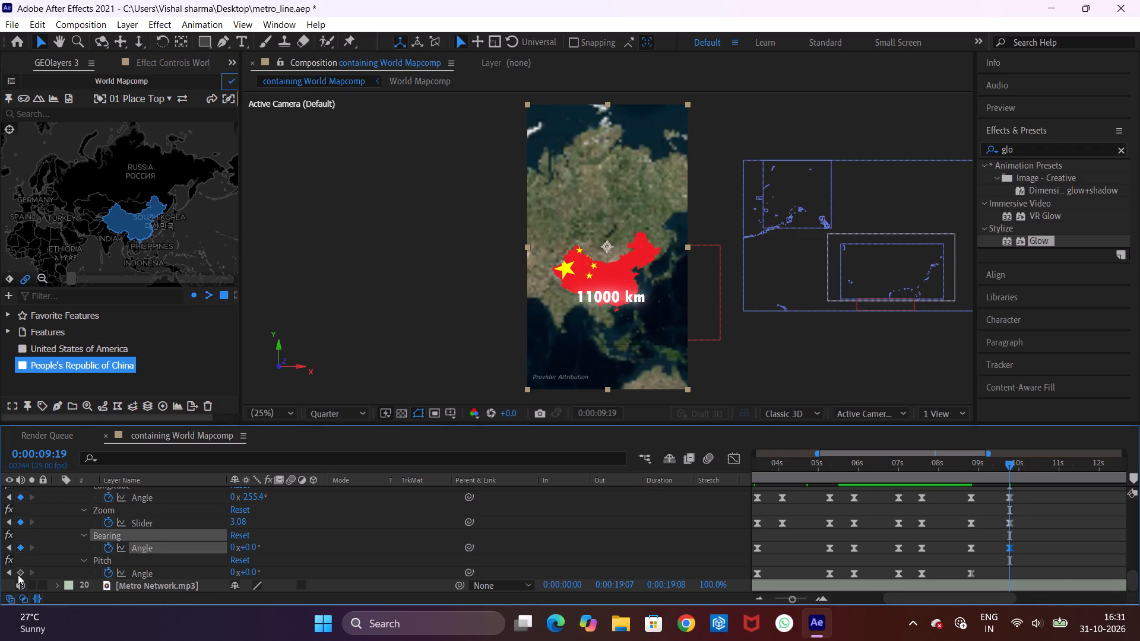
left_click(18, 575)
Shift the 11000 km text layer in time so it starts at 0:00:09:15.
left_click_drag(1132, 579, 1135, 542)
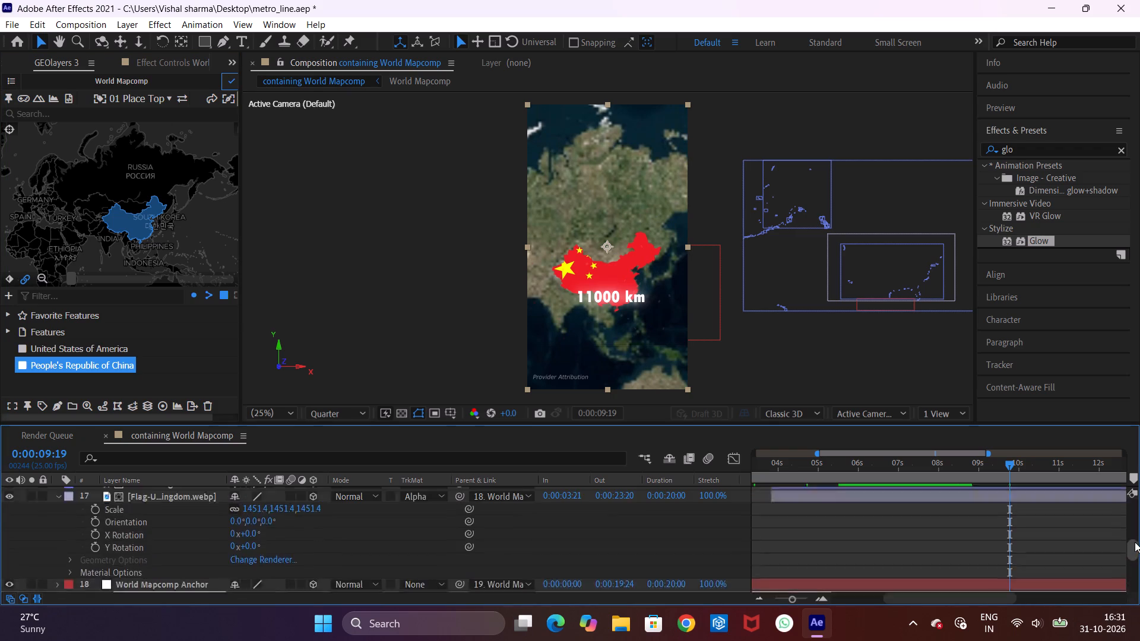
left_click_drag(1135, 542, 1138, 488)
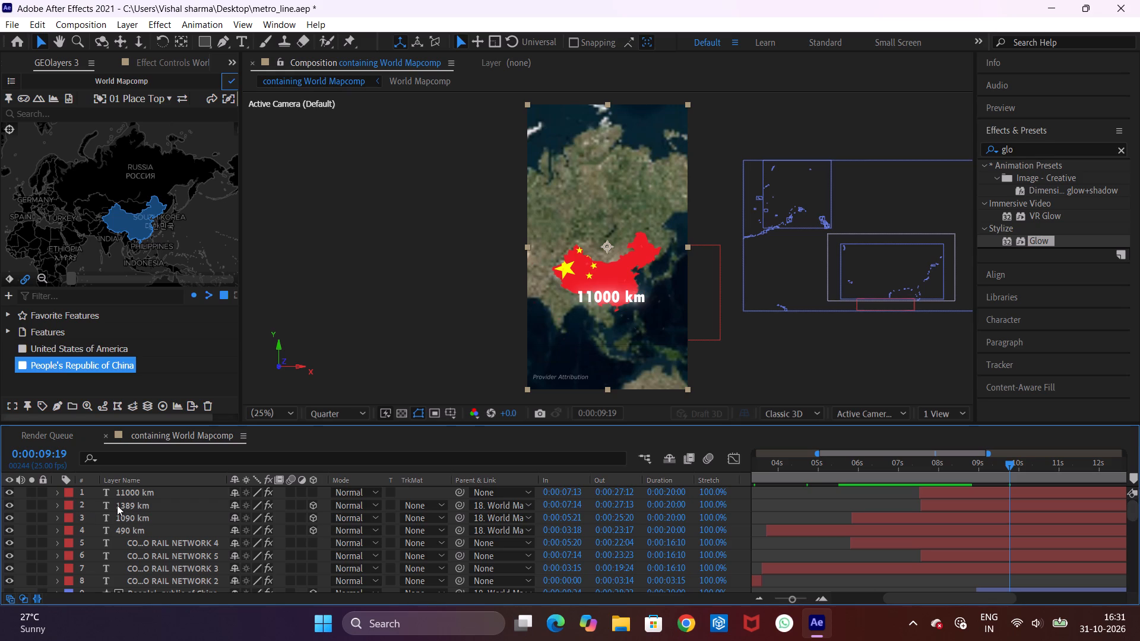
left_click(131, 492)
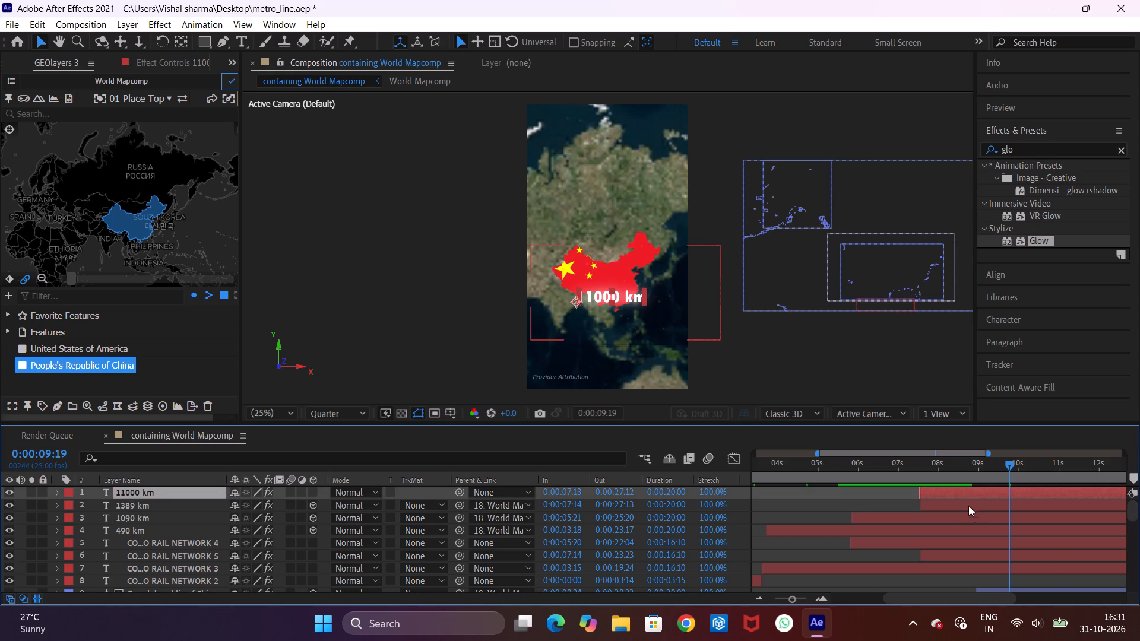
left_click_drag(968, 490, 1061, 515)
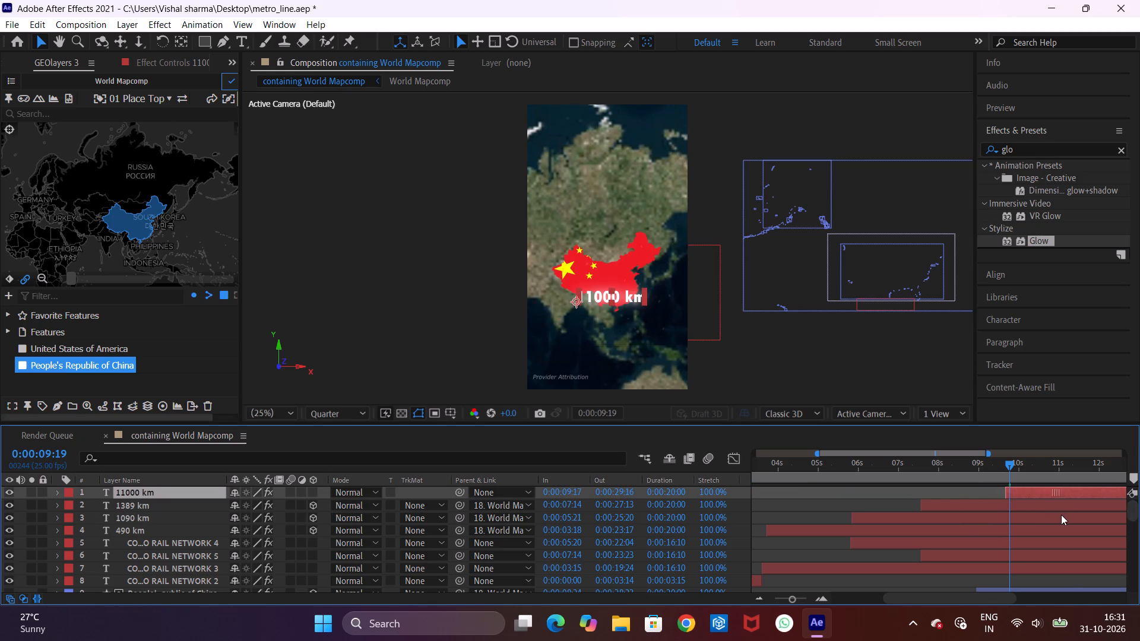
left_click_drag(1061, 515, 1052, 513)
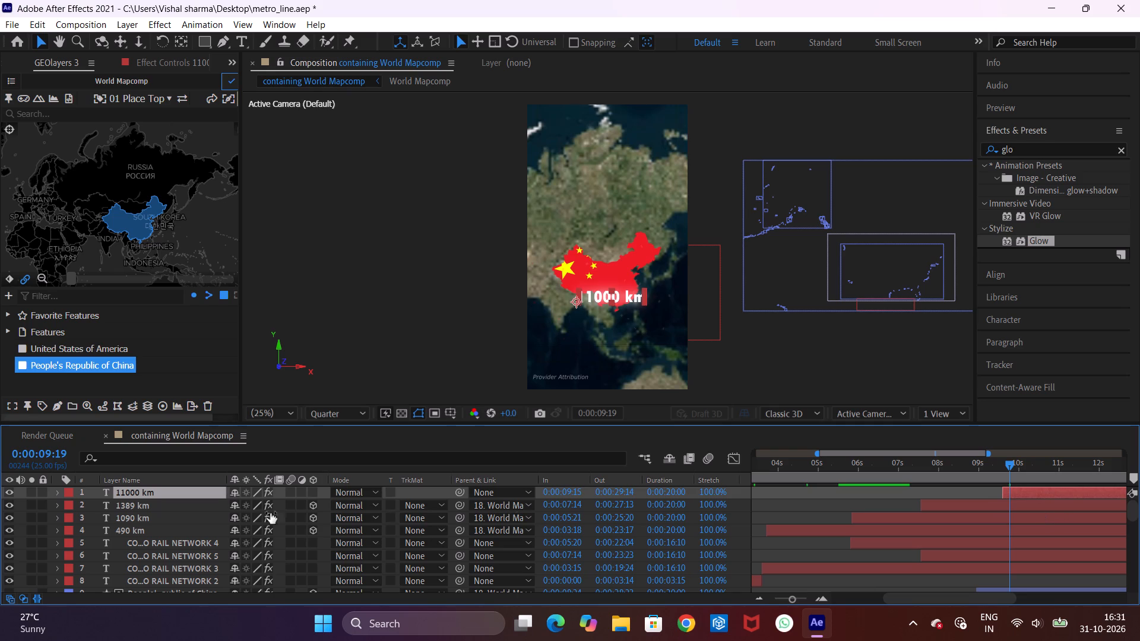
Make the 11000 km layer 3D and parent it to World Mapcomp Anchor.
left_click(314, 490)
left_click(485, 494)
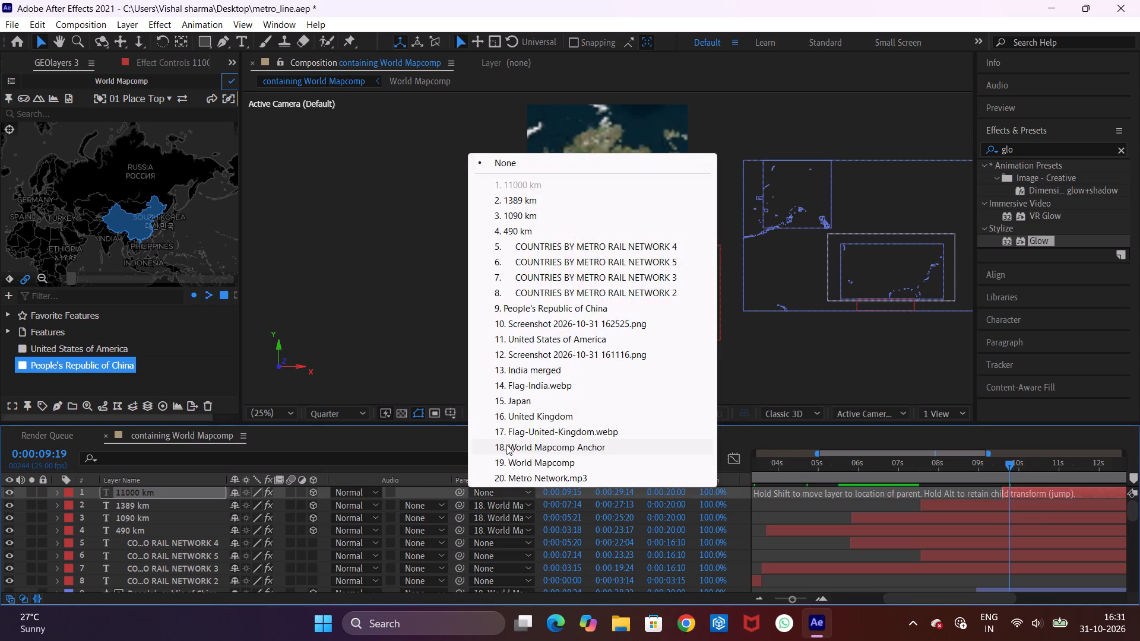
left_click(507, 443)
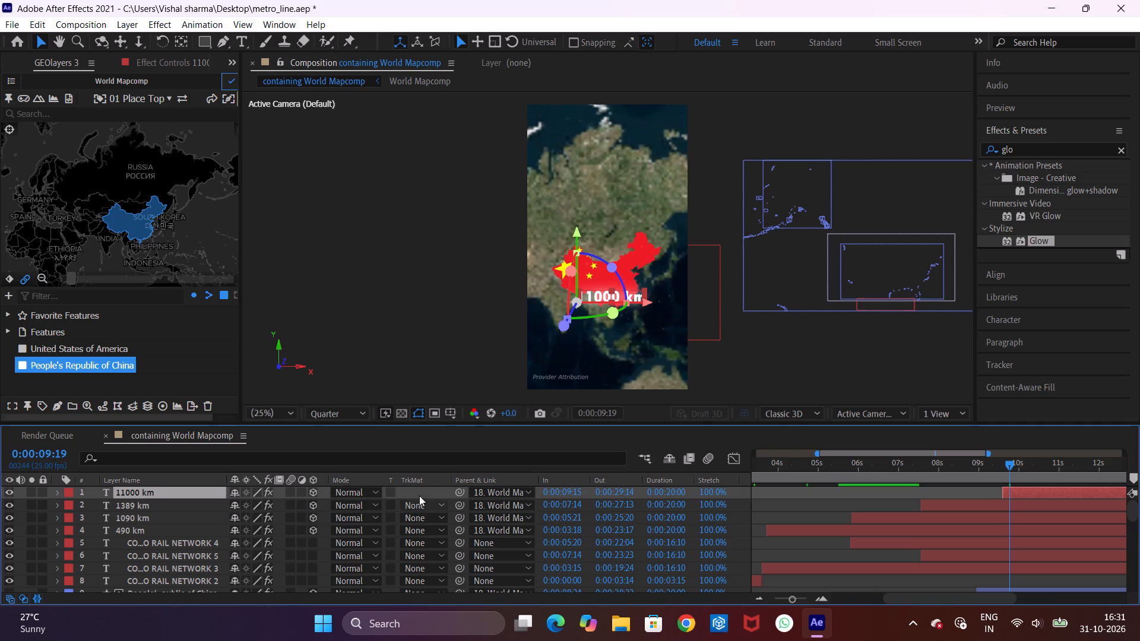
left_click(357, 488)
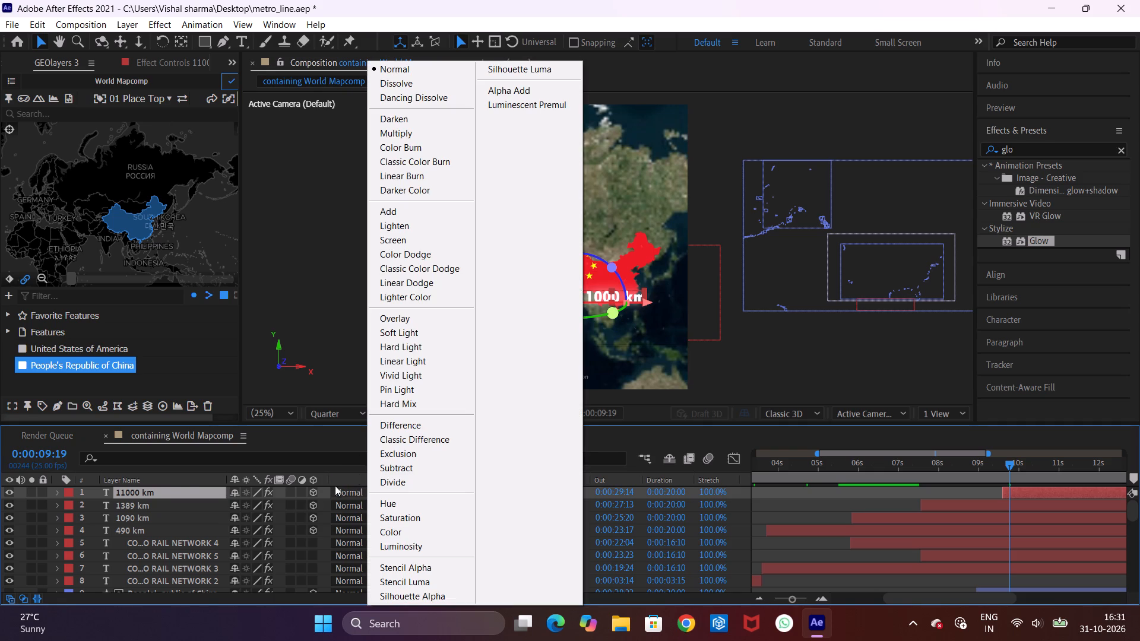
left_click(157, 485)
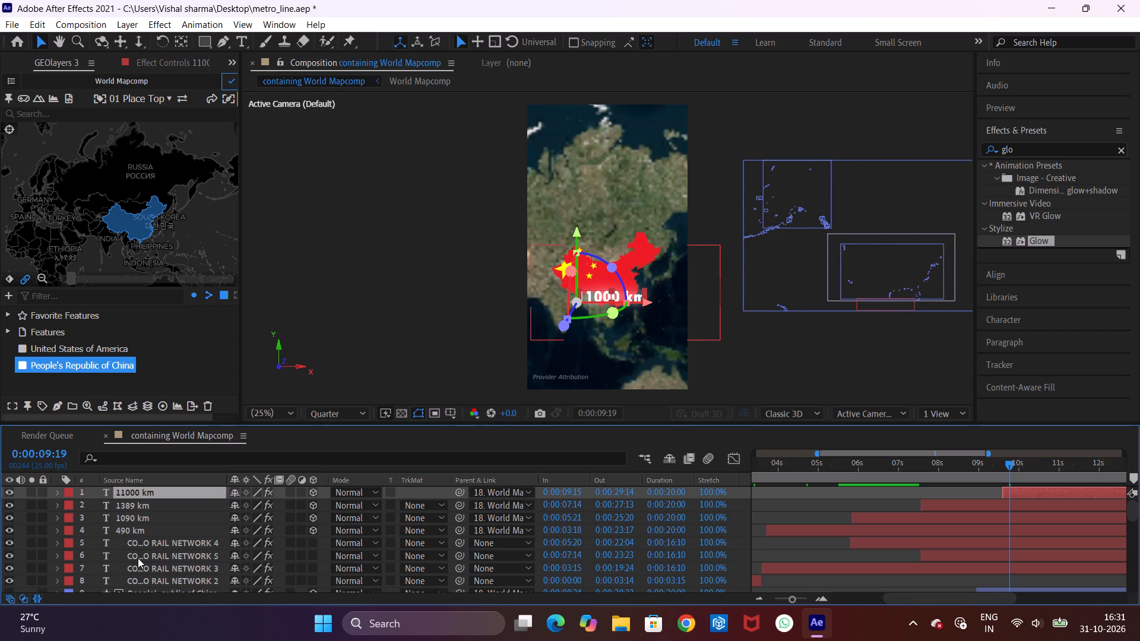
Locate the title's break-apart animation at about 0:00:03:15 and duplicate the COUNTRIES BY METRO RAIL NETWORK 3 layer.
left_click(156, 542)
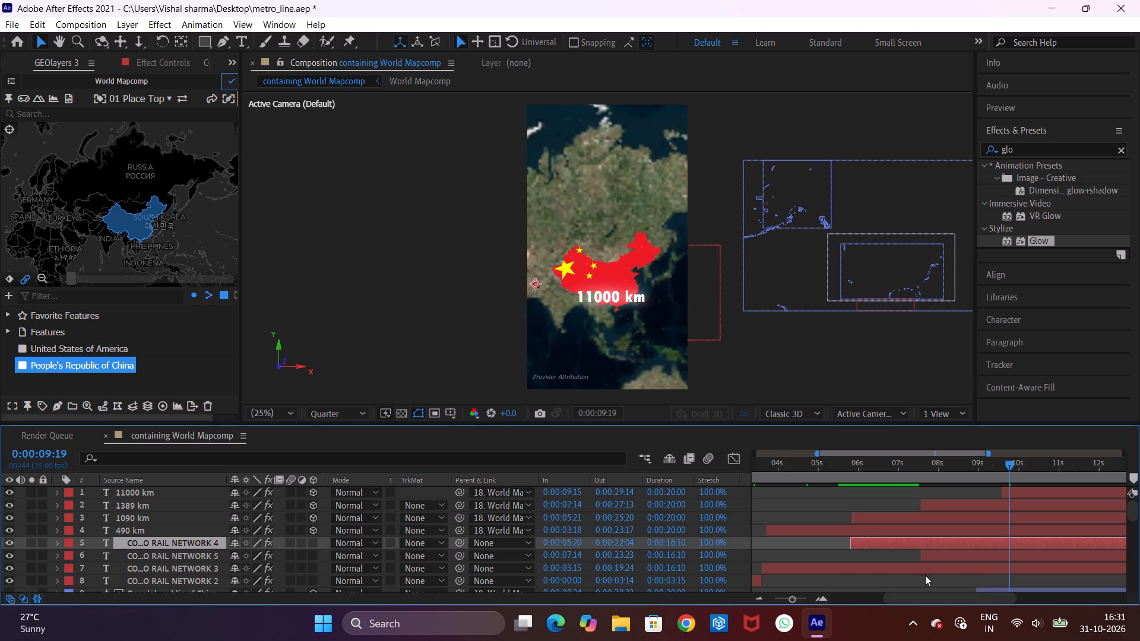
left_click(782, 572)
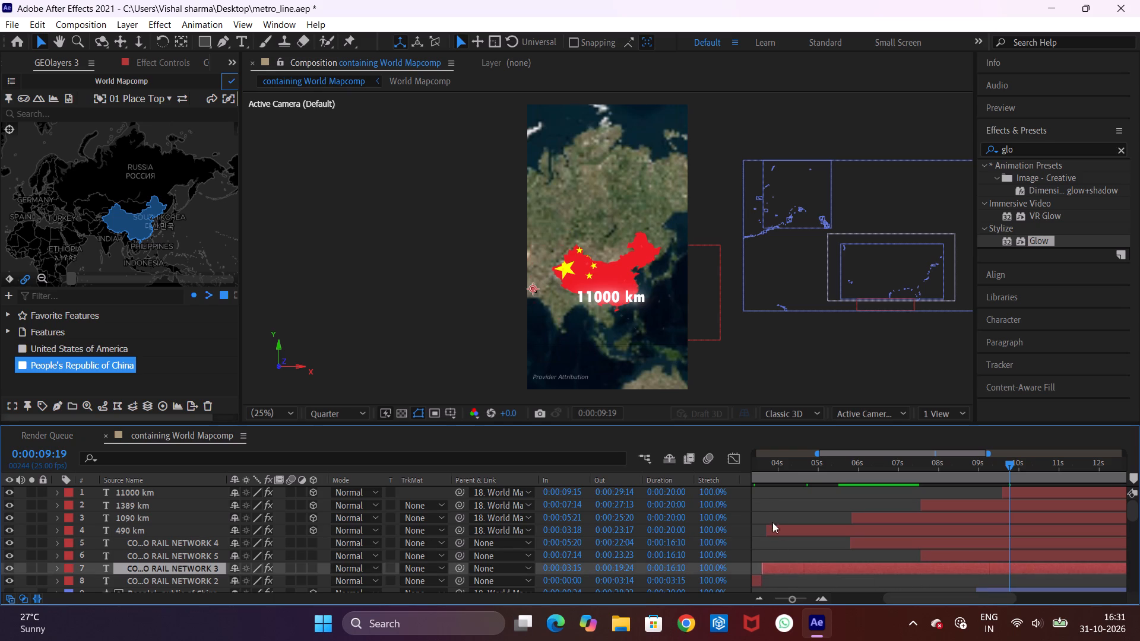
left_click(758, 472)
key("space")
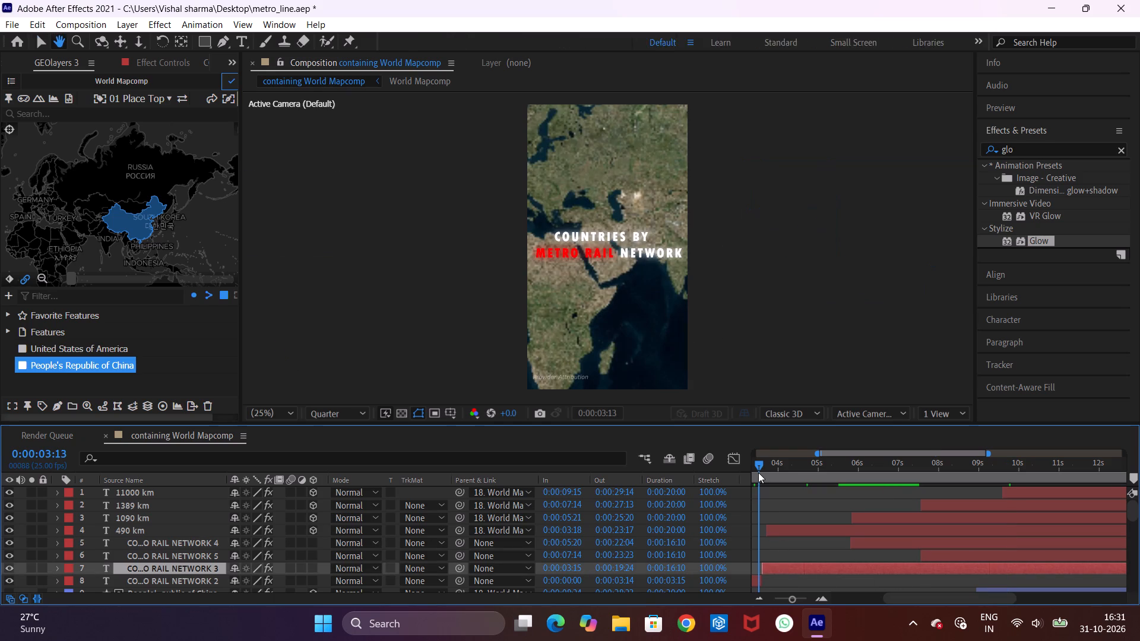
key("space")
left_click_drag(762, 472, 758, 471)
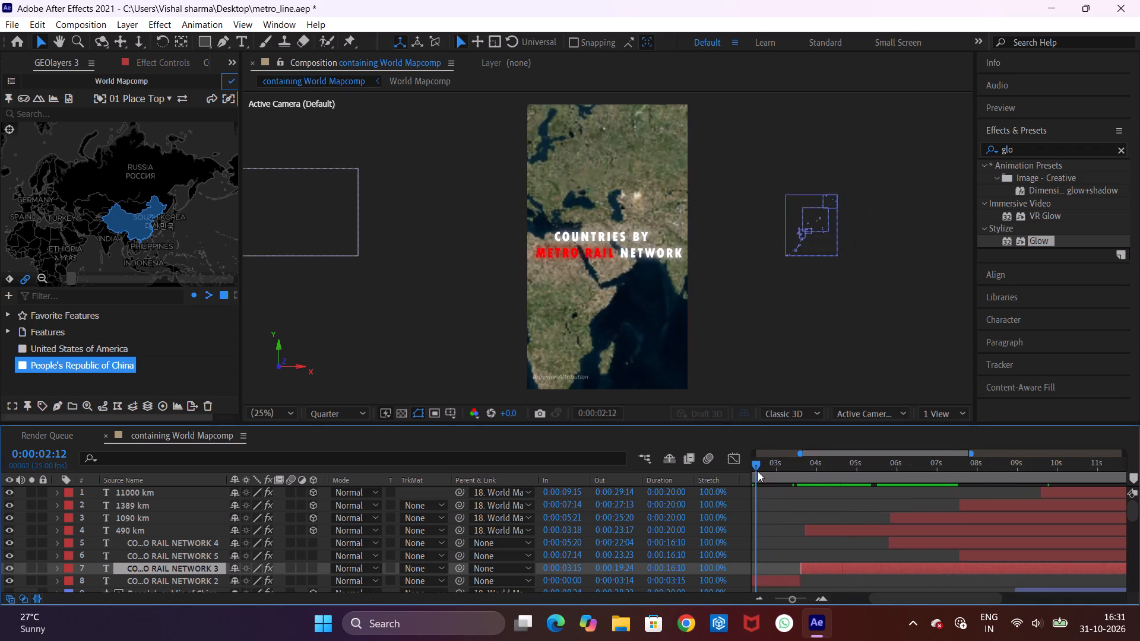
left_click_drag(758, 471, 843, 487)
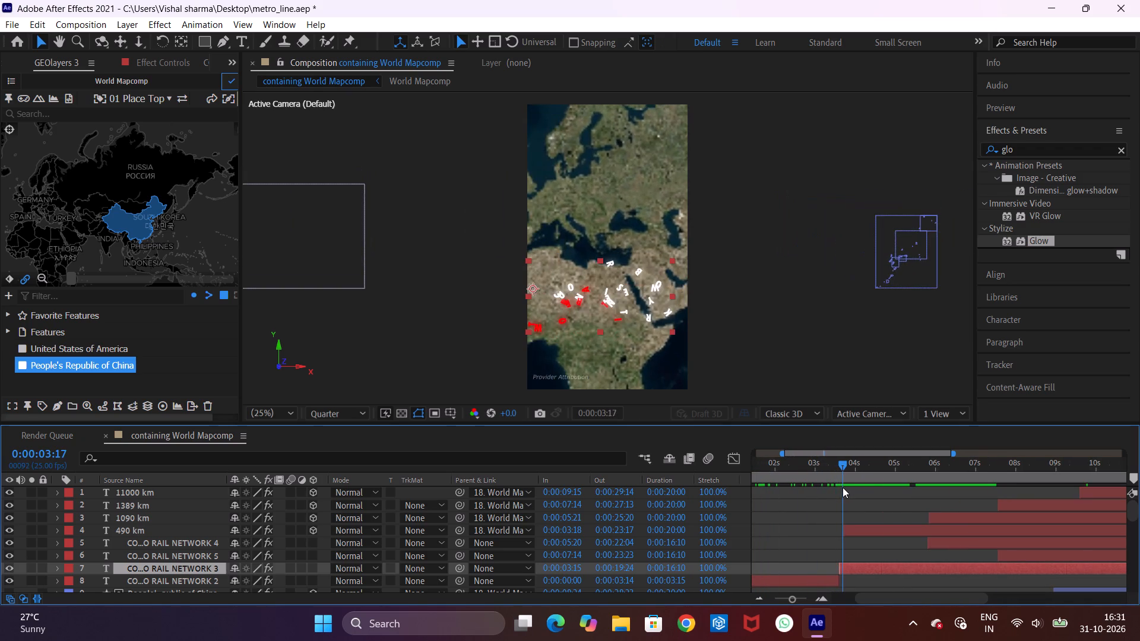
left_click_drag(843, 487, 839, 487)
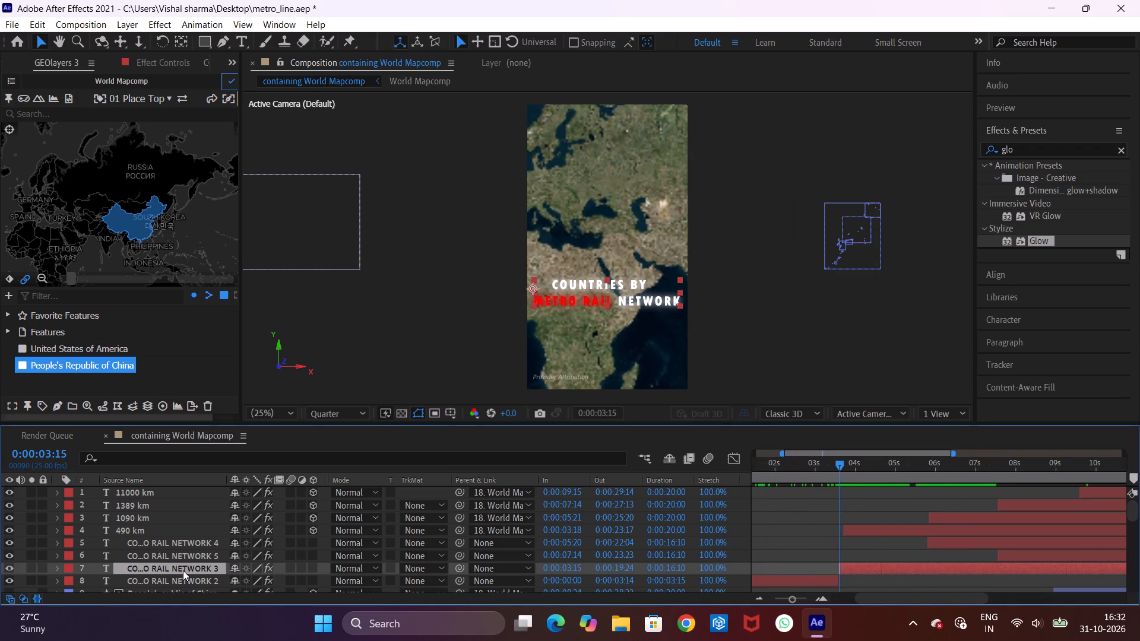
key("ctrl+d")
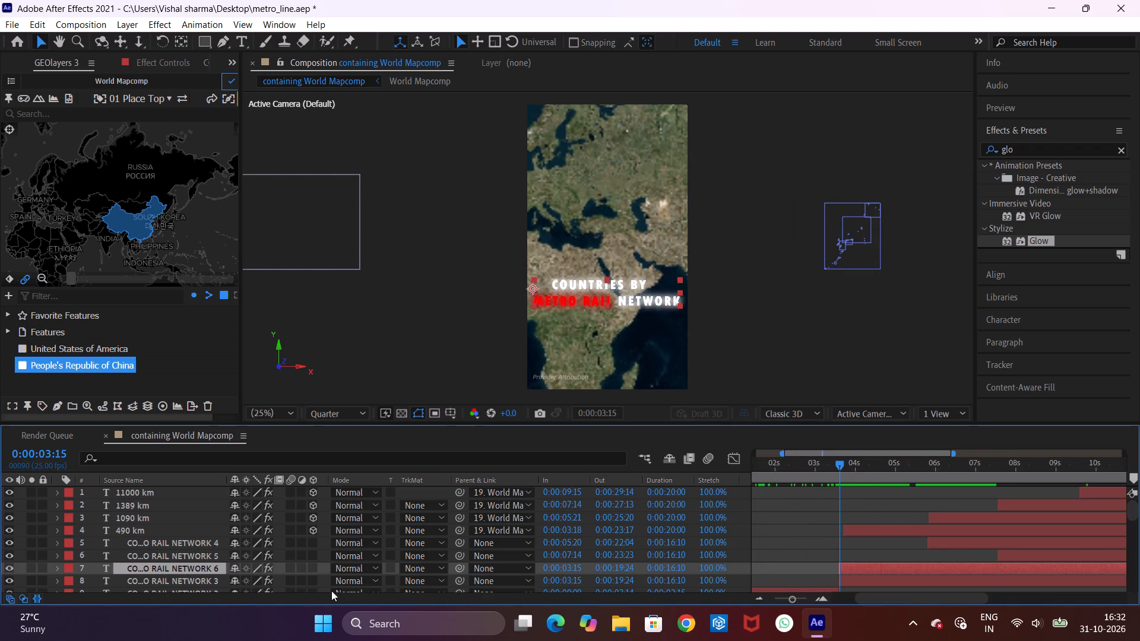
Shift the duplicated title layer to start at 0:00:09:16, previewing its scattering letters against China's arrival.
left_click_drag(904, 566, 1126, 571)
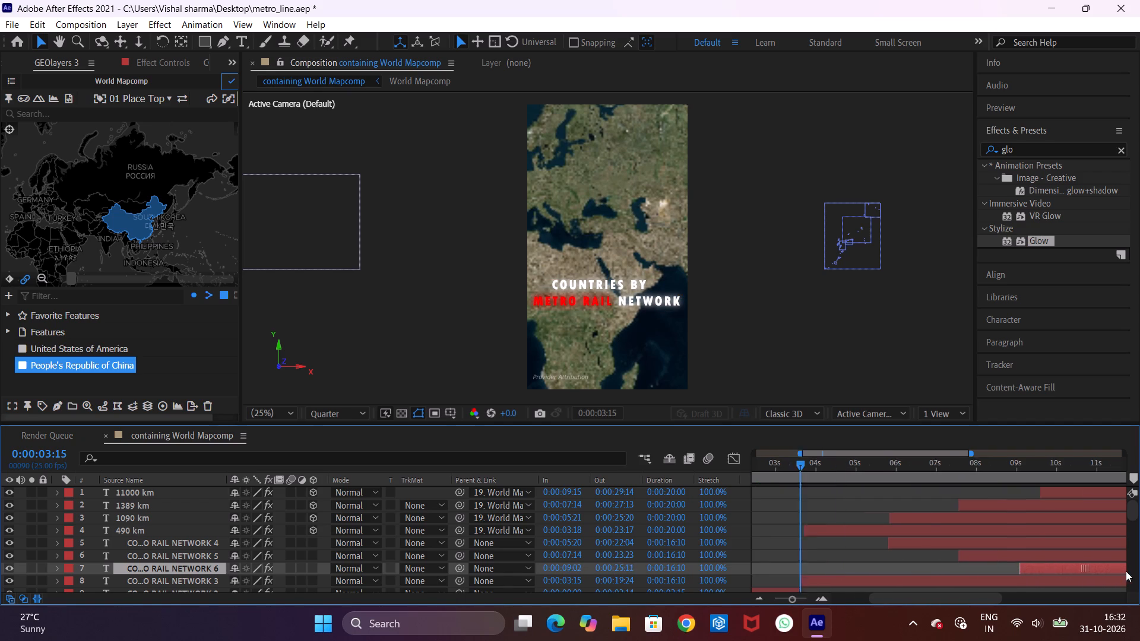
left_click_drag(1126, 571, 753, 563)
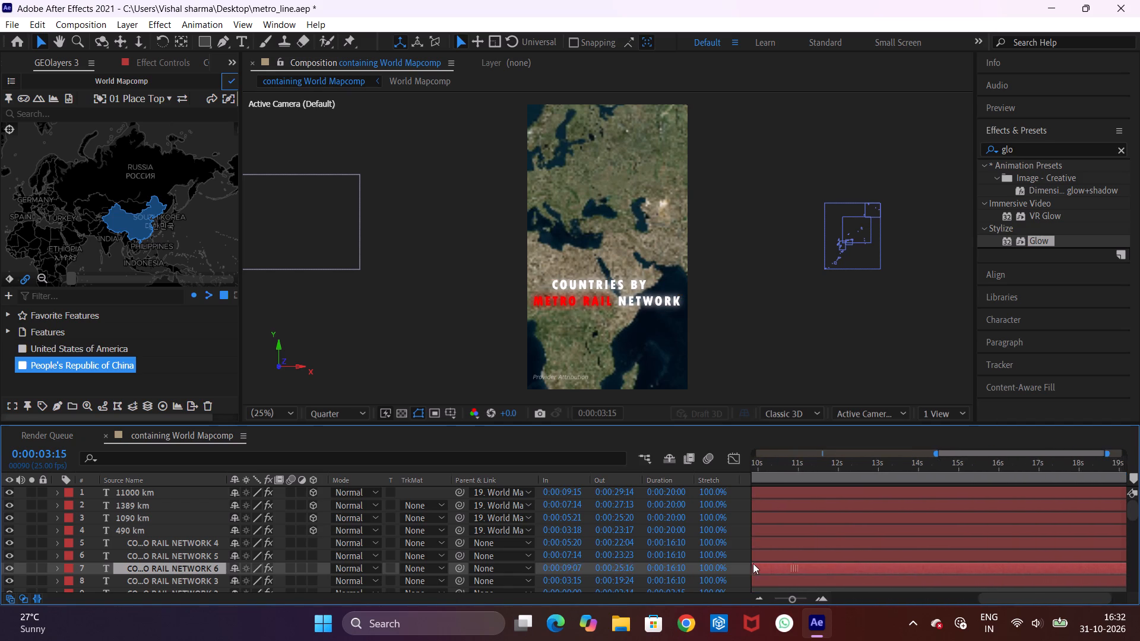
left_click_drag(753, 563, 971, 572)
key("space")
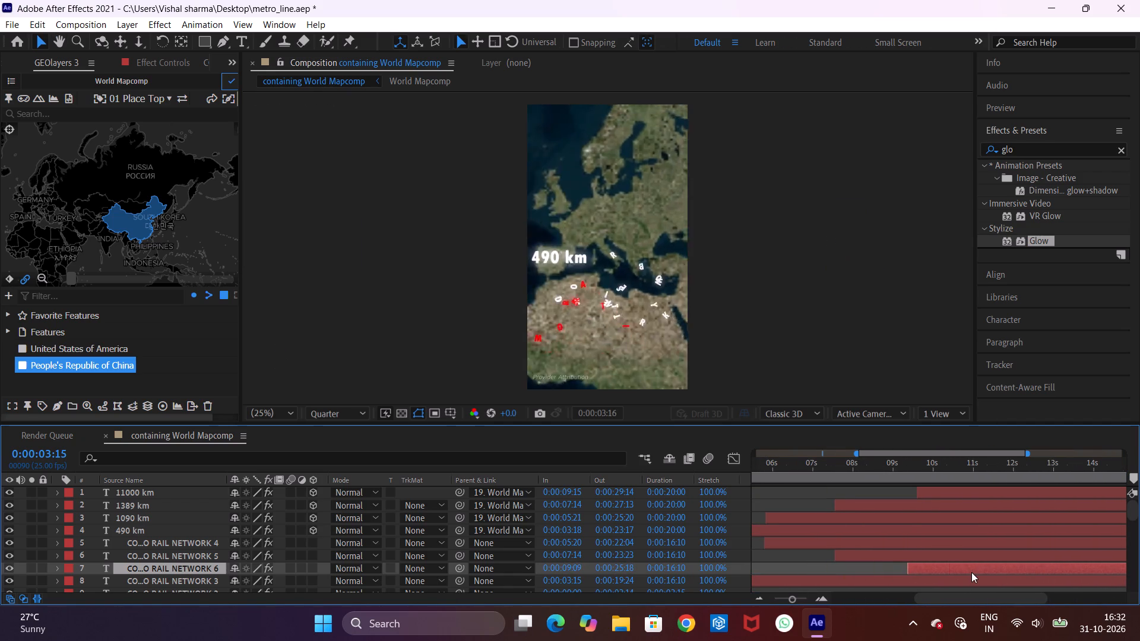
key("space")
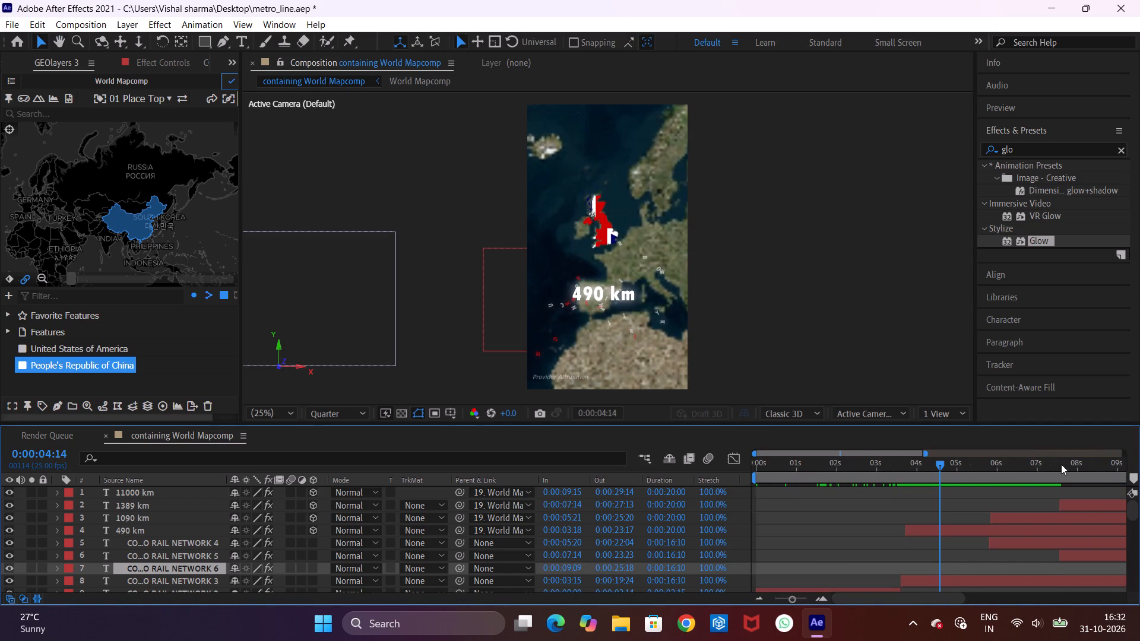
left_click(1066, 464)
key("space")
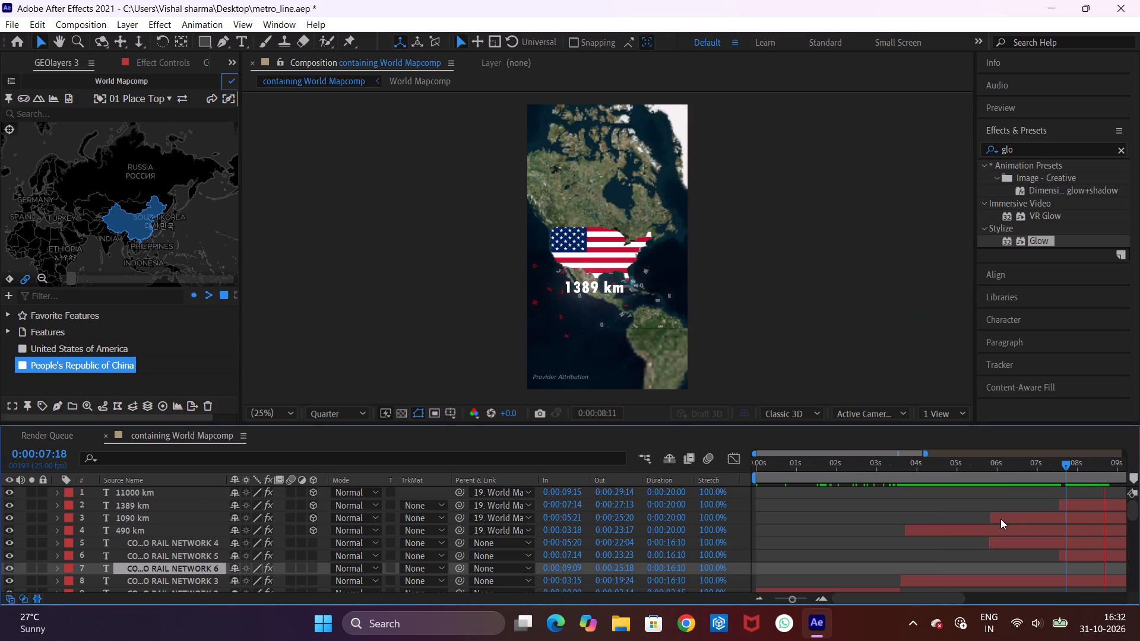
key("space")
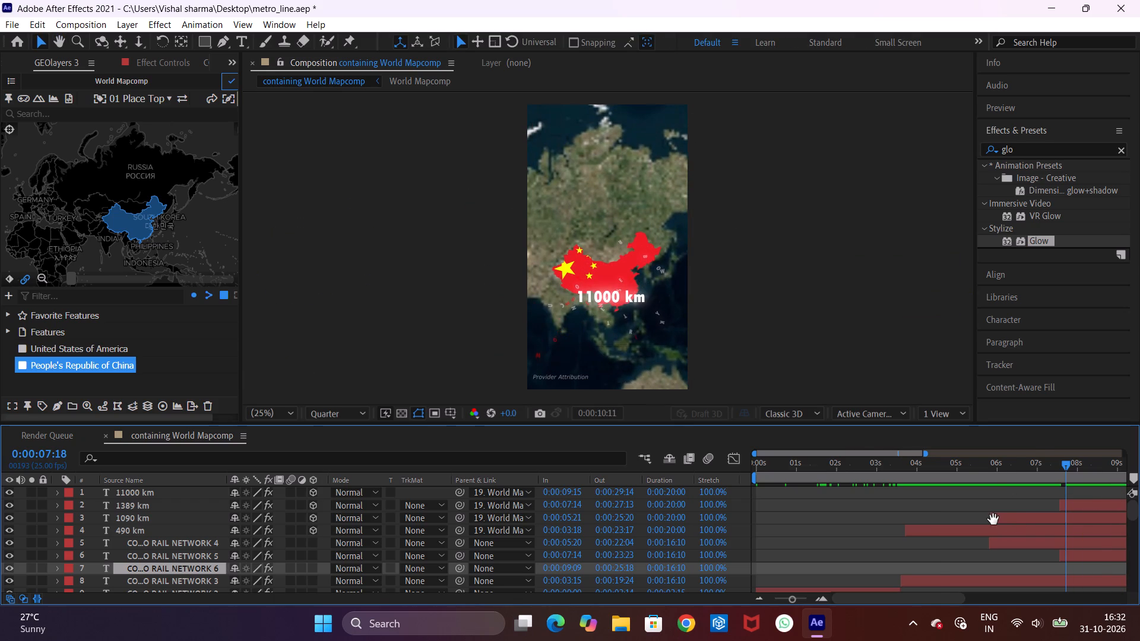
left_click_drag(885, 469, 879, 467)
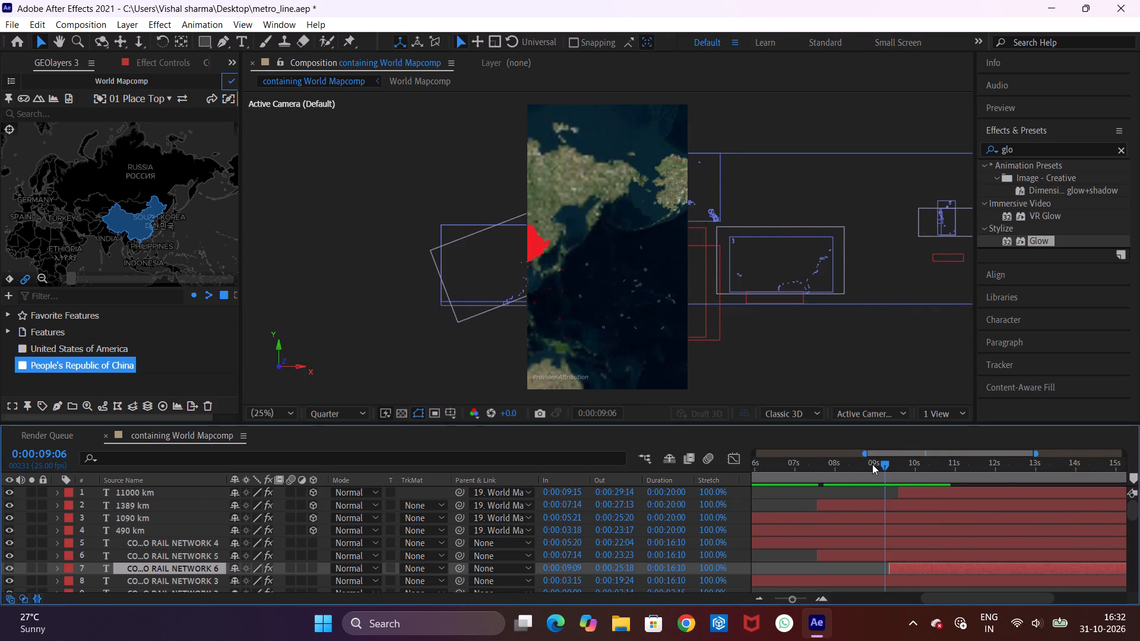
key("space")
key("space")
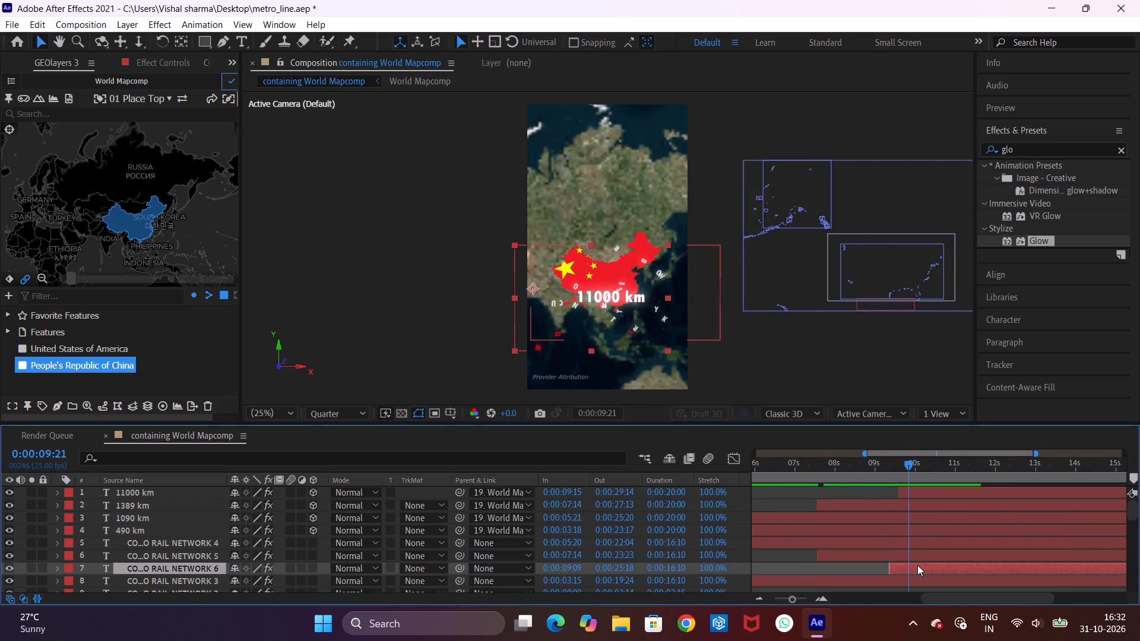
left_click_drag(923, 570, 936, 574)
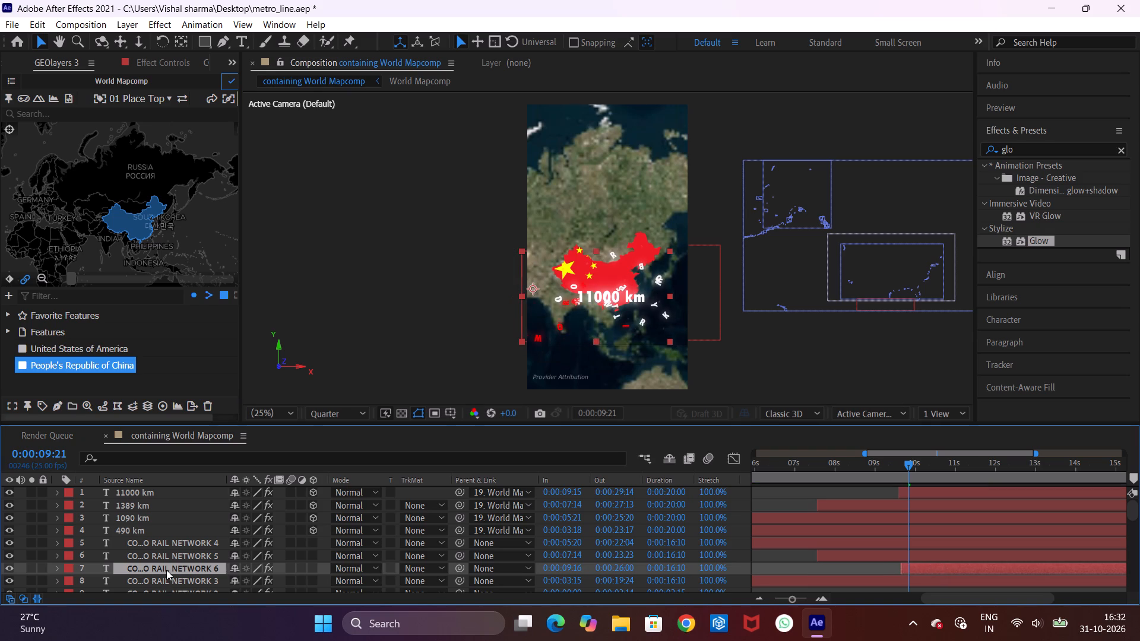
Move the duplicated title layer directly beneath the 11000 km layer in the layer stack.
left_click_drag(166, 570, 167, 500)
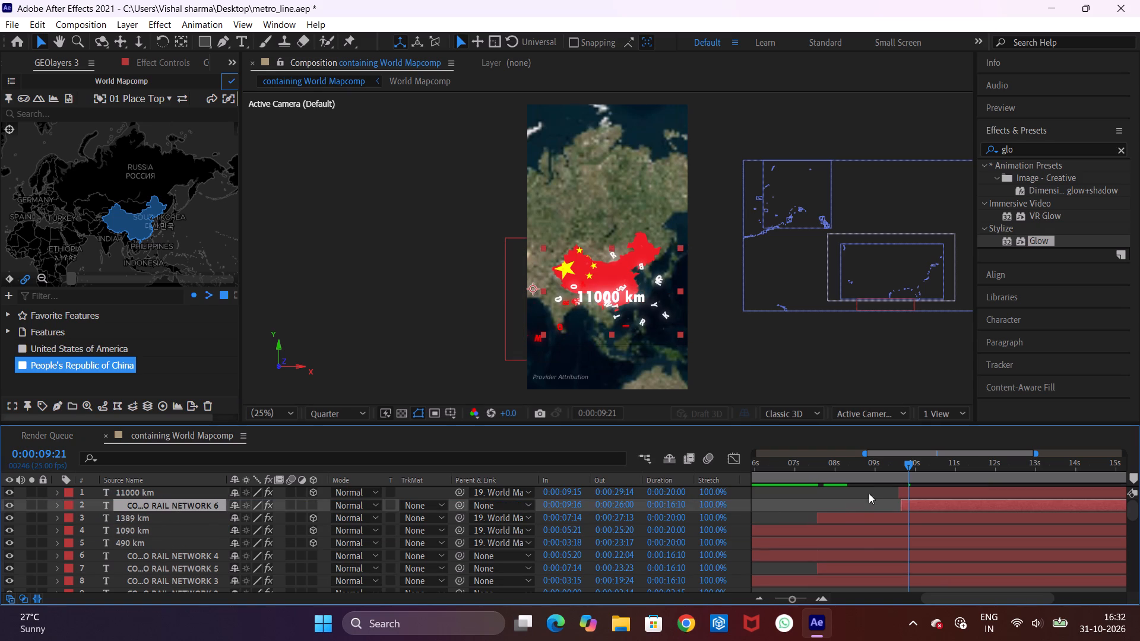
Shift the duplicated title layer's start to 0:00:09:13 and preview the transition from the United States to China.
left_click(920, 504)
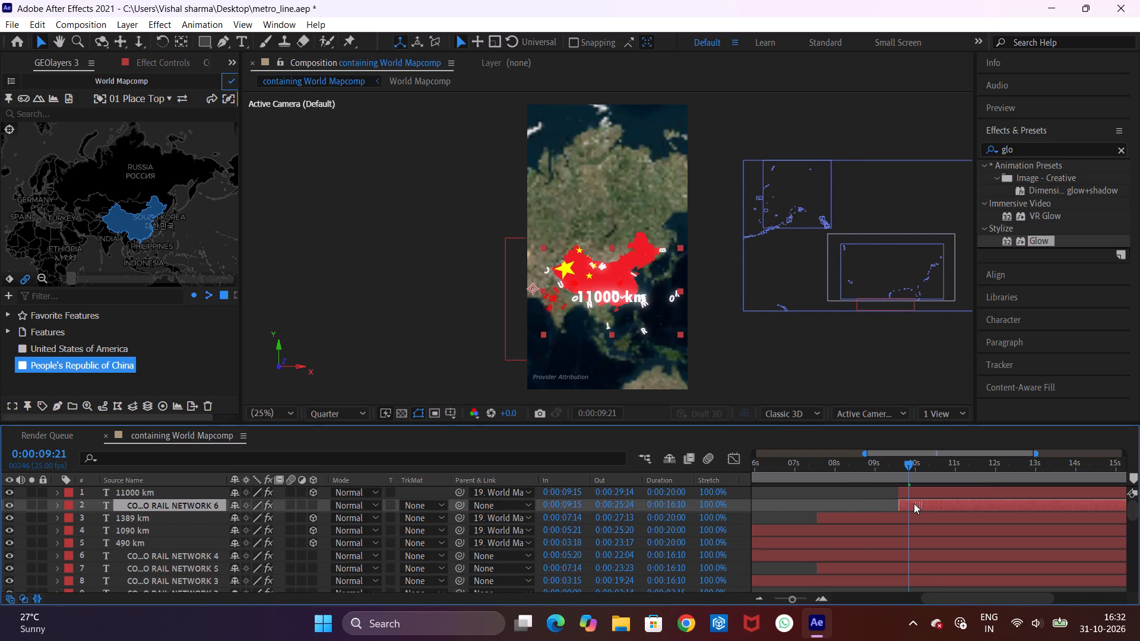
left_click(889, 469)
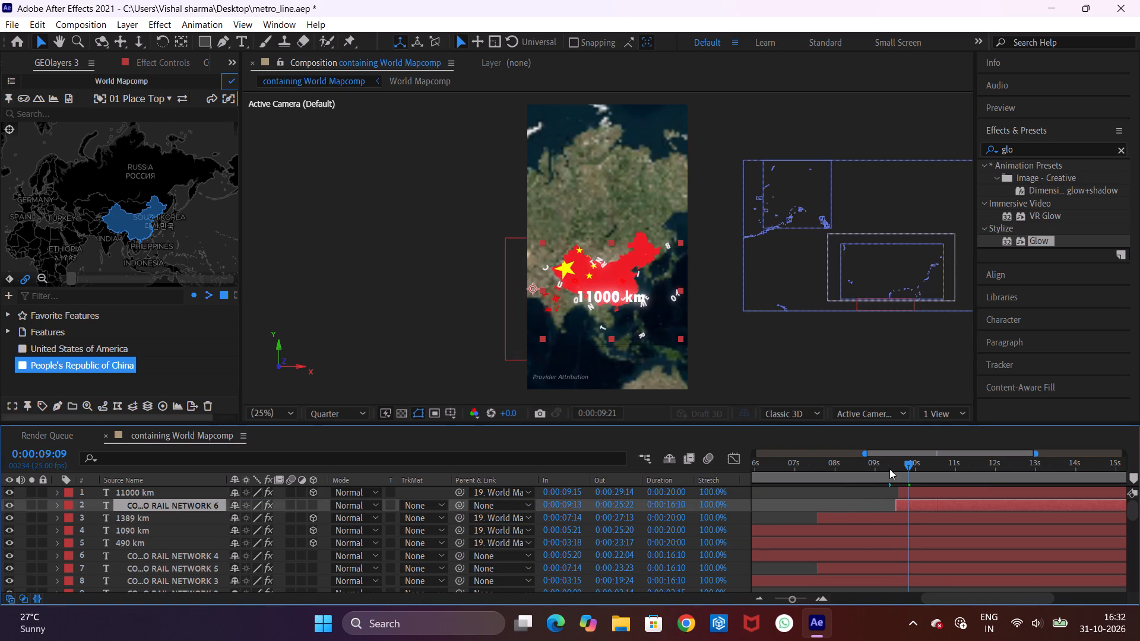
key("space")
key("space")
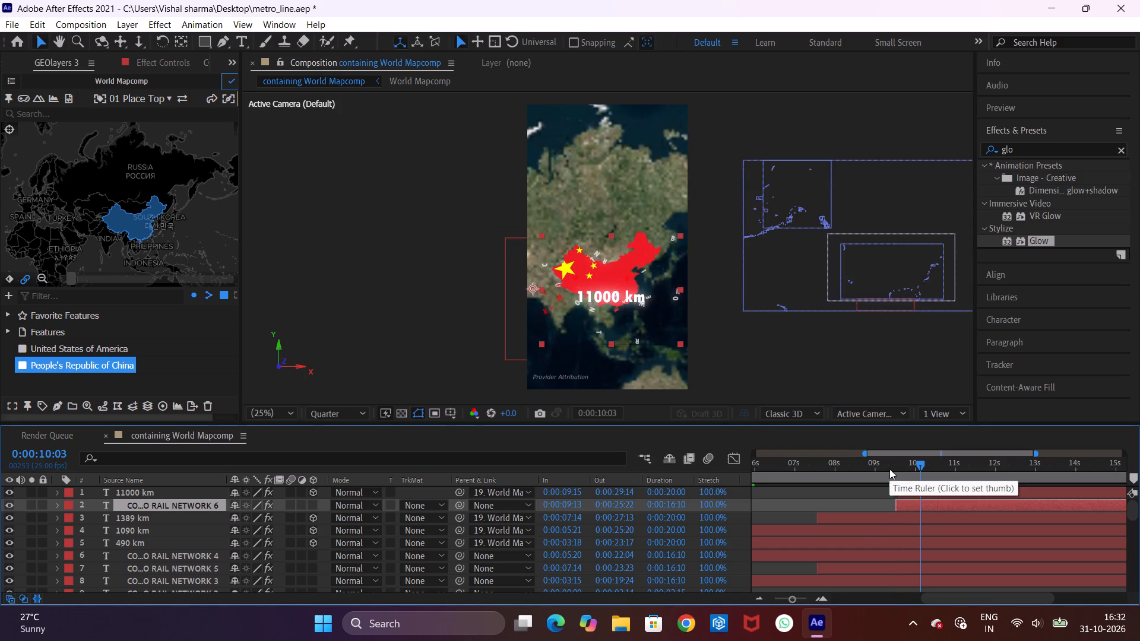
left_click_drag(894, 473, 865, 467)
key("space")
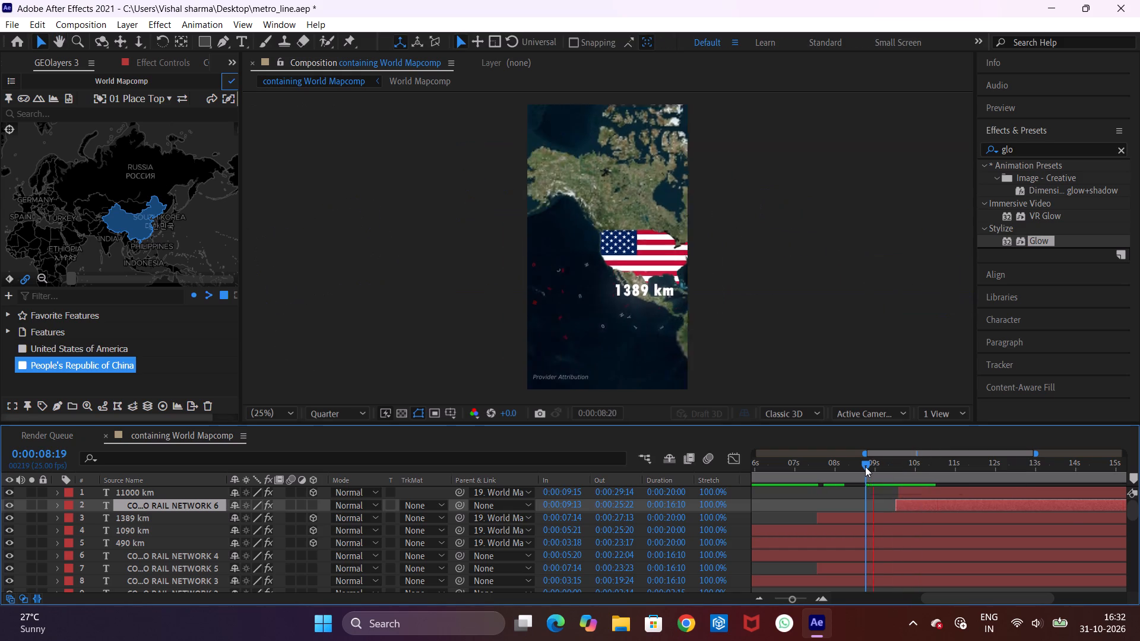
key("space")
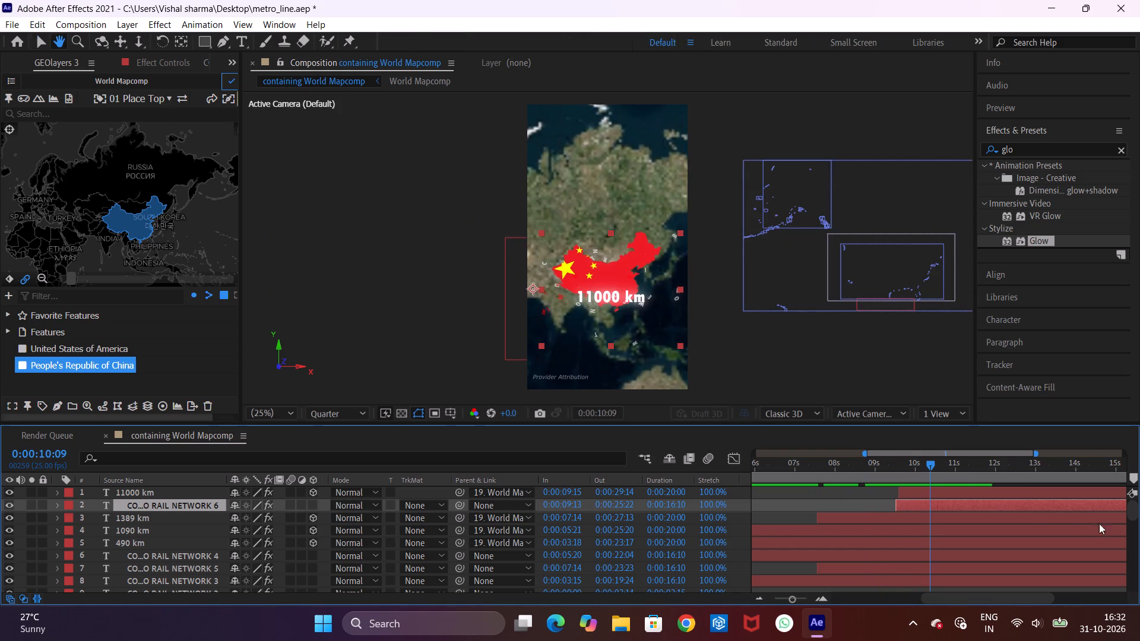
Shift the last set of World Mapcomp map keyframes earlier to about 0:00:09:10, so the map reaches China sooner.
left_click_drag(1130, 510, 1133, 580)
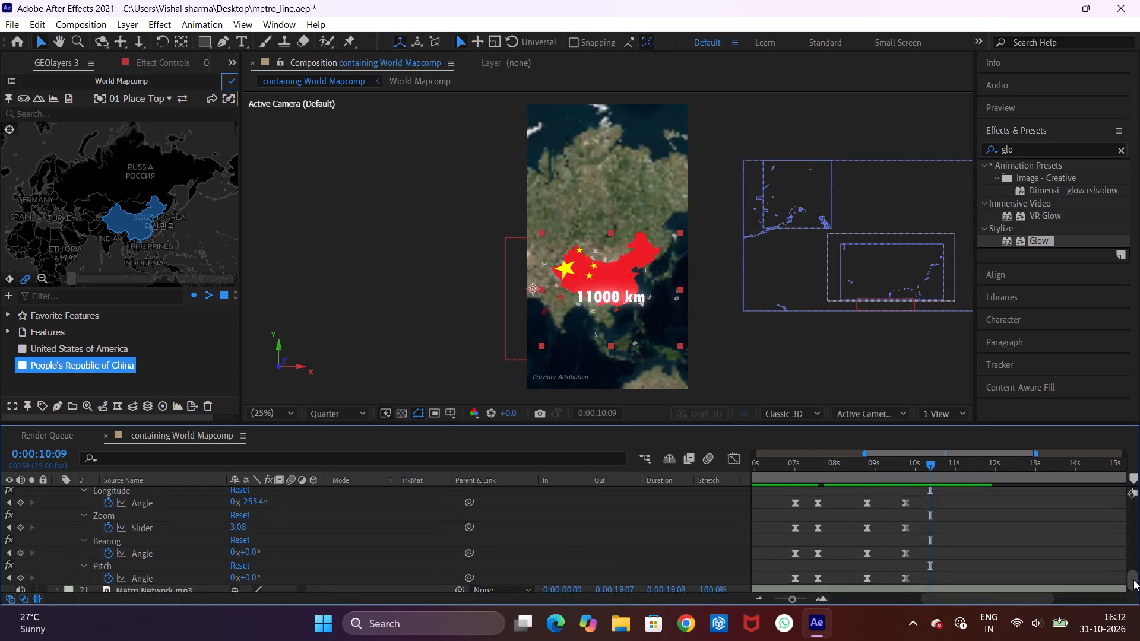
left_click_drag(1133, 580, 1132, 567)
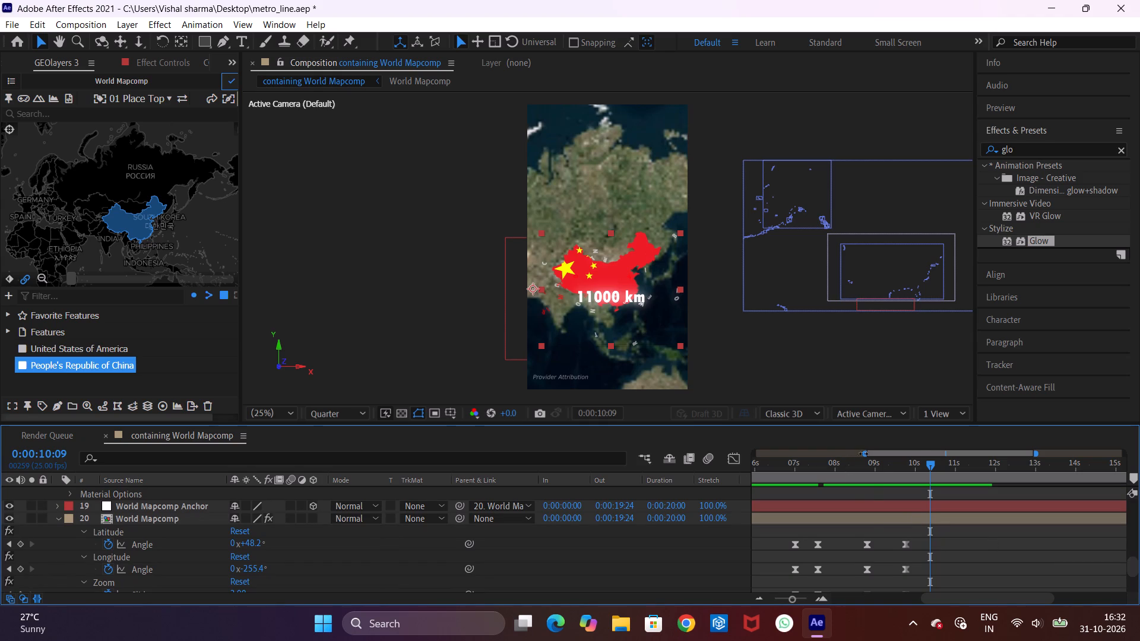
left_click(876, 469)
key("space")
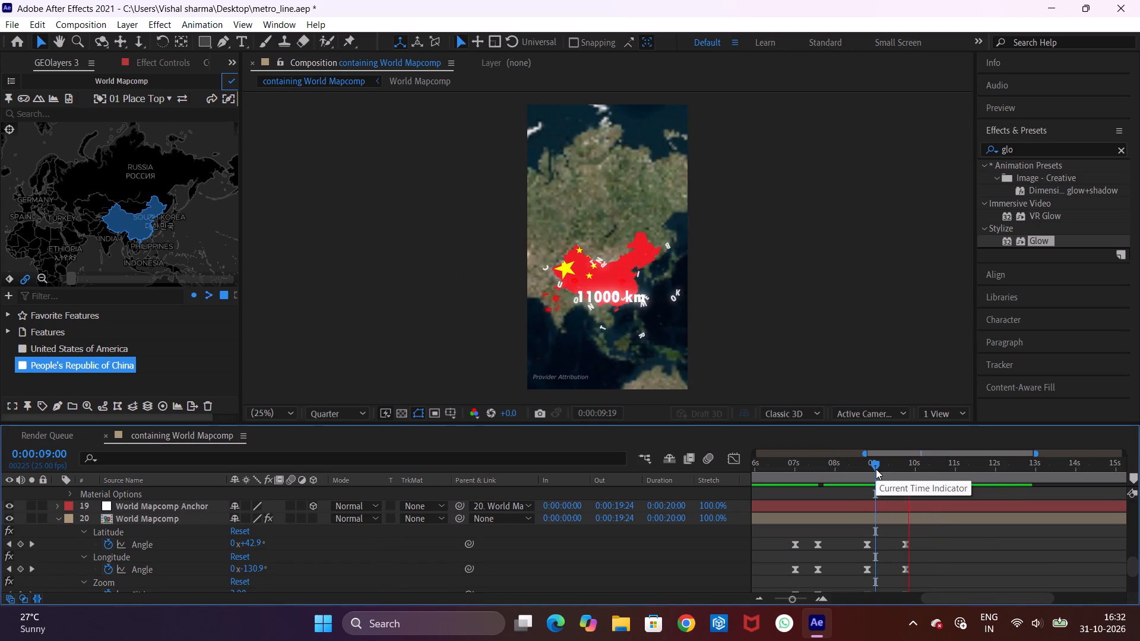
key("space")
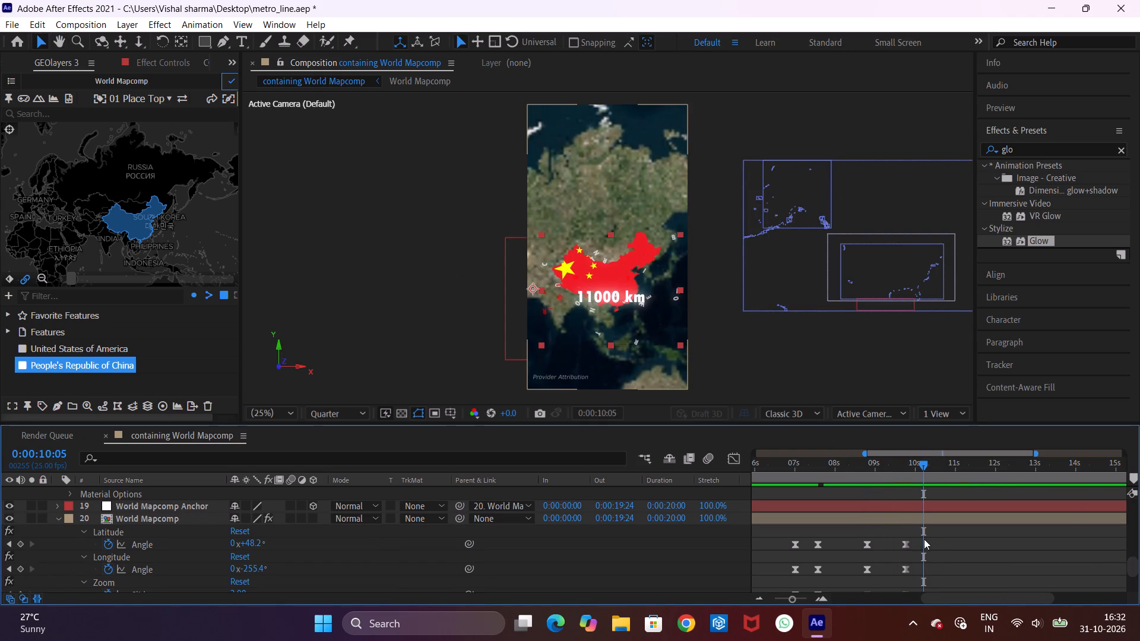
left_click_drag(929, 537, 895, 577)
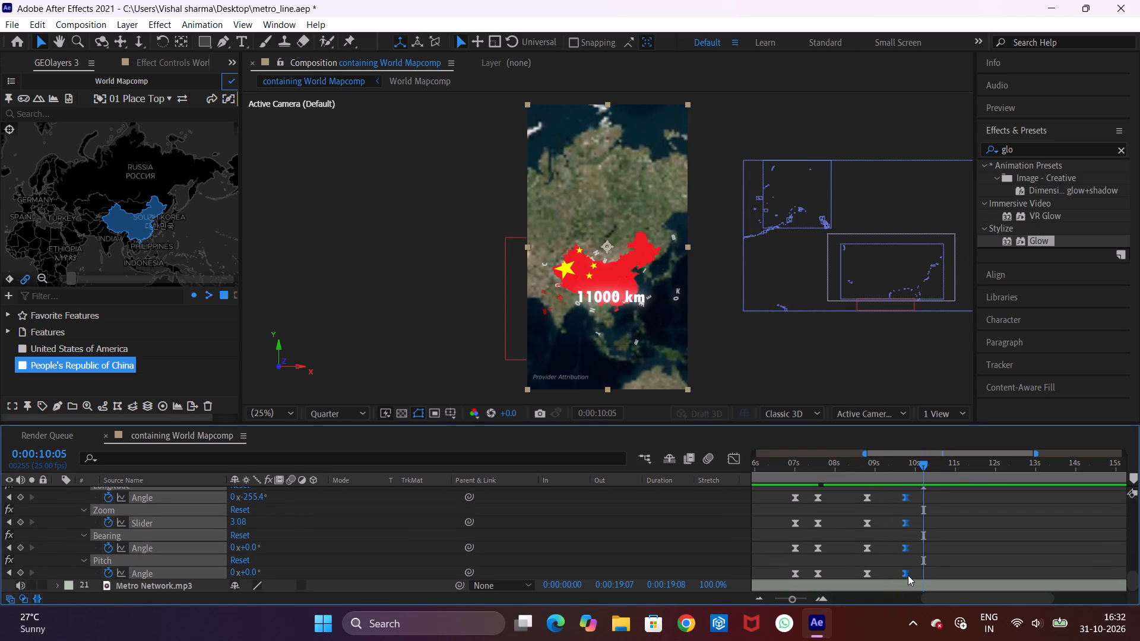
left_click_drag(907, 573, 896, 570)
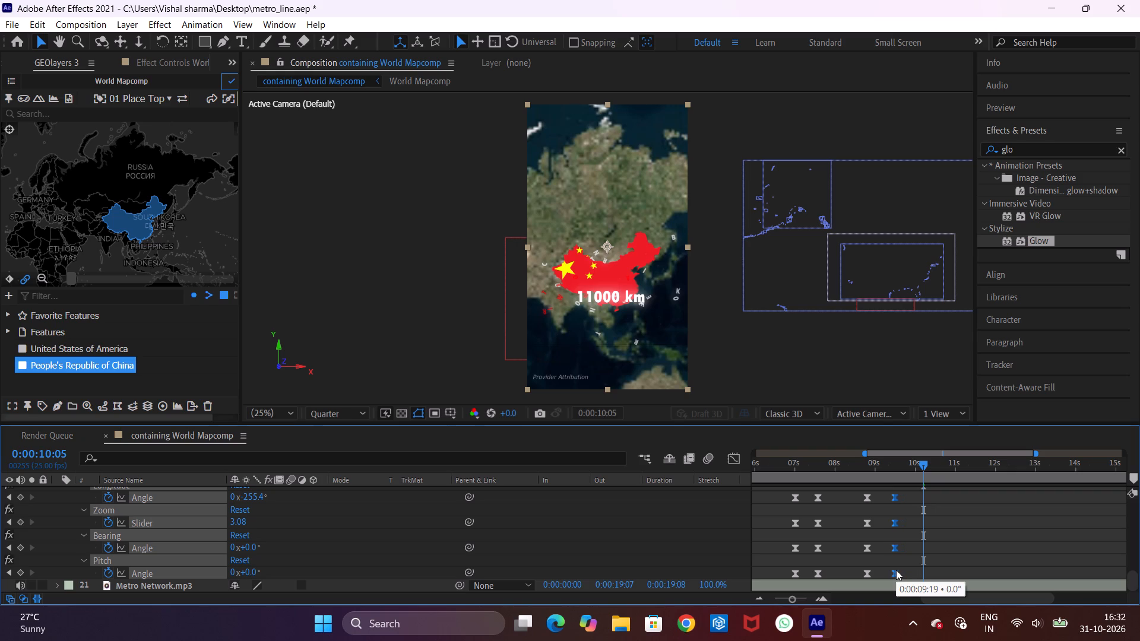
left_click_drag(896, 570, 893, 569)
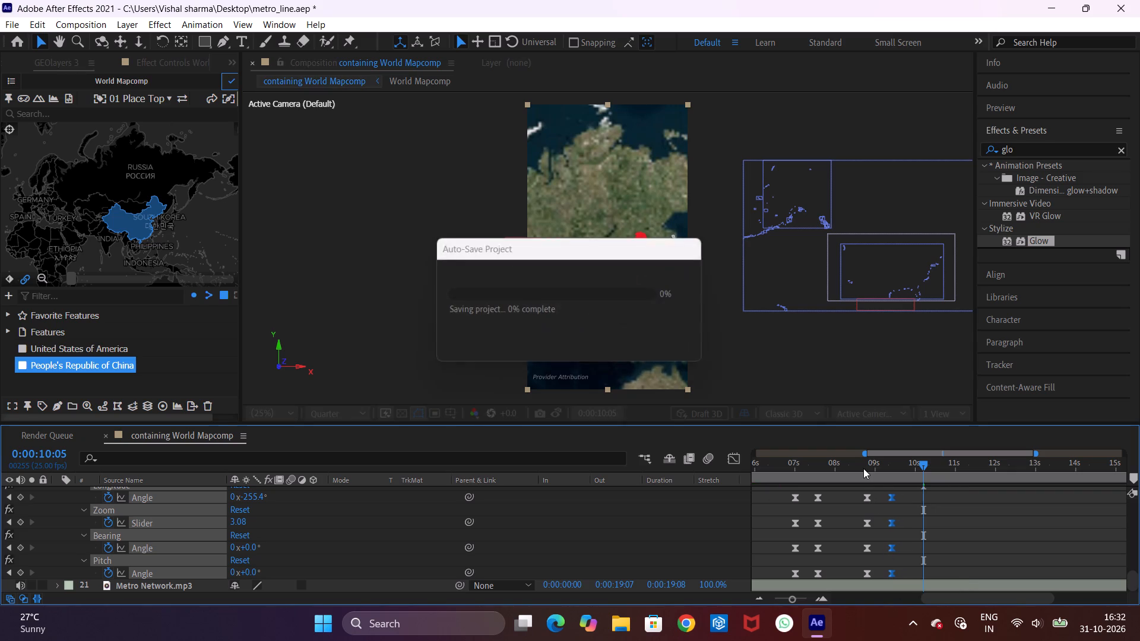
Preview the faster United States to China move, checking its timing against the 11000 km label and scattering title letters.
left_click(863, 468)
key("space")
key("space")
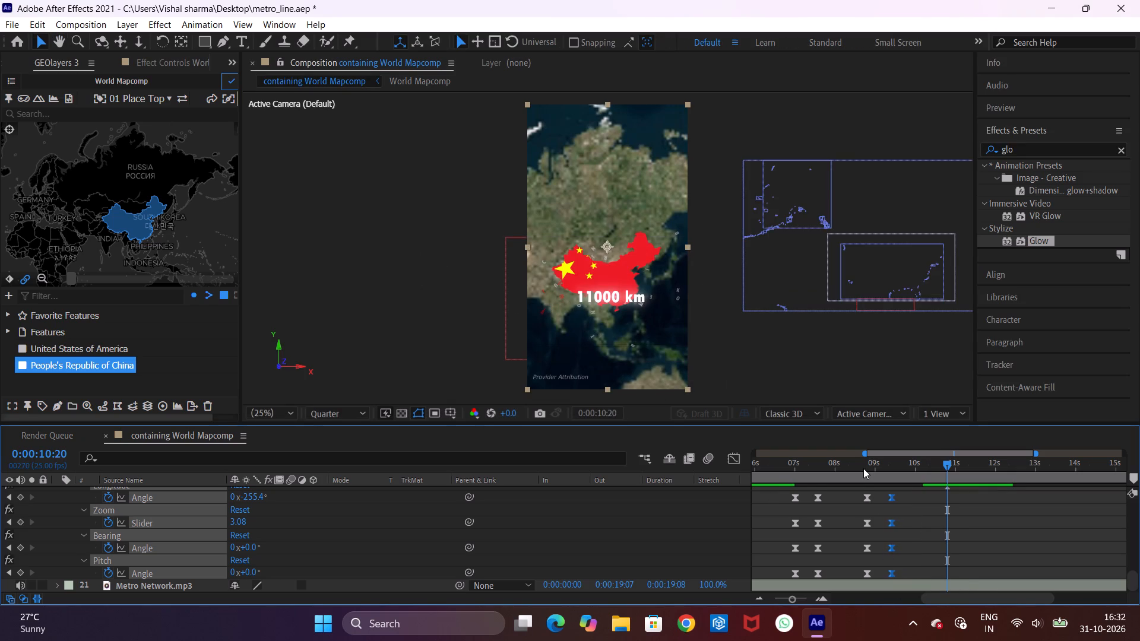
left_click(863, 468)
key("space")
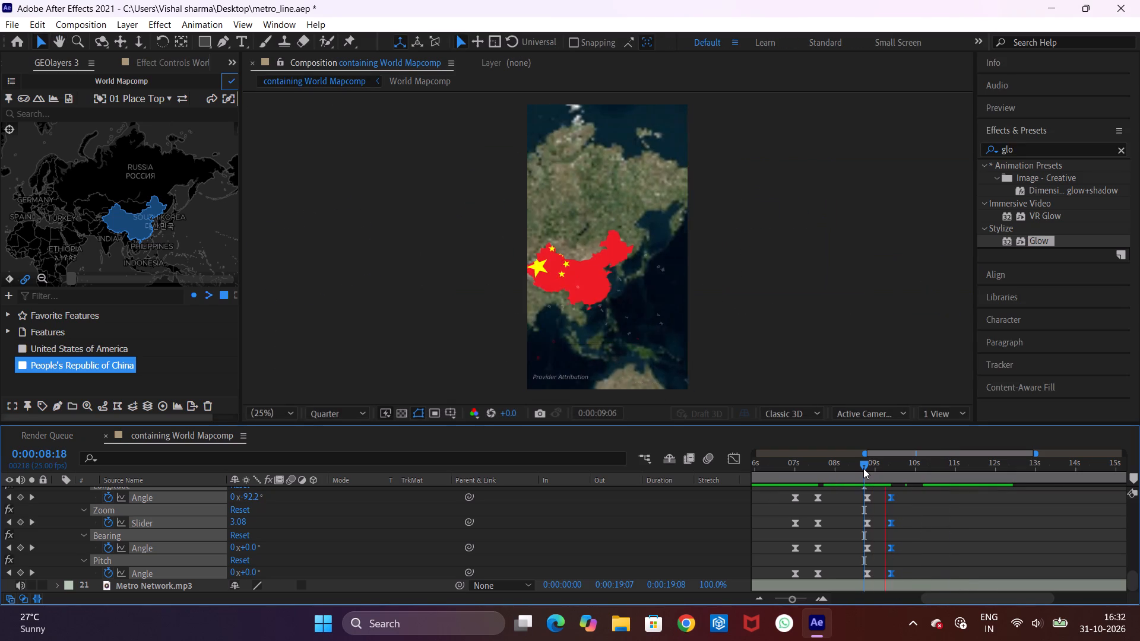
key("space")
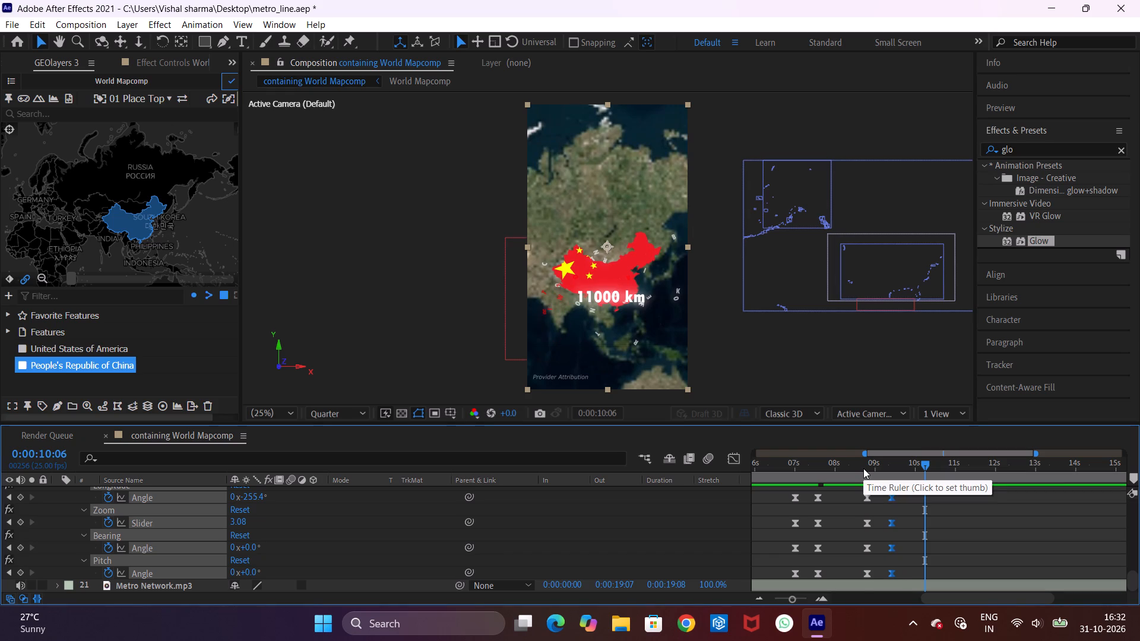
left_click(863, 468)
key("space")
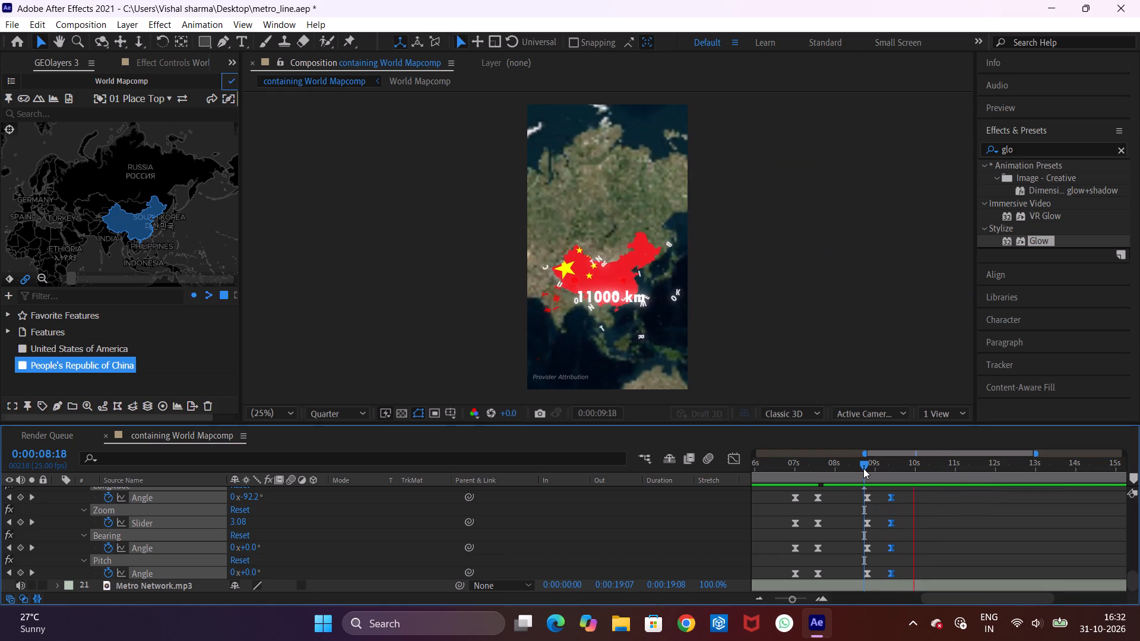
key("space")
key("space")
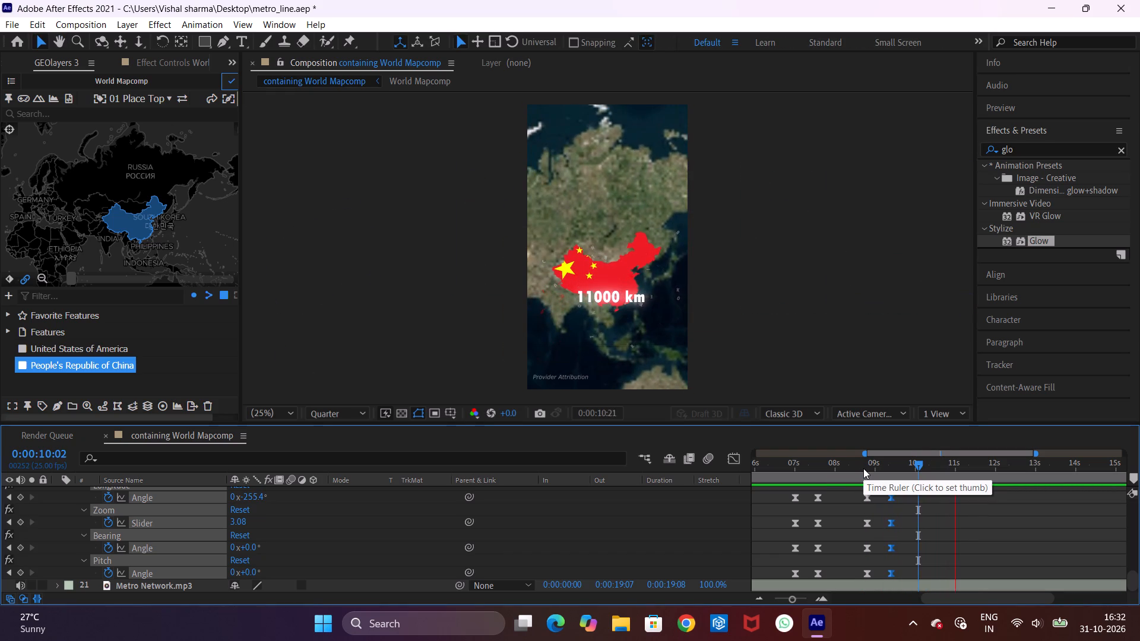
key("space")
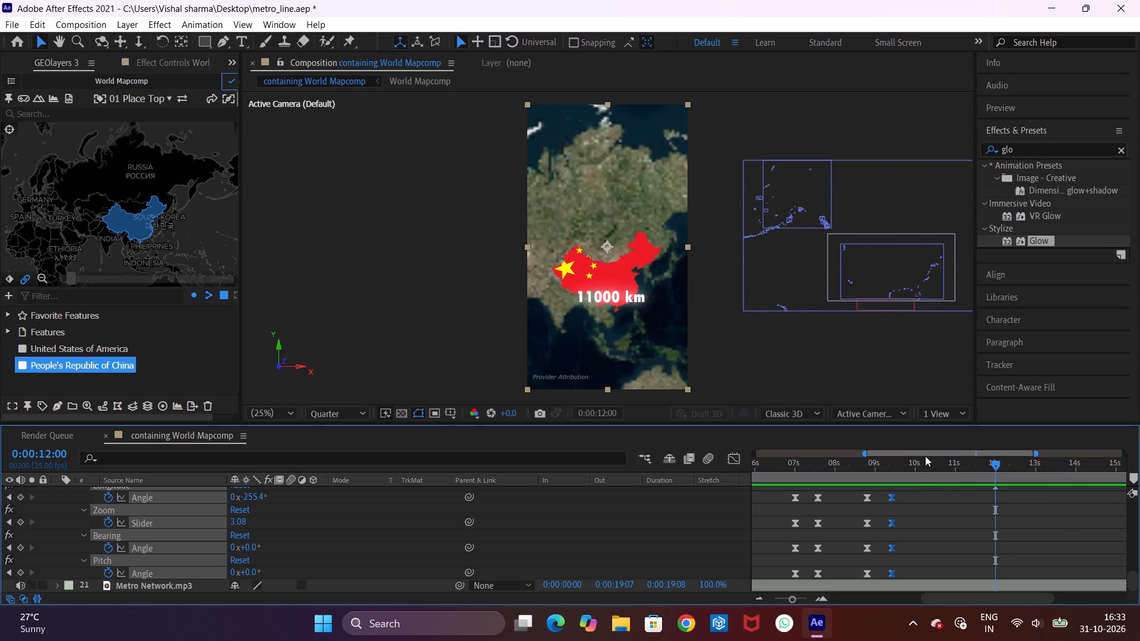
left_click(916, 474)
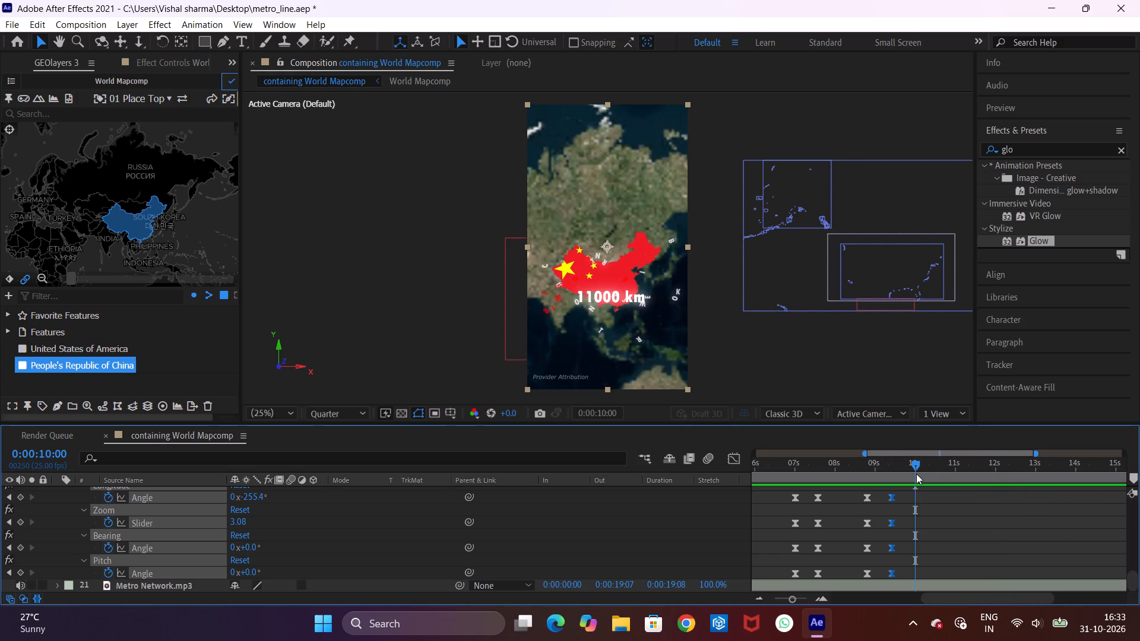
key("space")
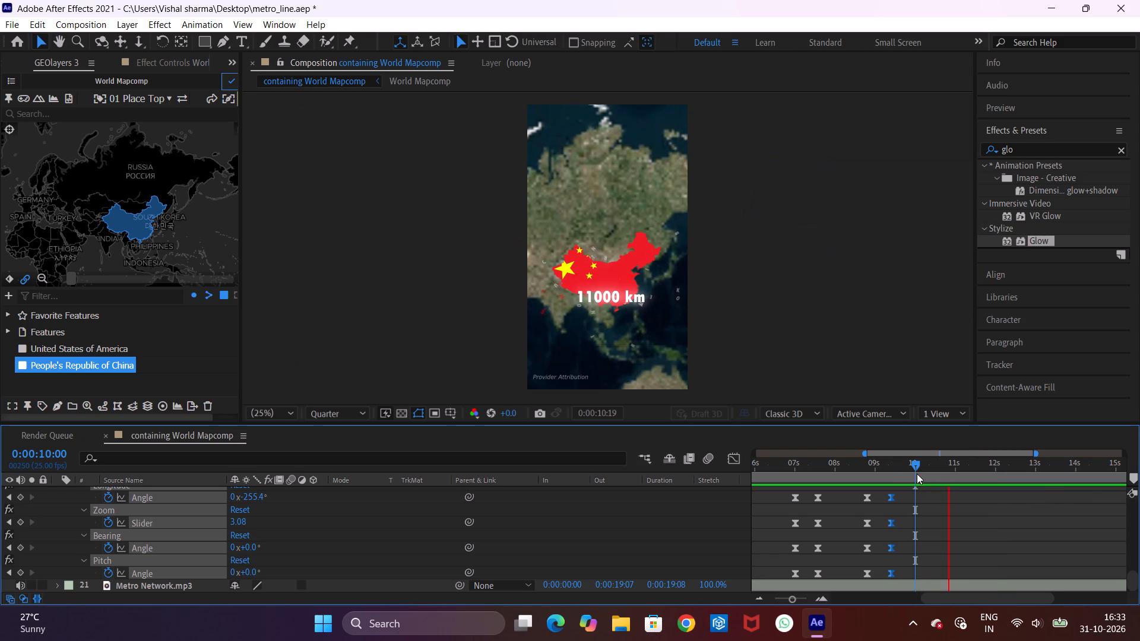
key("space")
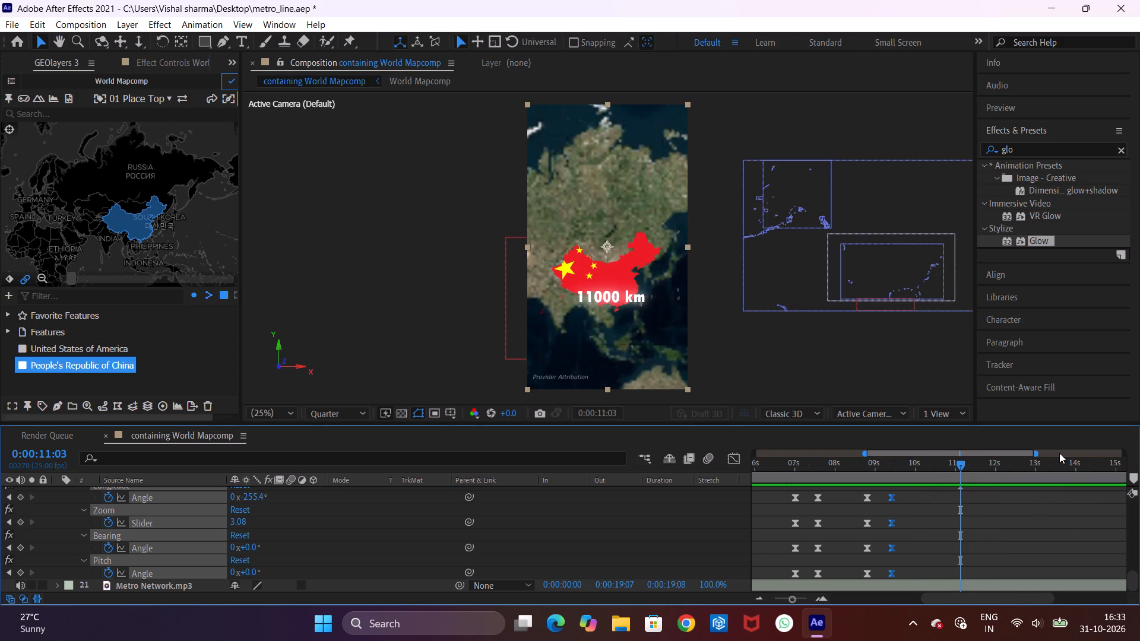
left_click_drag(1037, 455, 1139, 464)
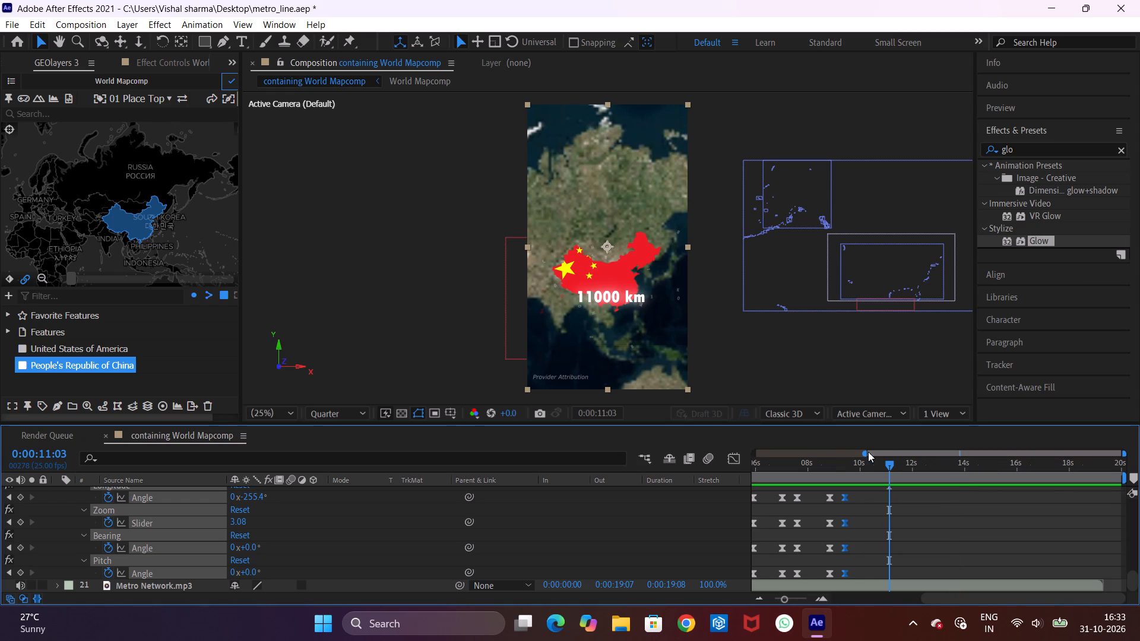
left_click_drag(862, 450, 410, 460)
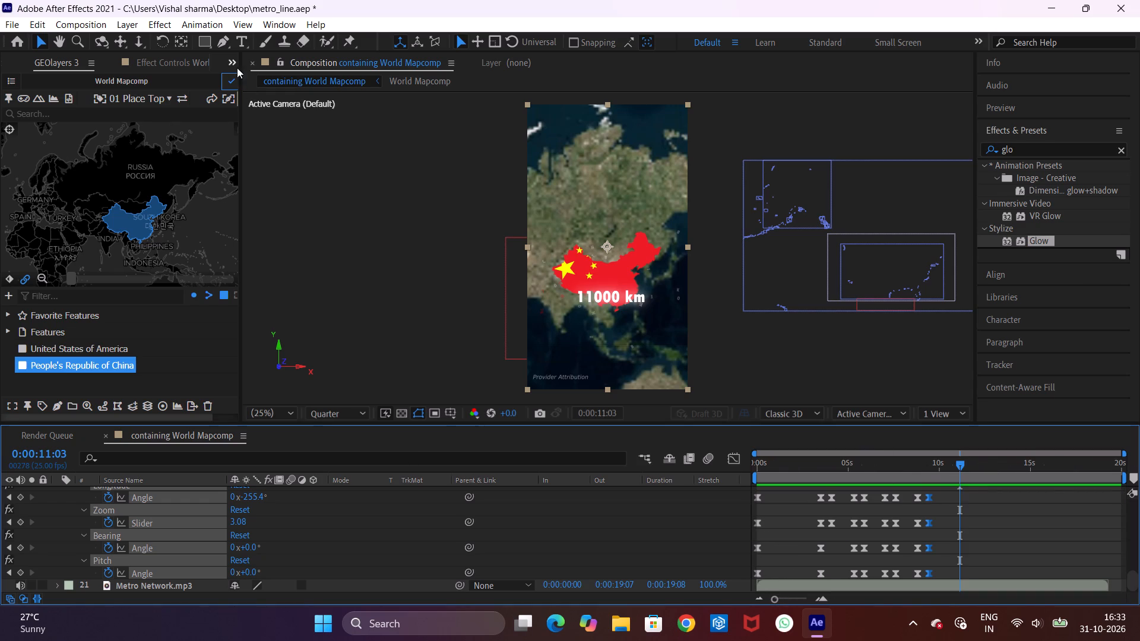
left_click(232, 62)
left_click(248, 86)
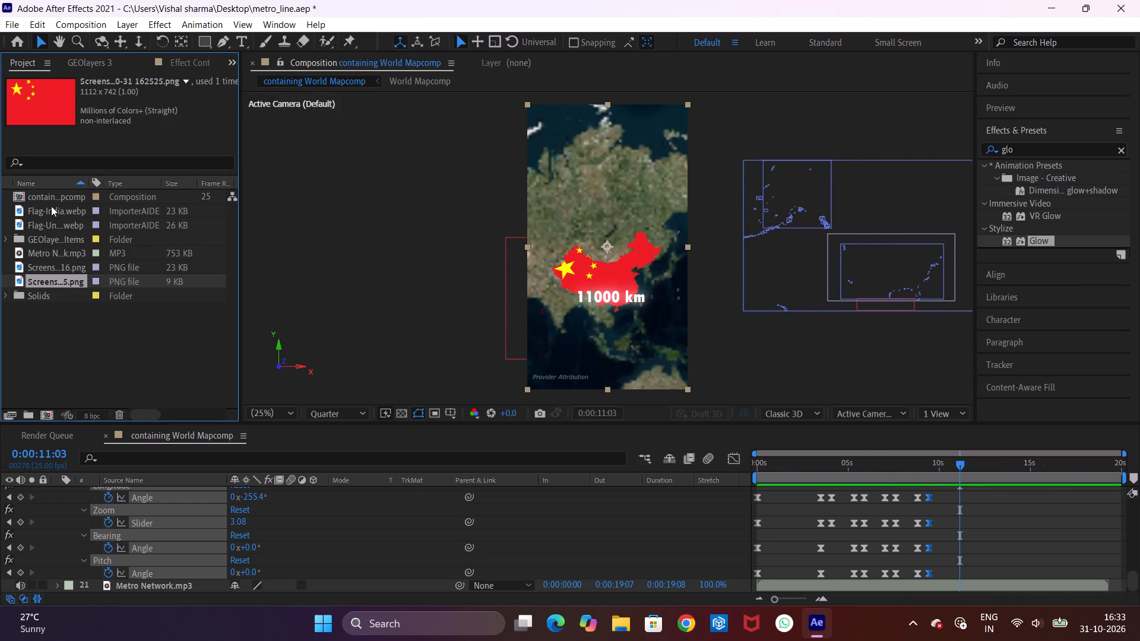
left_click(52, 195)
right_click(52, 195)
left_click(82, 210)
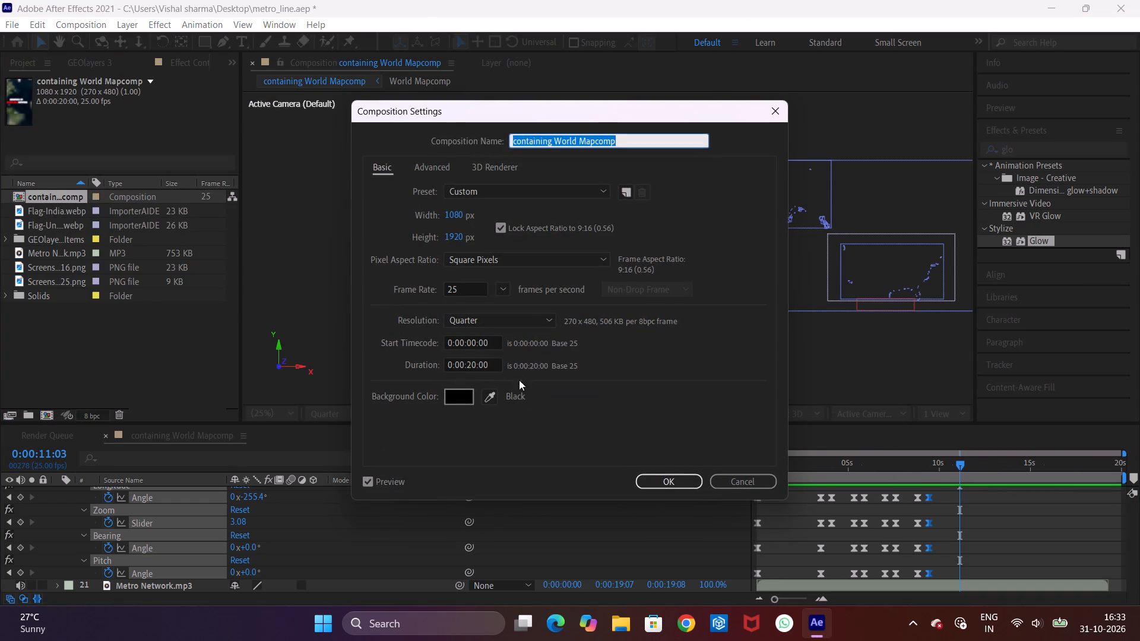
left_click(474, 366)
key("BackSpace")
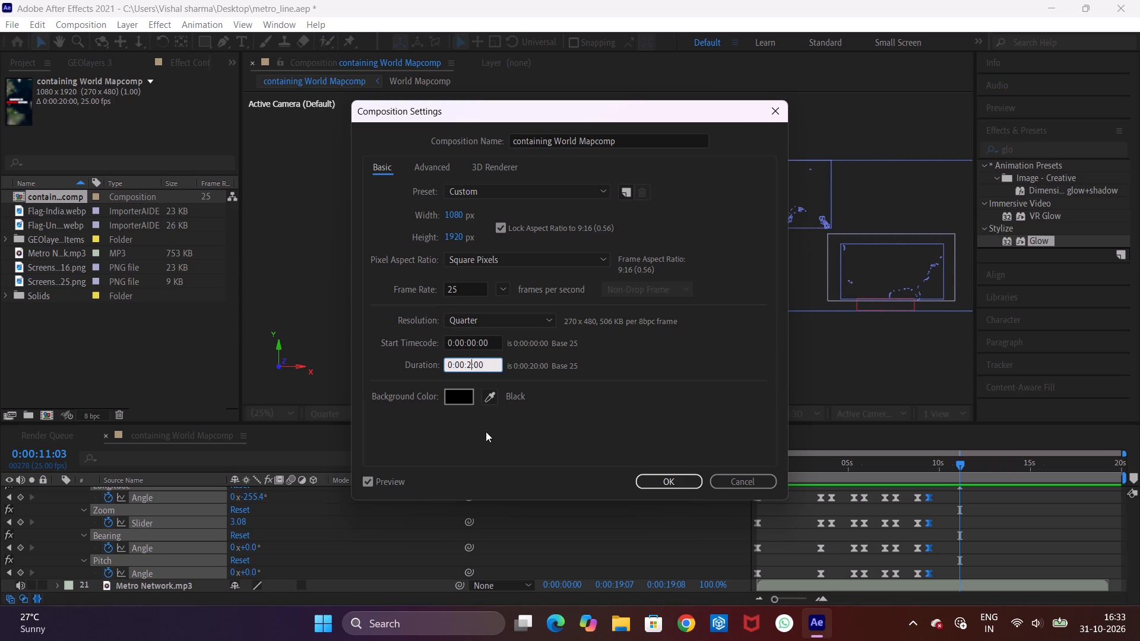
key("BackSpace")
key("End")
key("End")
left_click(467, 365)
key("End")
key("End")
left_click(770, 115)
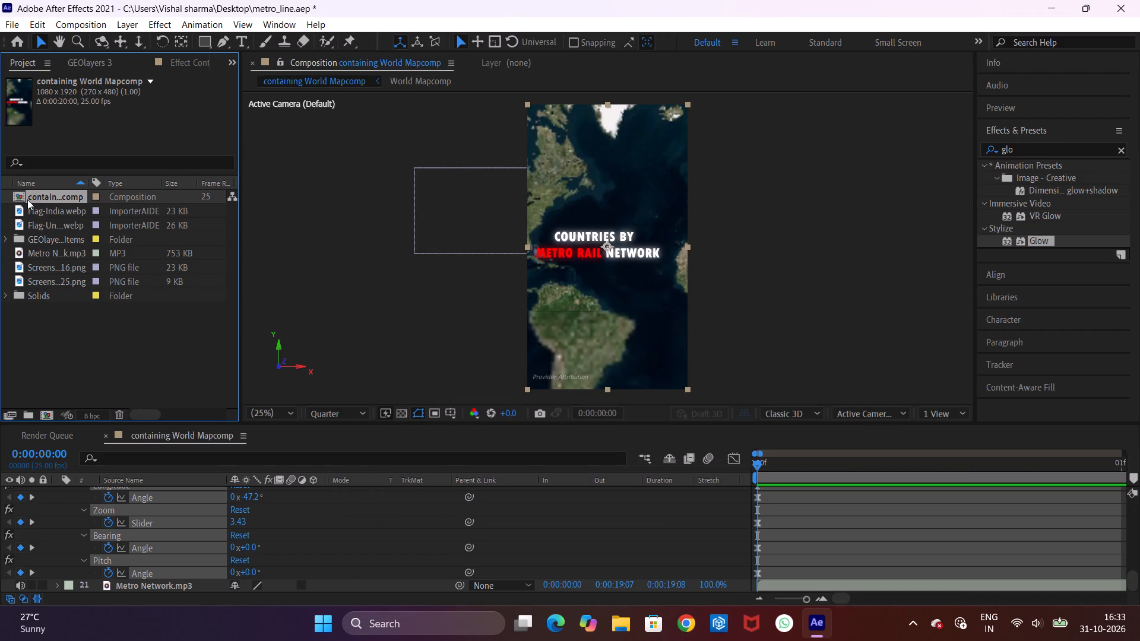
Set the containing World Mapcomp composition's duration to 0:00:11:00 and preview the shortened animation from its start.
right_click(46, 196)
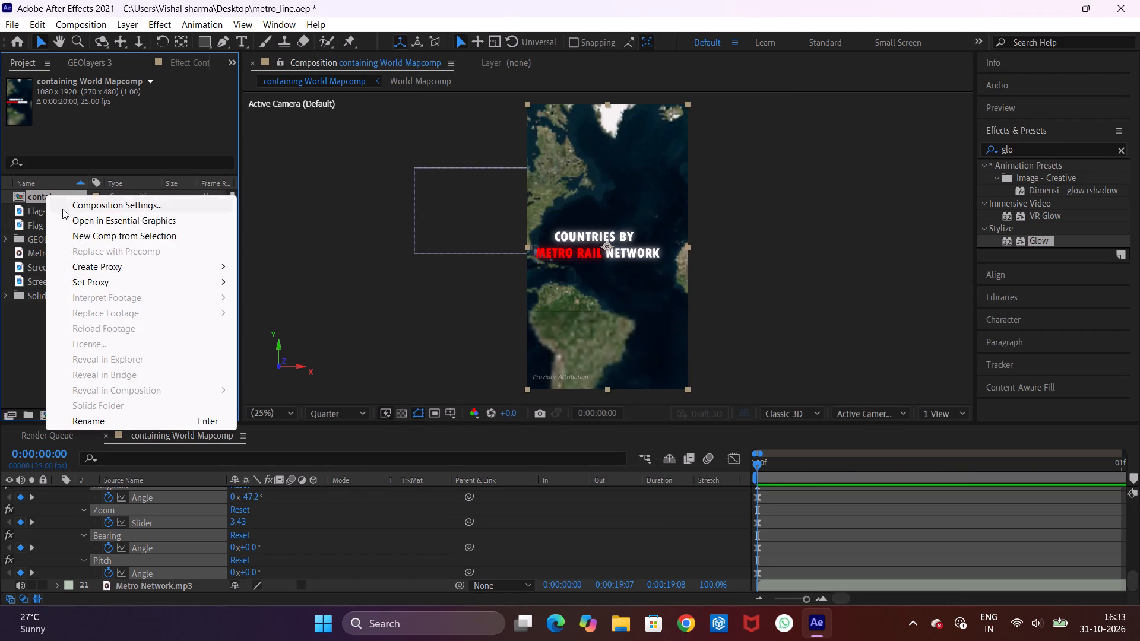
left_click(71, 207)
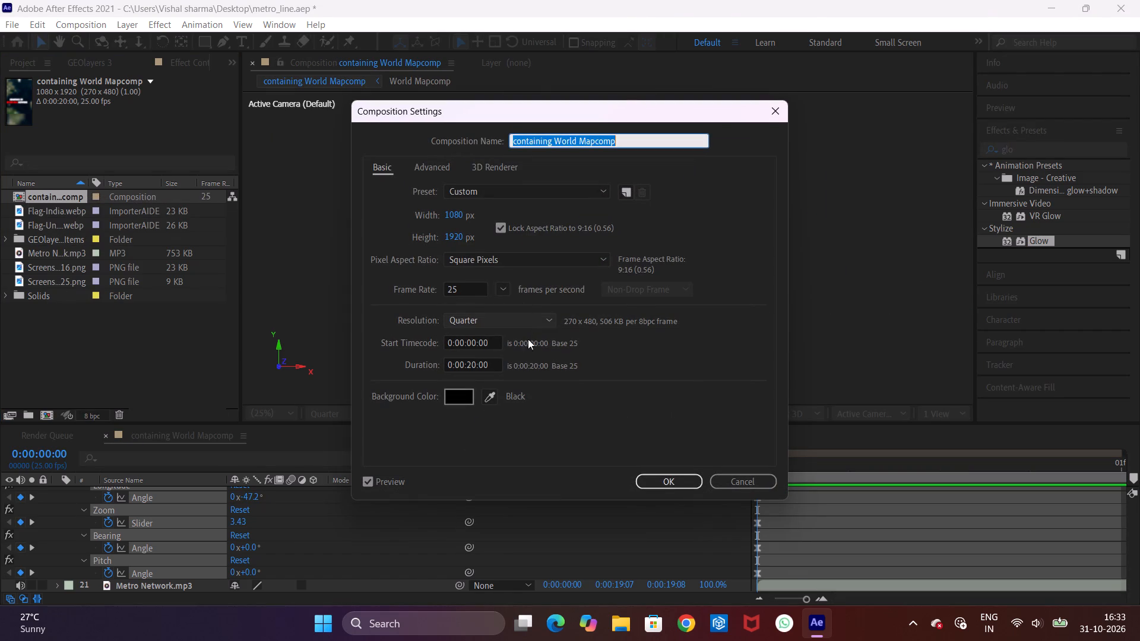
left_click(478, 368)
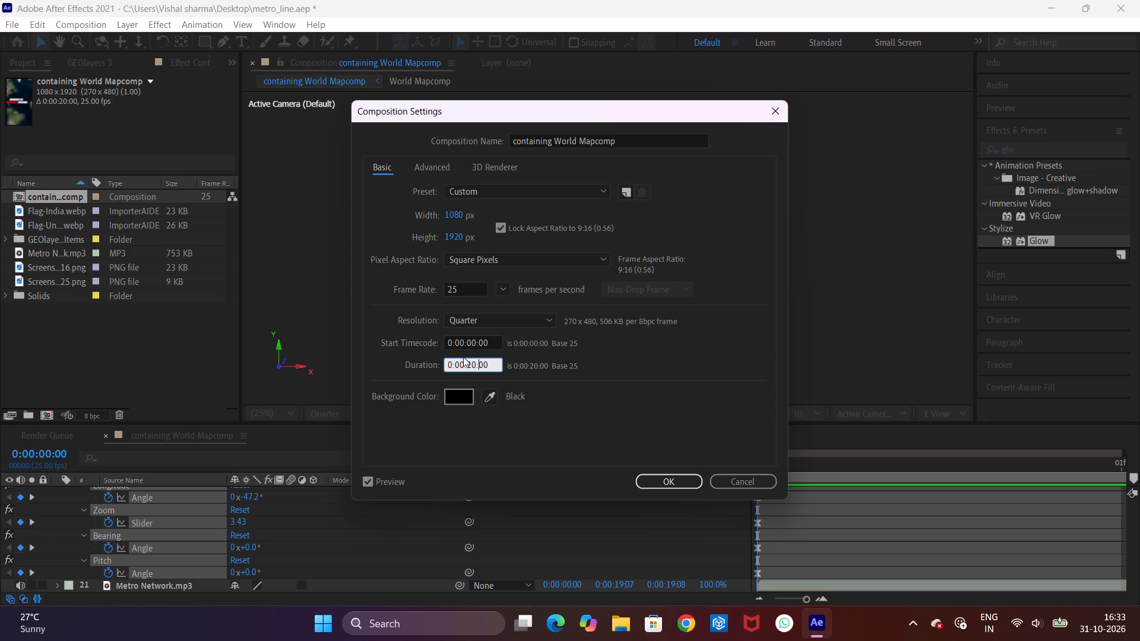
key("Left")
key("BackSpace")
key("BackSpace")
type("11")
left_click(672, 483)
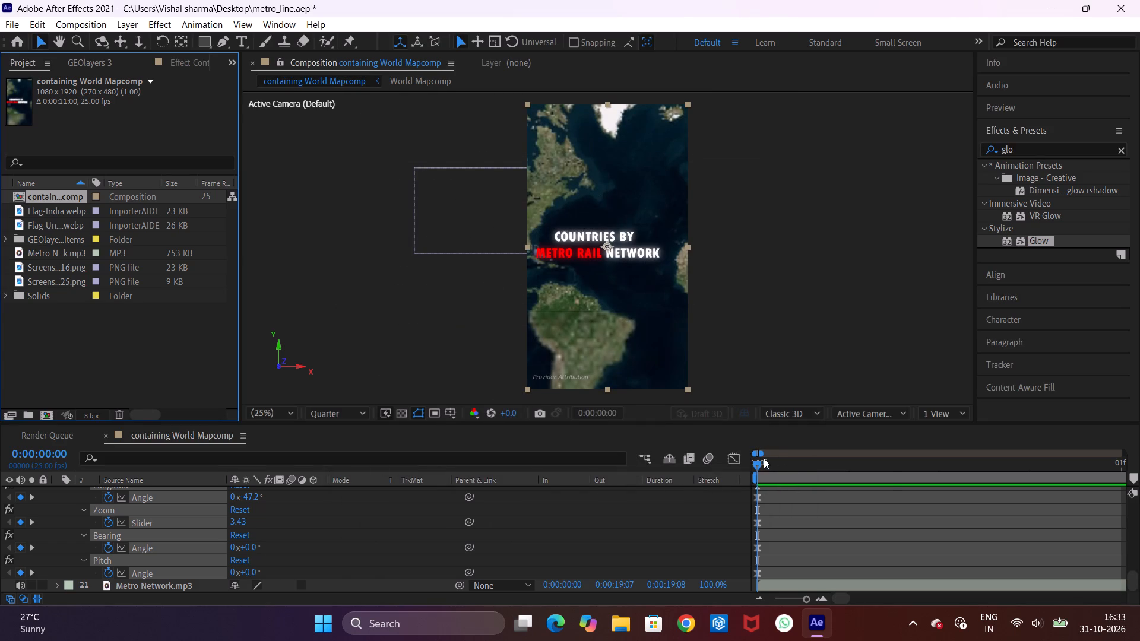
left_click_drag(761, 456, 1139, 467)
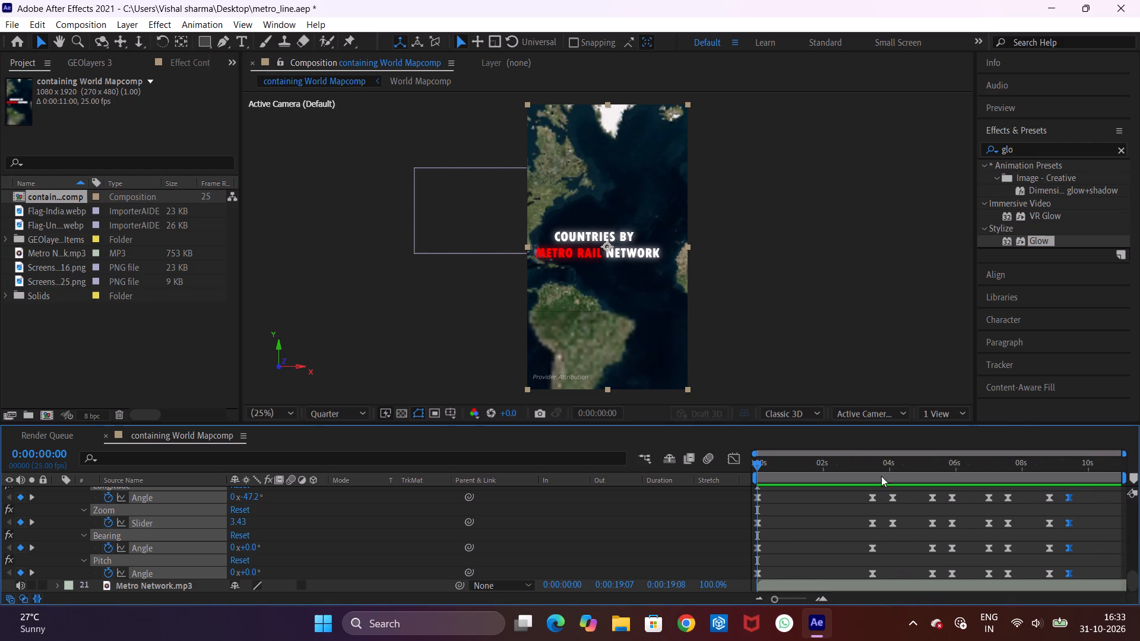
key("space")
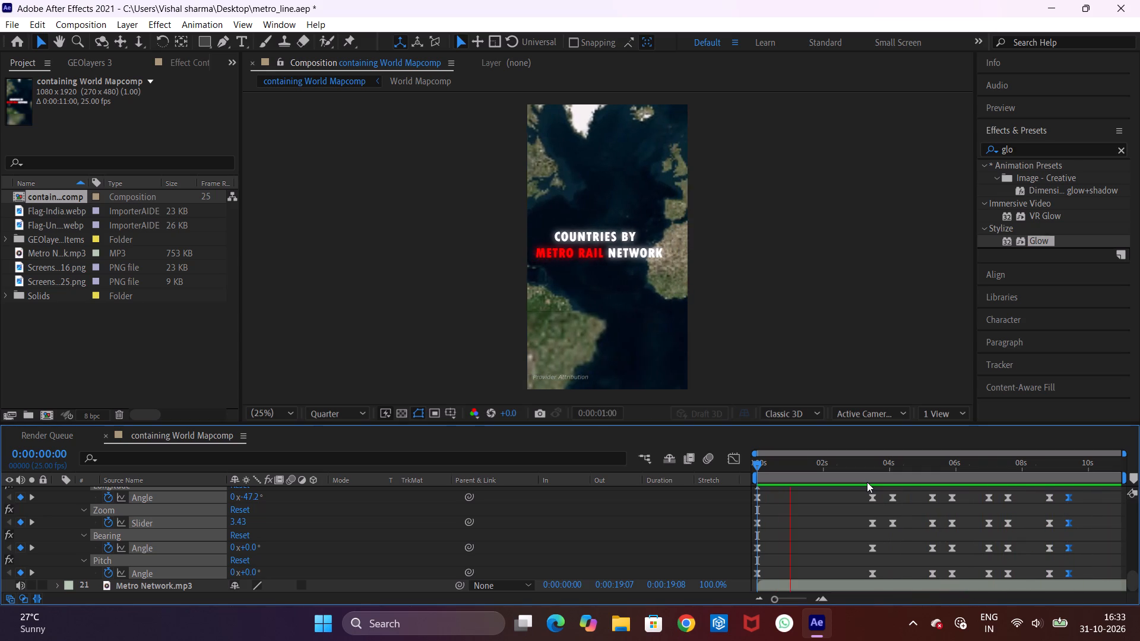
key("space")
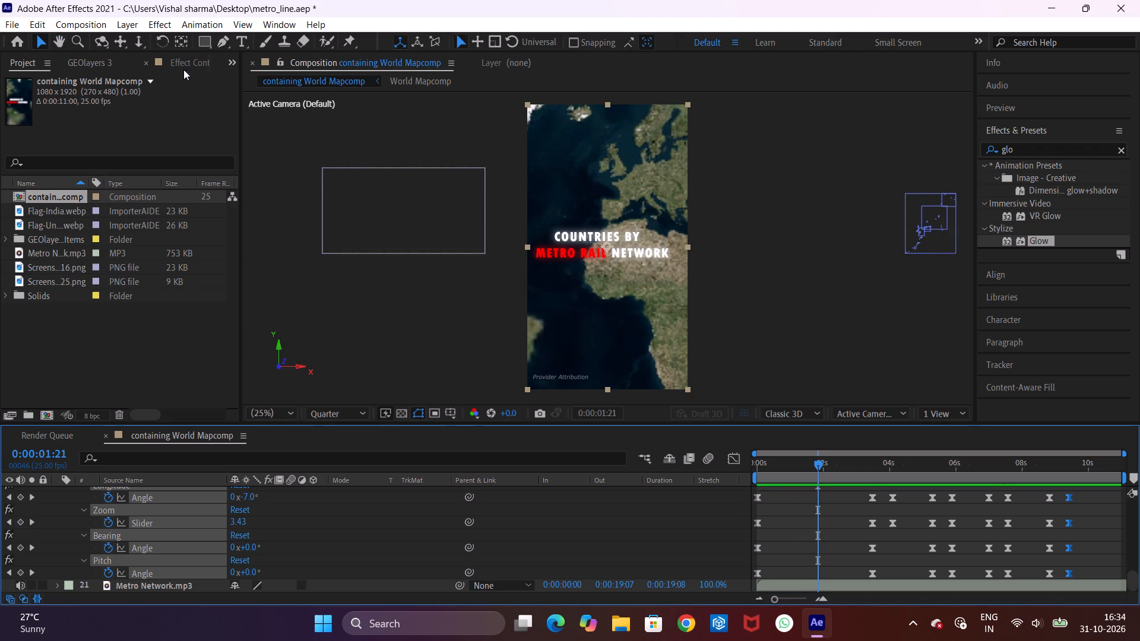
Set the World Mapcomp's attribution to none in its GEOlayers 3 Mapcomp settings and apply the change.
left_click(102, 63)
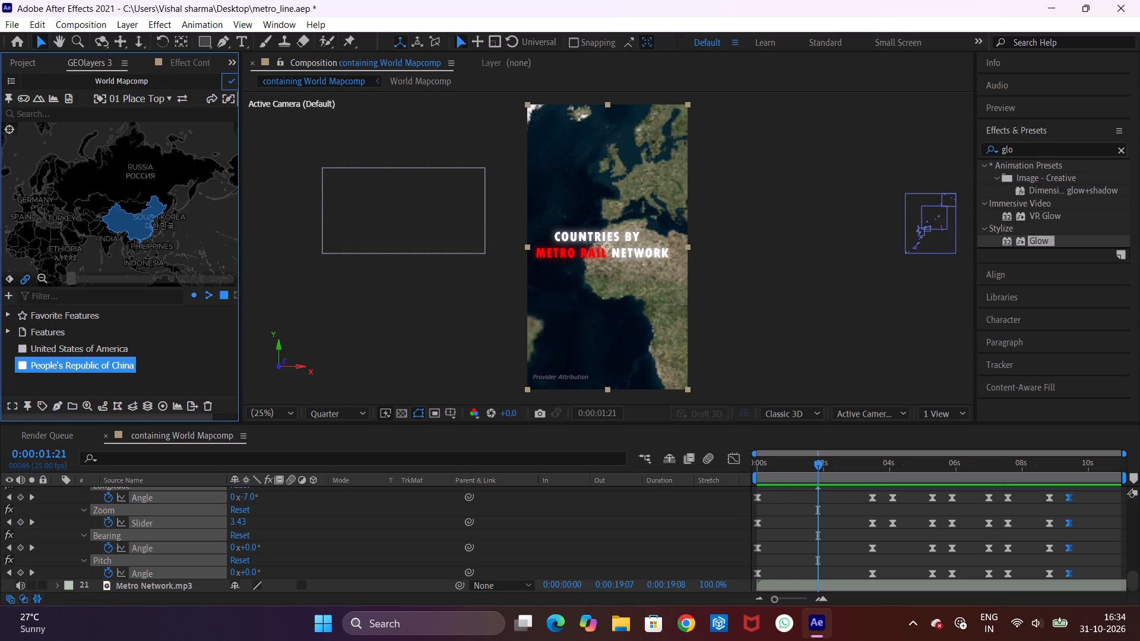
left_click(14, 78)
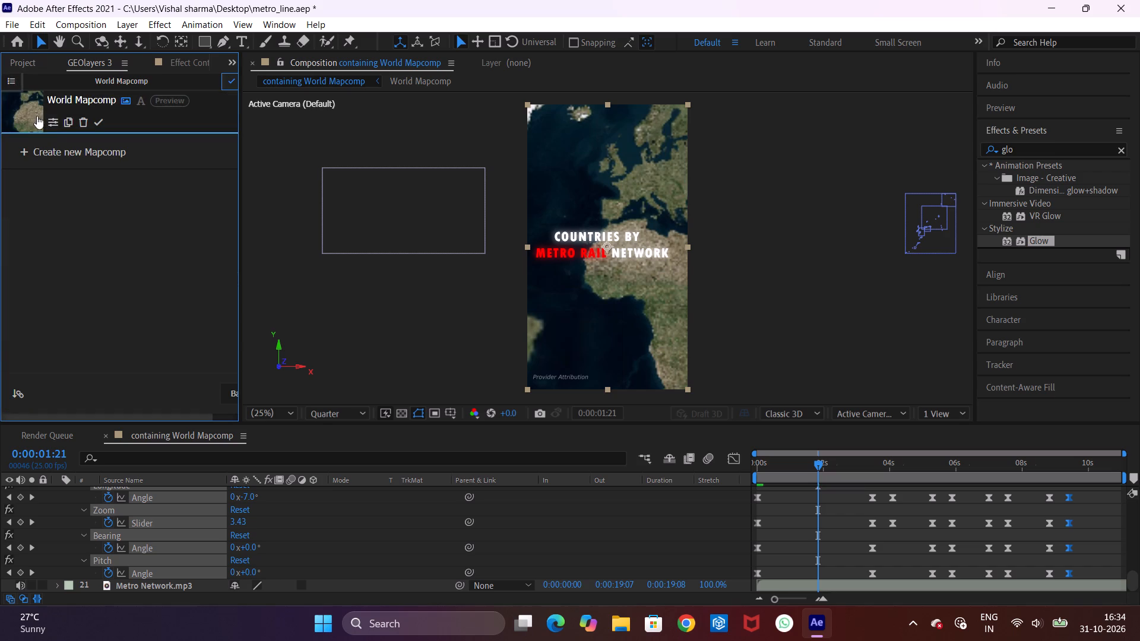
left_click(52, 121)
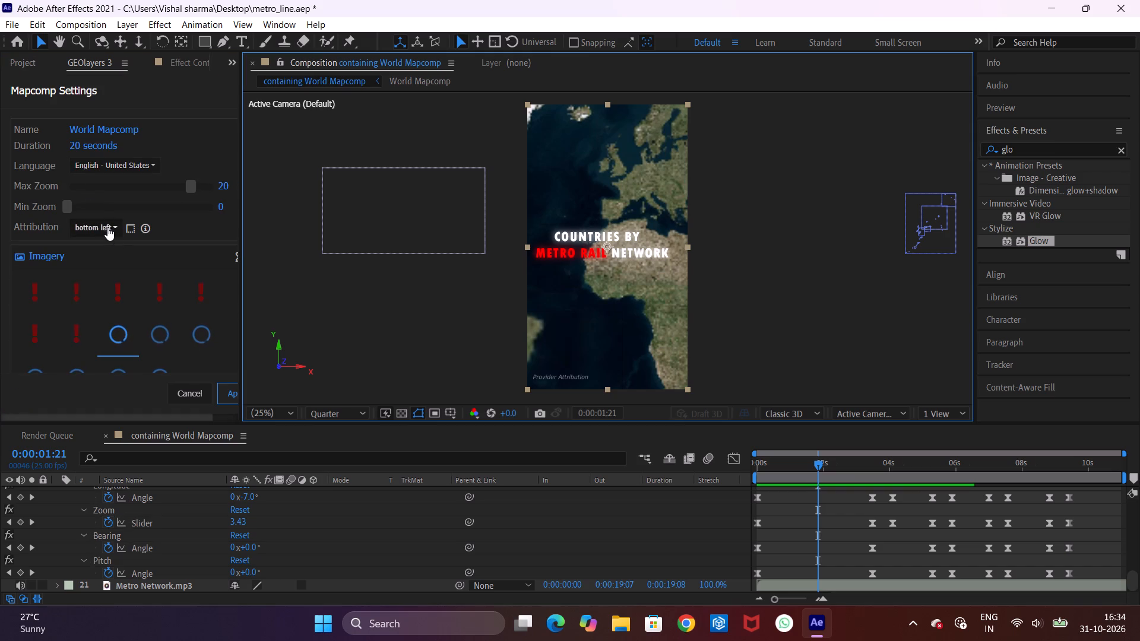
left_click(106, 226)
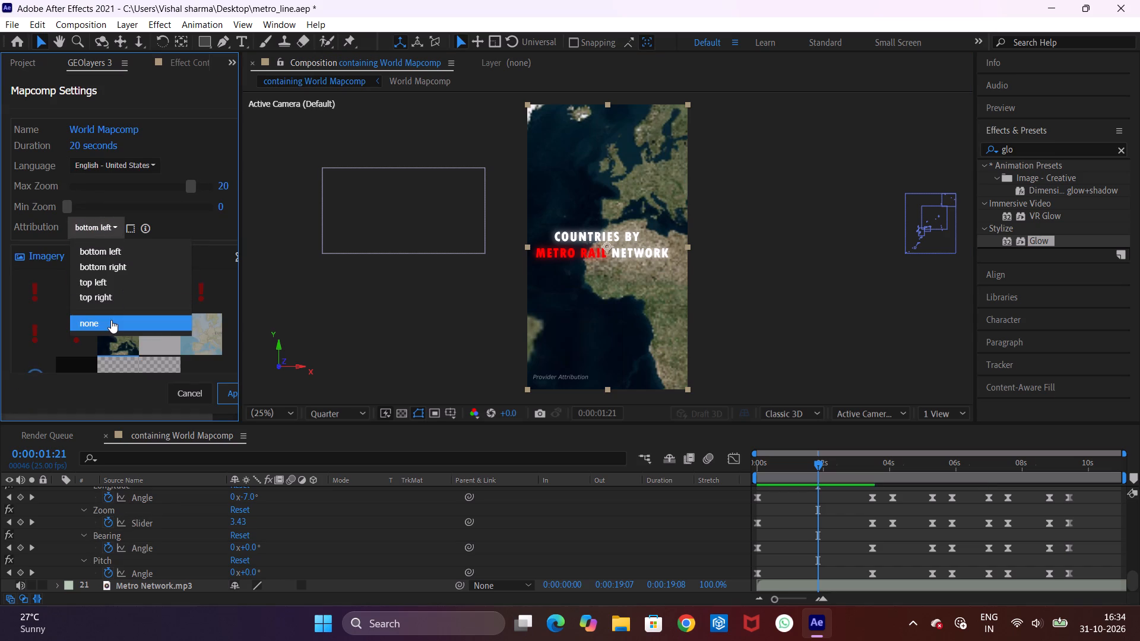
left_click(111, 320)
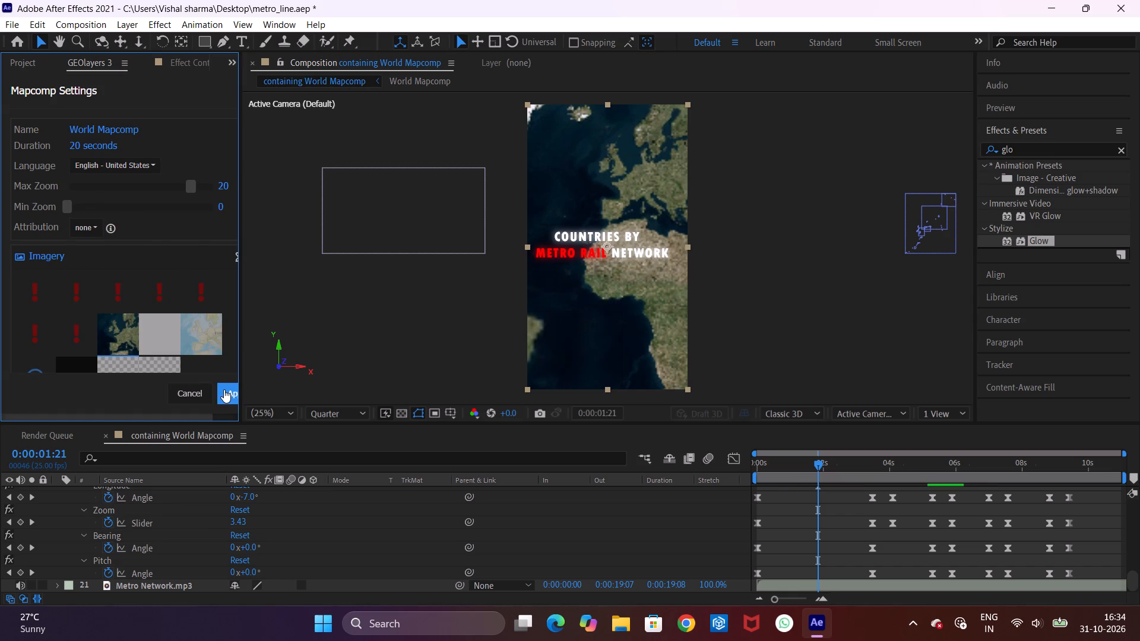
left_click(224, 389)
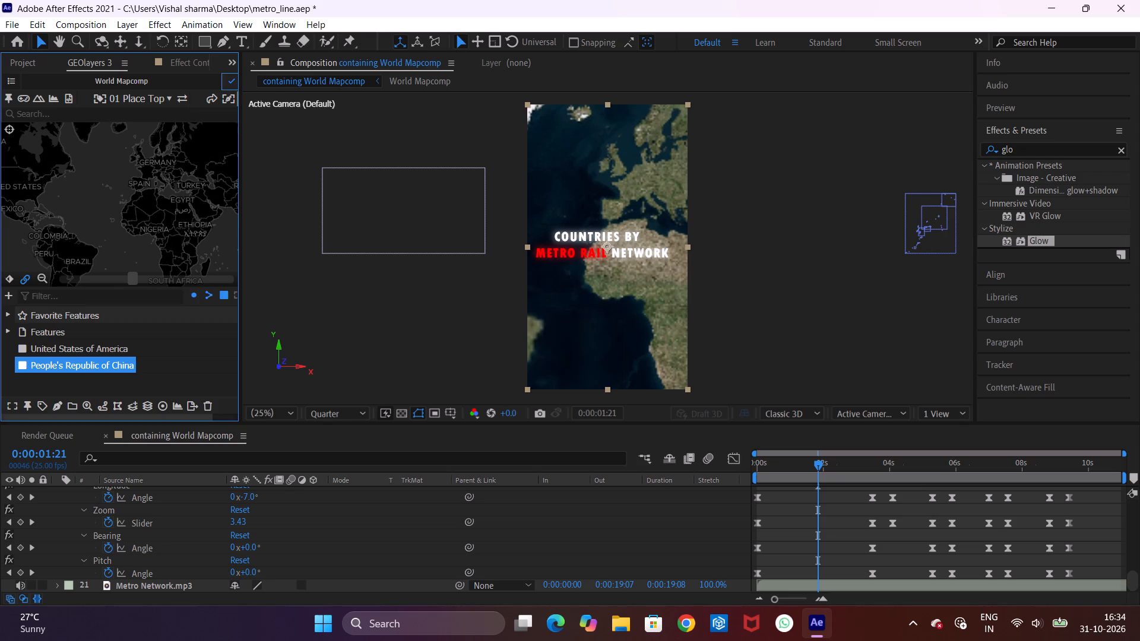
Finalize the World Mapcomp in GEOlayers 3 and close the finalization report.
left_click(227, 85)
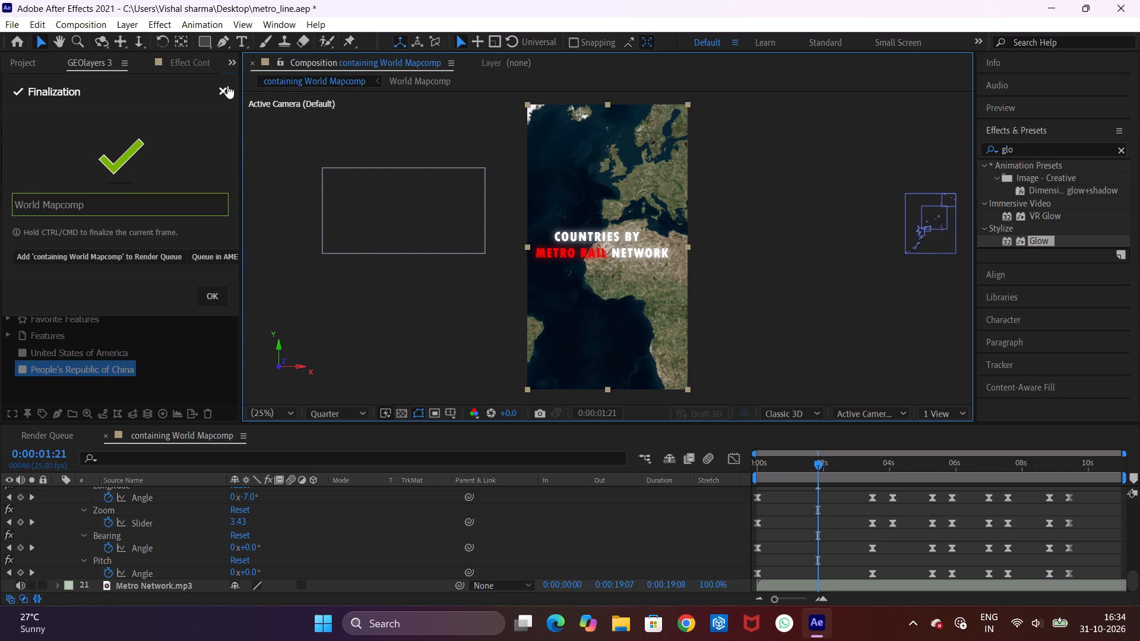
left_click(213, 301)
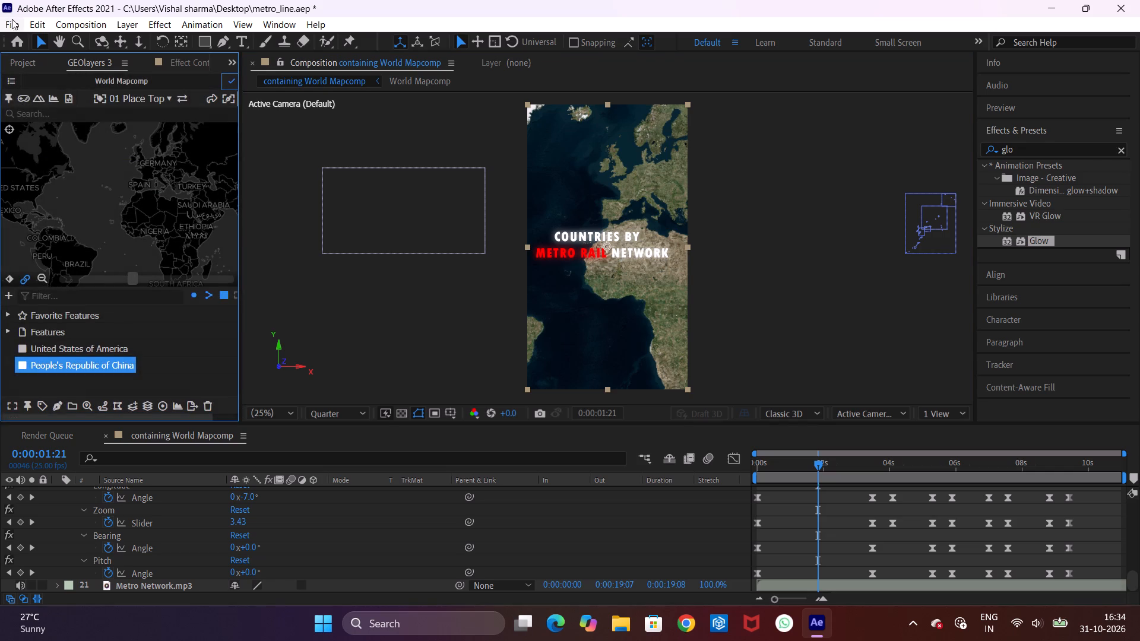
Add the containing World Mapcomp composition to the render queue and start rendering it with Best Settings and Lossless output to containing World Mapcomp.avi.
left_click(14, 28)
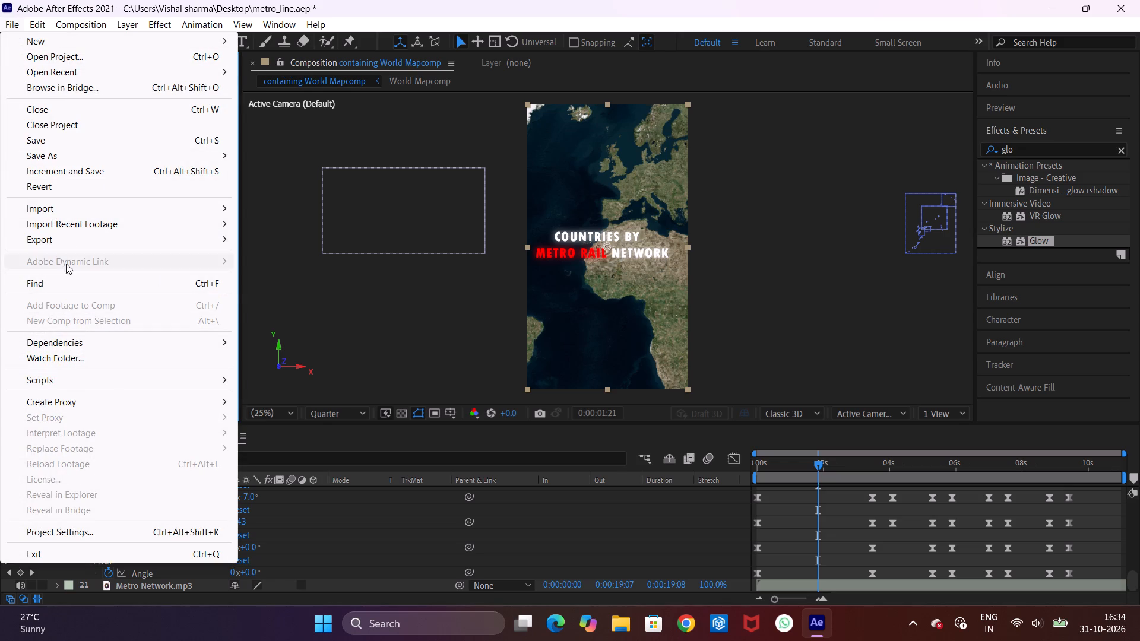
left_click(329, 253)
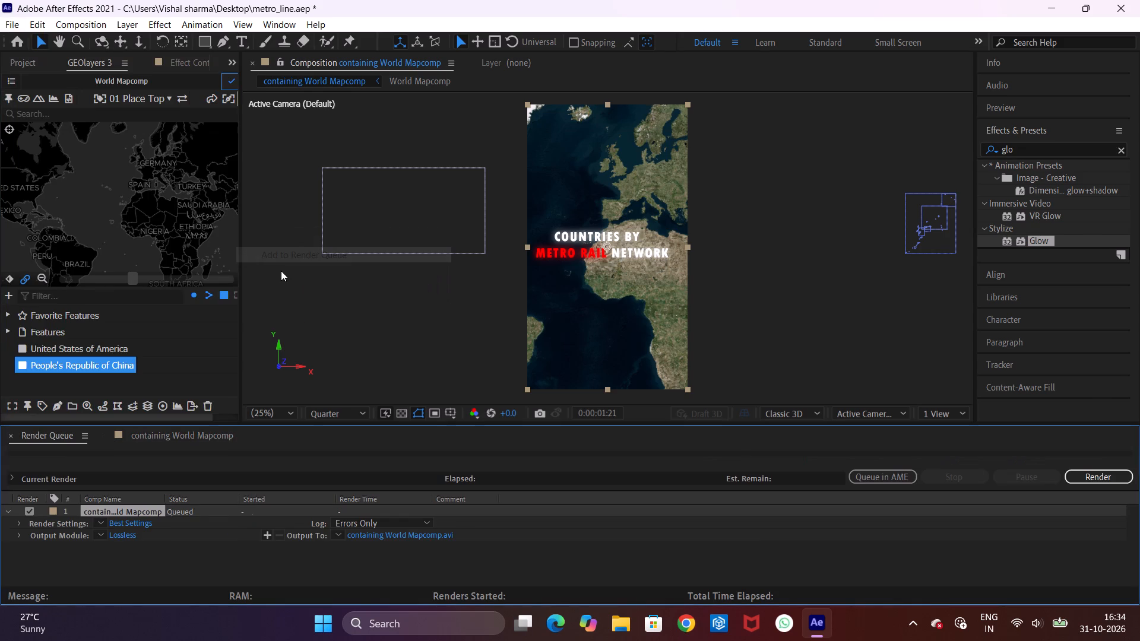
left_click(1118, 479)
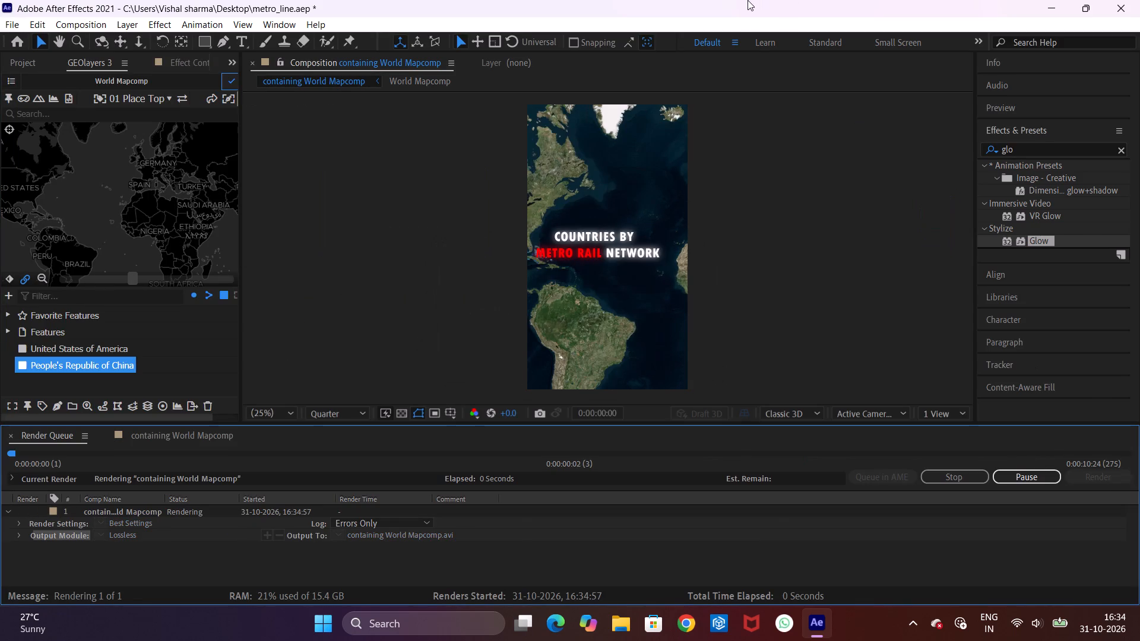
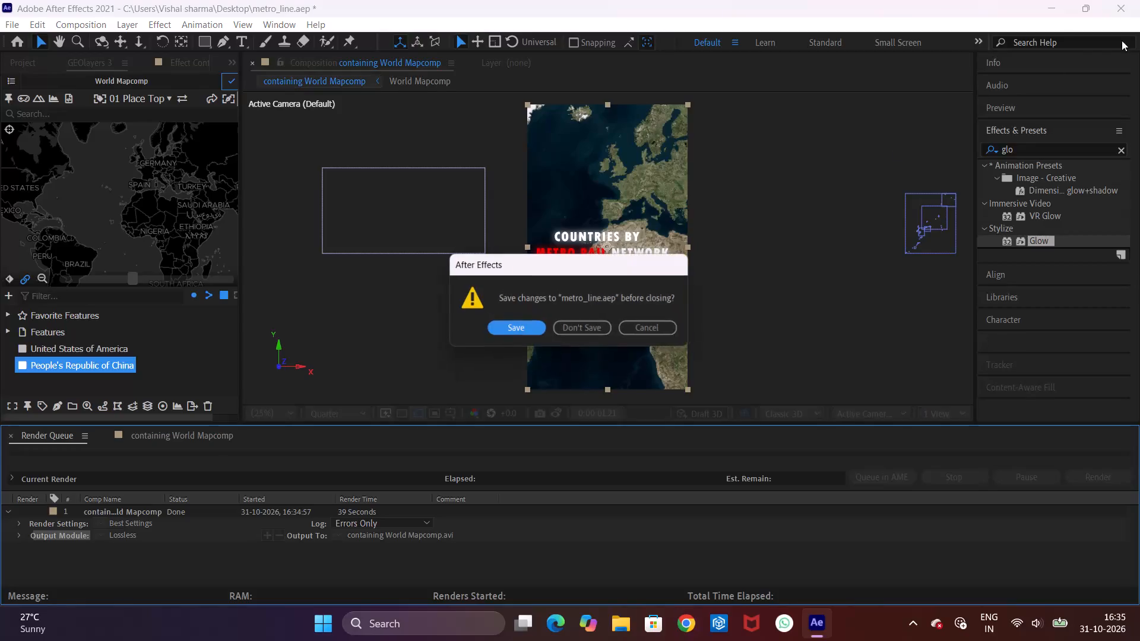
Save the changes to metro_line.aep while closing the project.
left_click(512, 333)
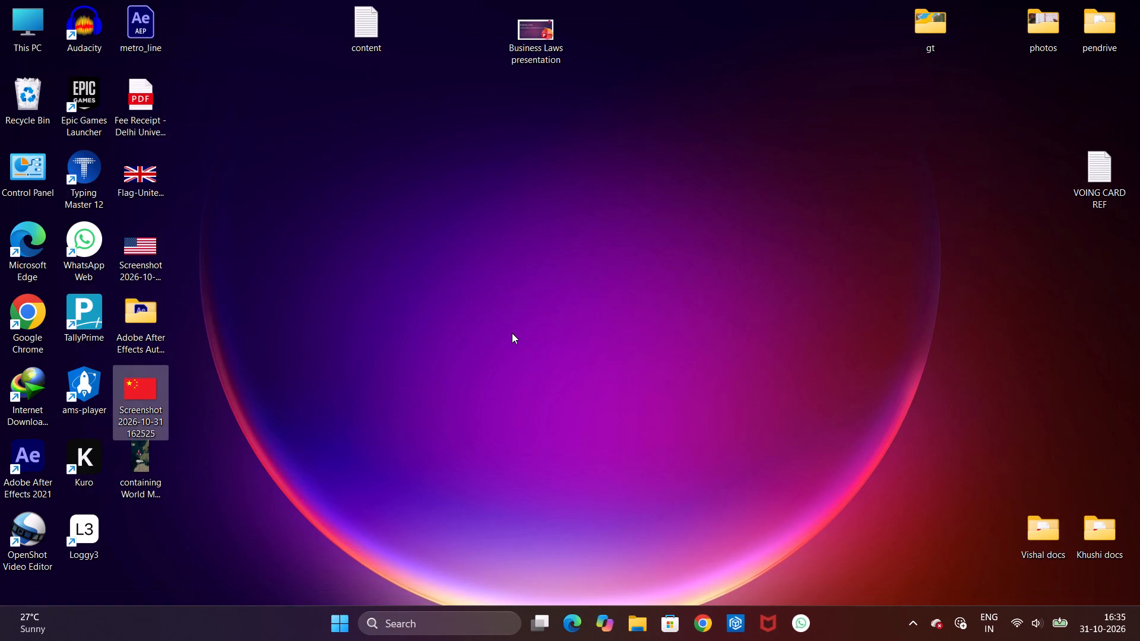
Open the rendered containing World Mapcomp video from the desktop, play it from its start, and close the player.
left_click(141, 467)
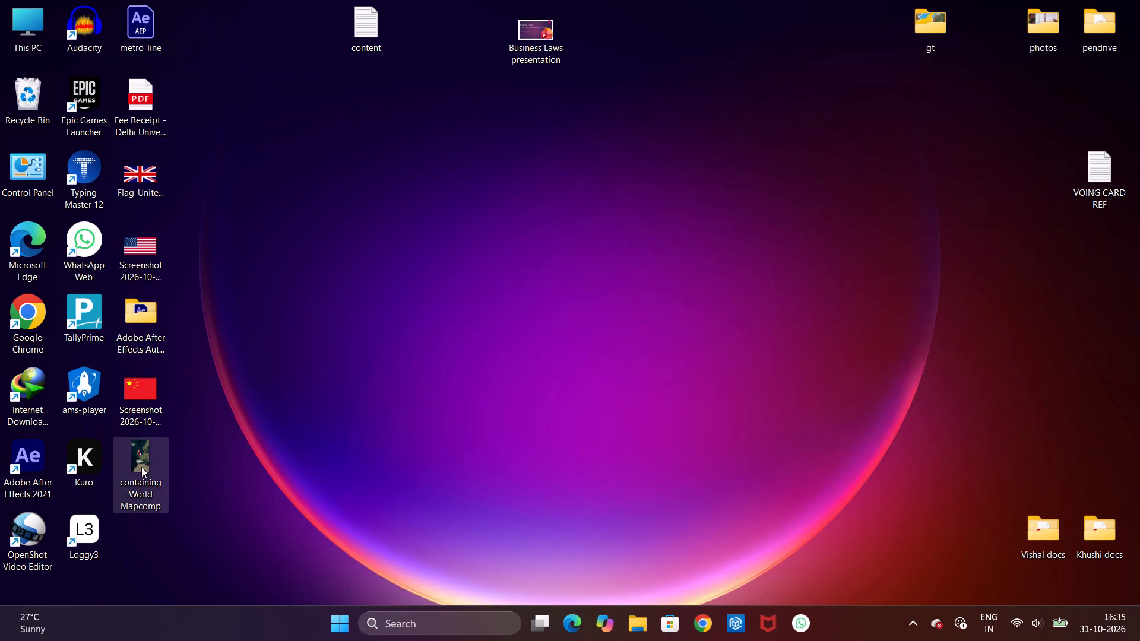
double_click(142, 459)
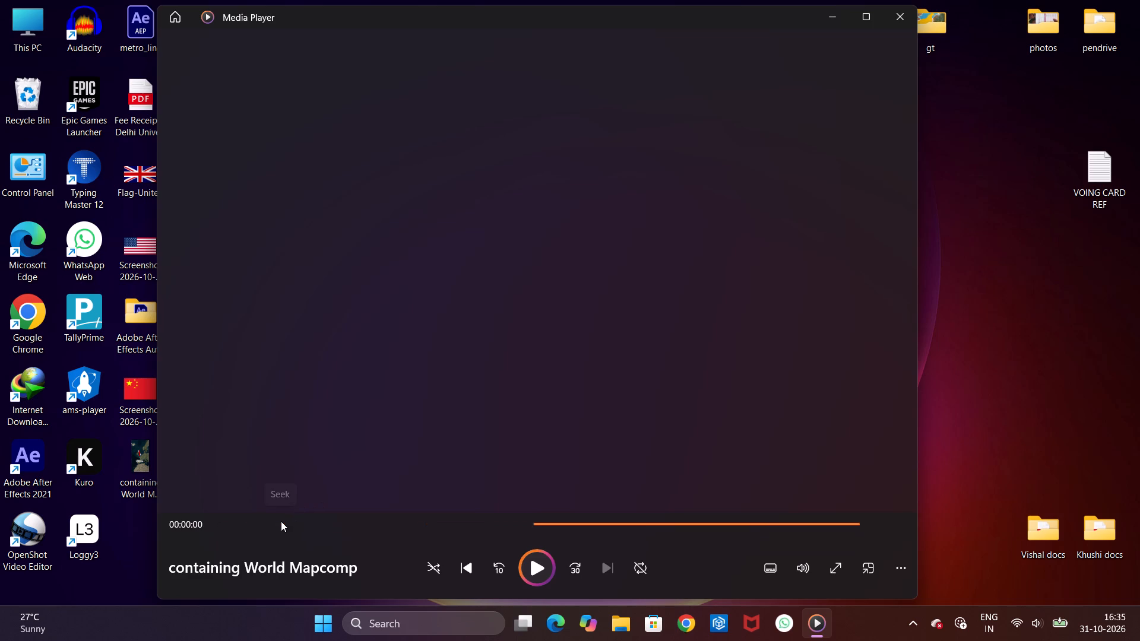
key("space")
left_click_drag(257, 527, 153, 525)
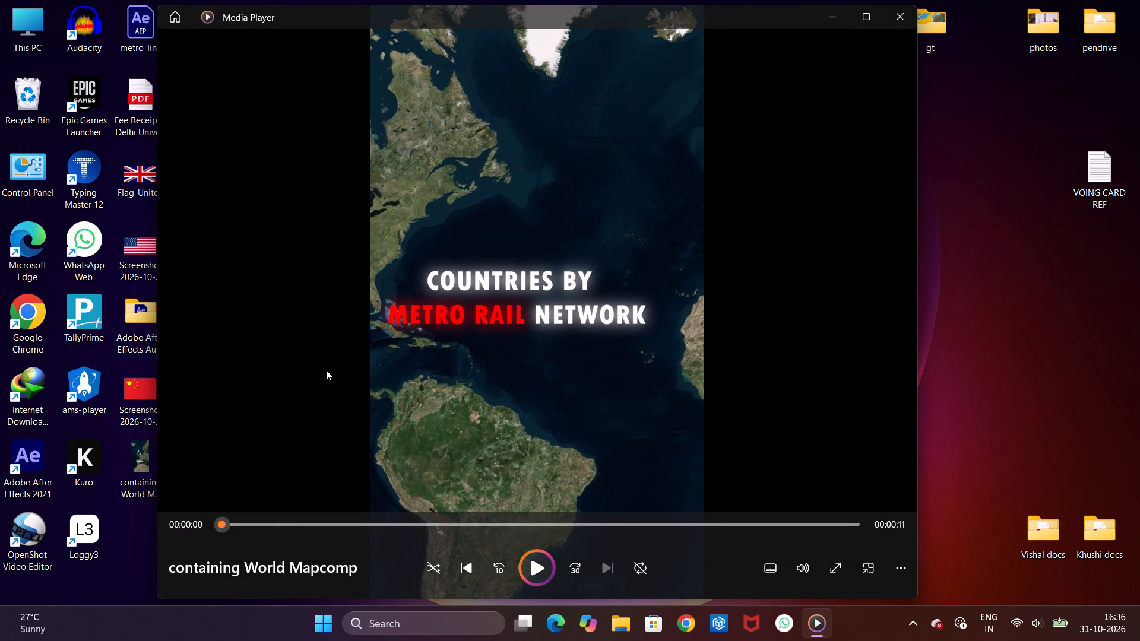
key("space")
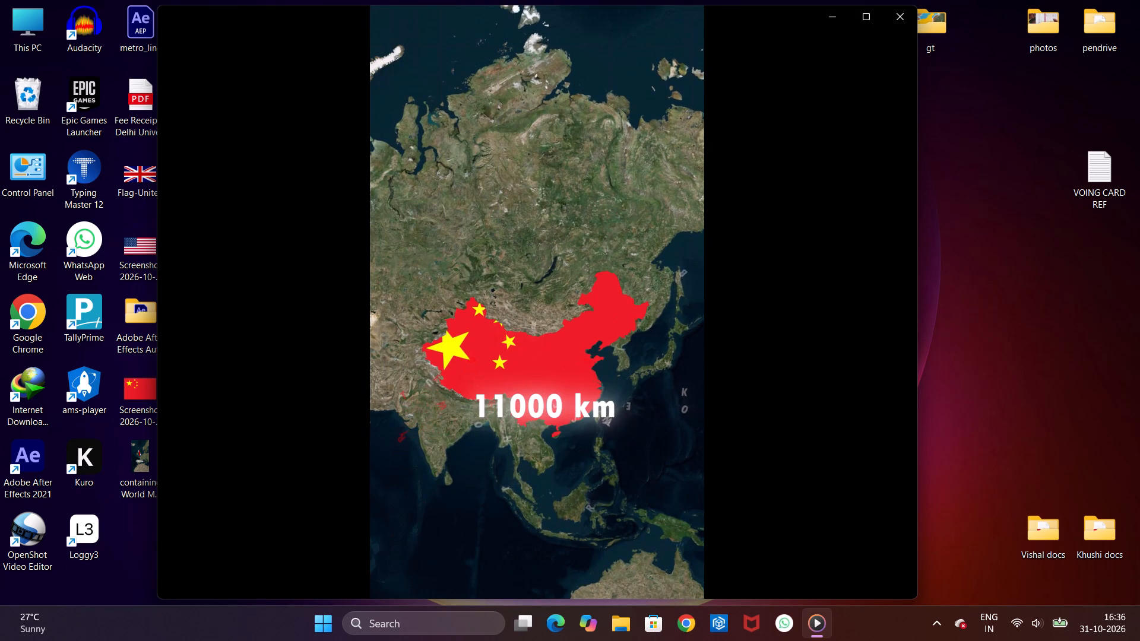
left_click(910, 15)
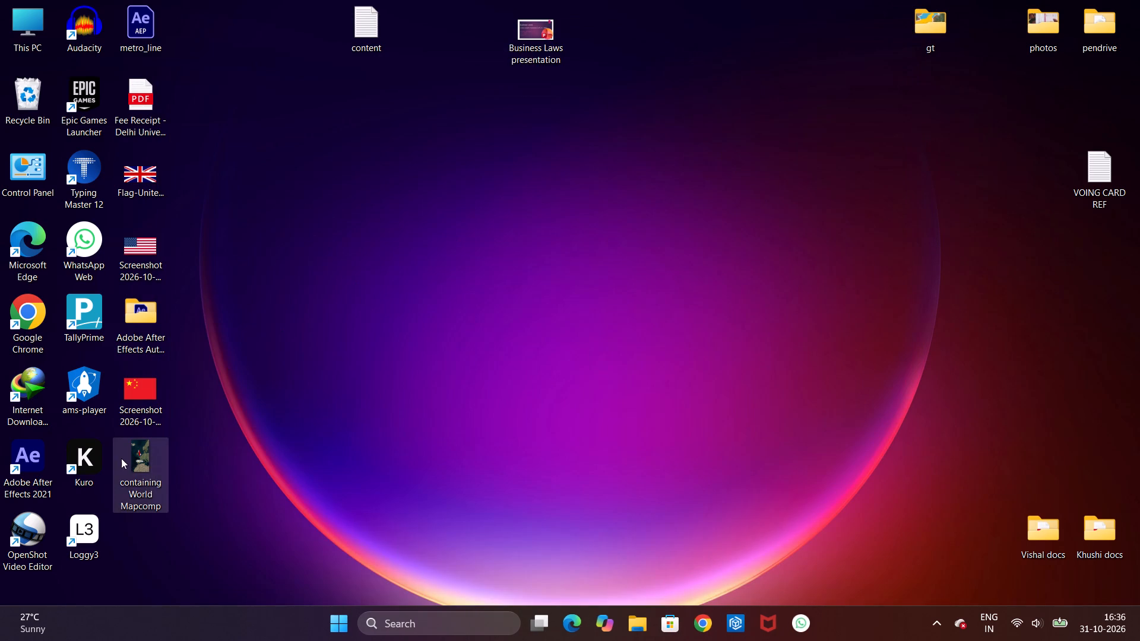
Launch OpenShot Video Editor and bring the containing World Mapcomp video from the desktop into its project files.
left_click_drag(145, 468, 456, 394)
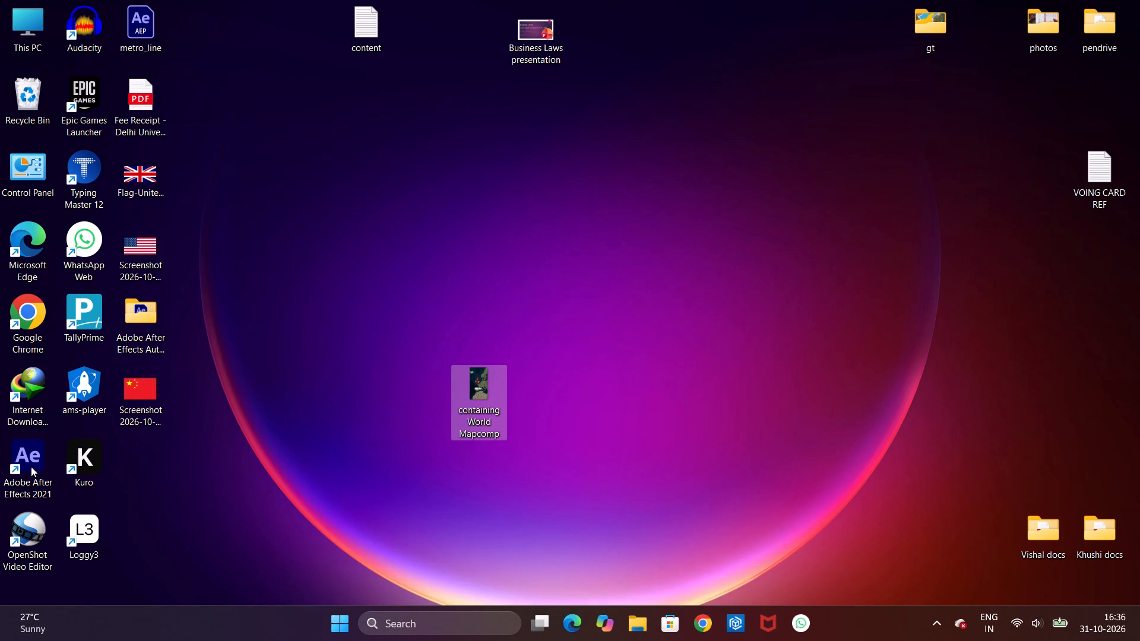
double_click(30, 528)
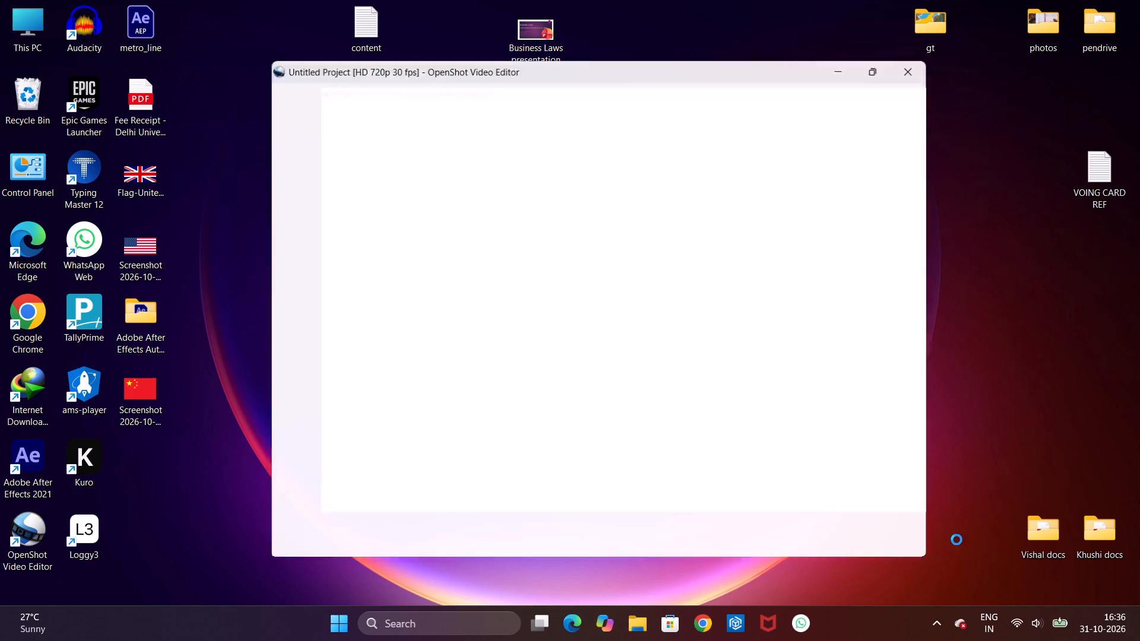
left_click(1139, 640)
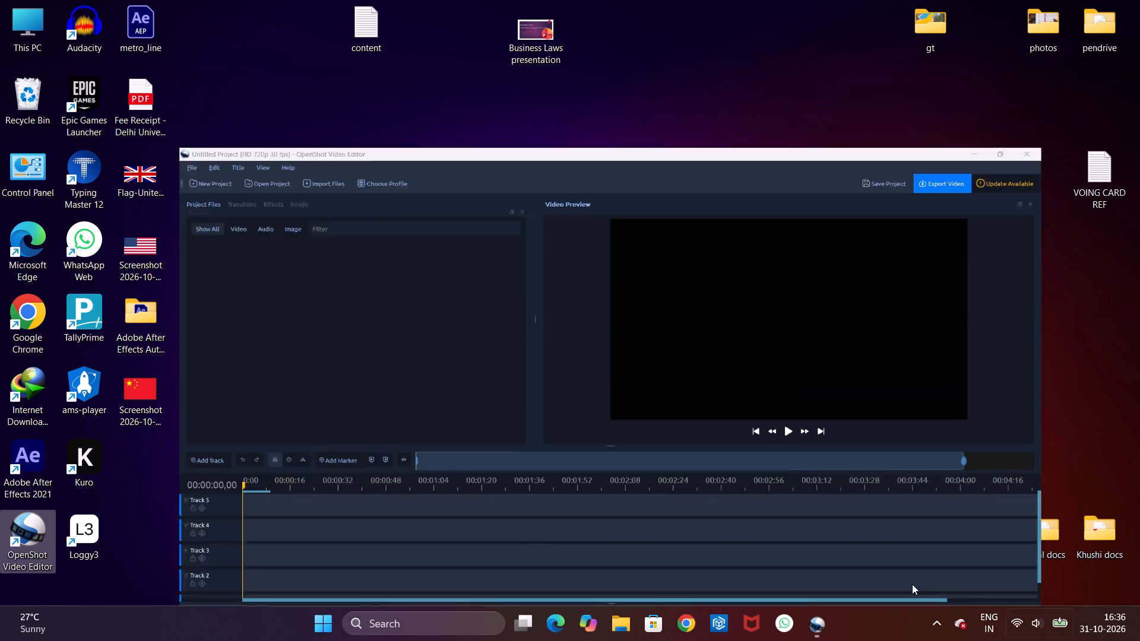
left_click_drag(468, 385, 814, 623)
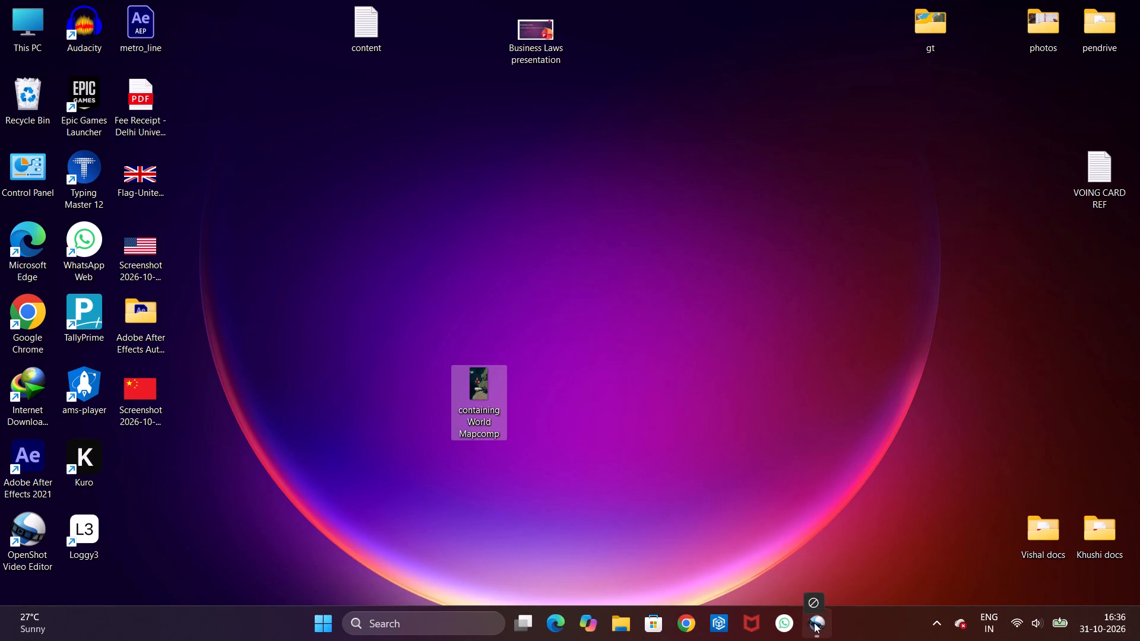
left_click_drag(814, 623, 240, 209)
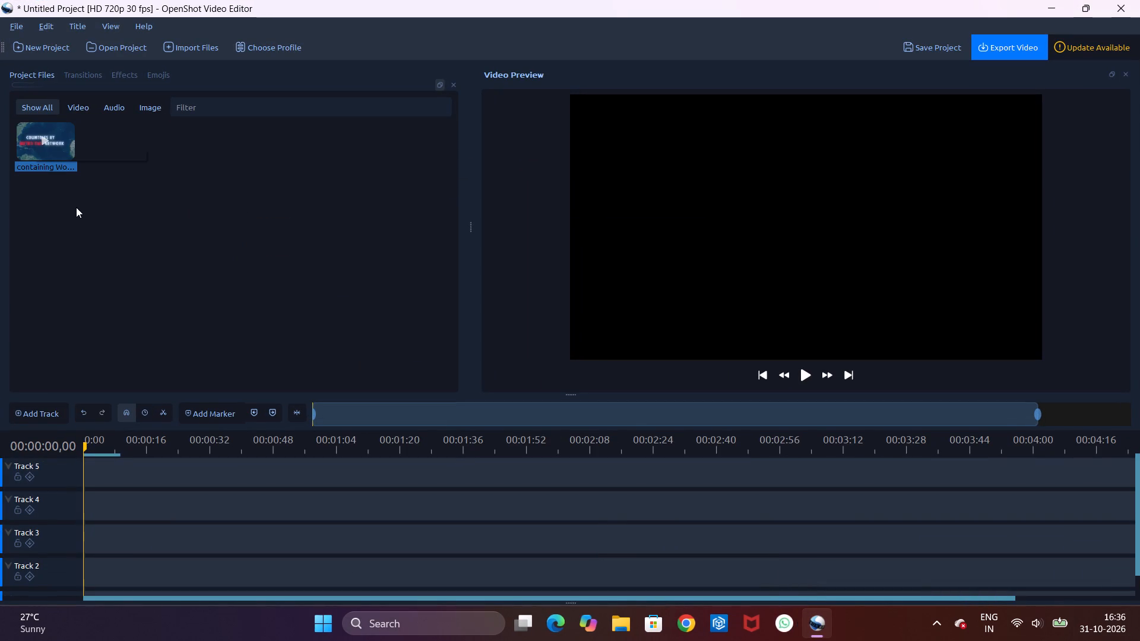
Place the containing World Mapcomp clip on Track 5 at the very start of the timeline.
left_click_drag(50, 147, 118, 477)
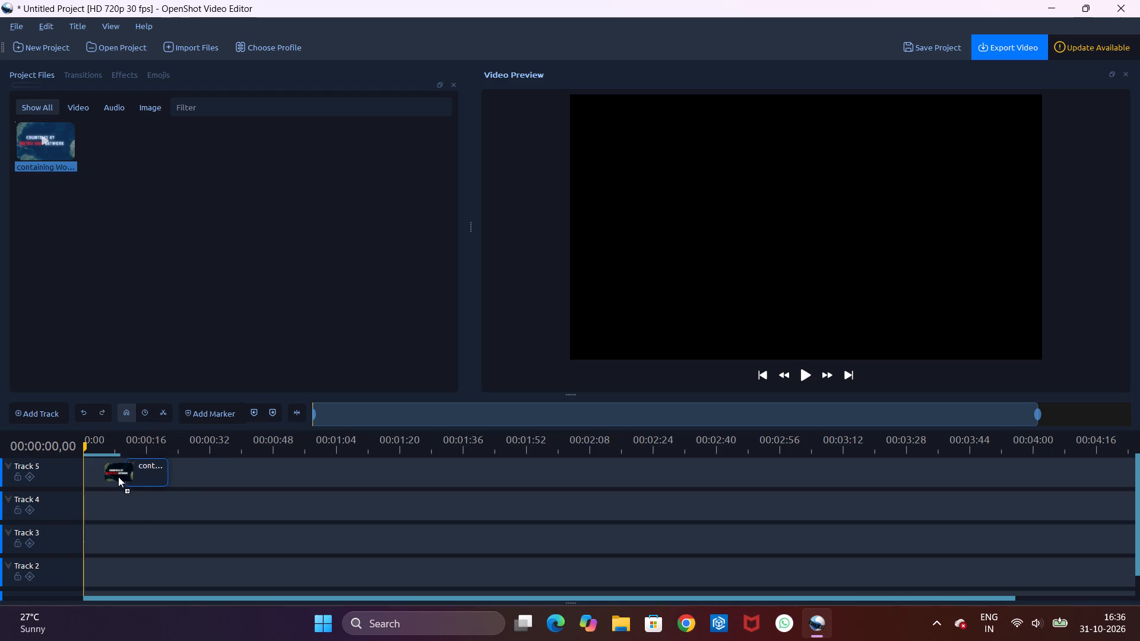
left_click_drag(118, 477, 88, 465)
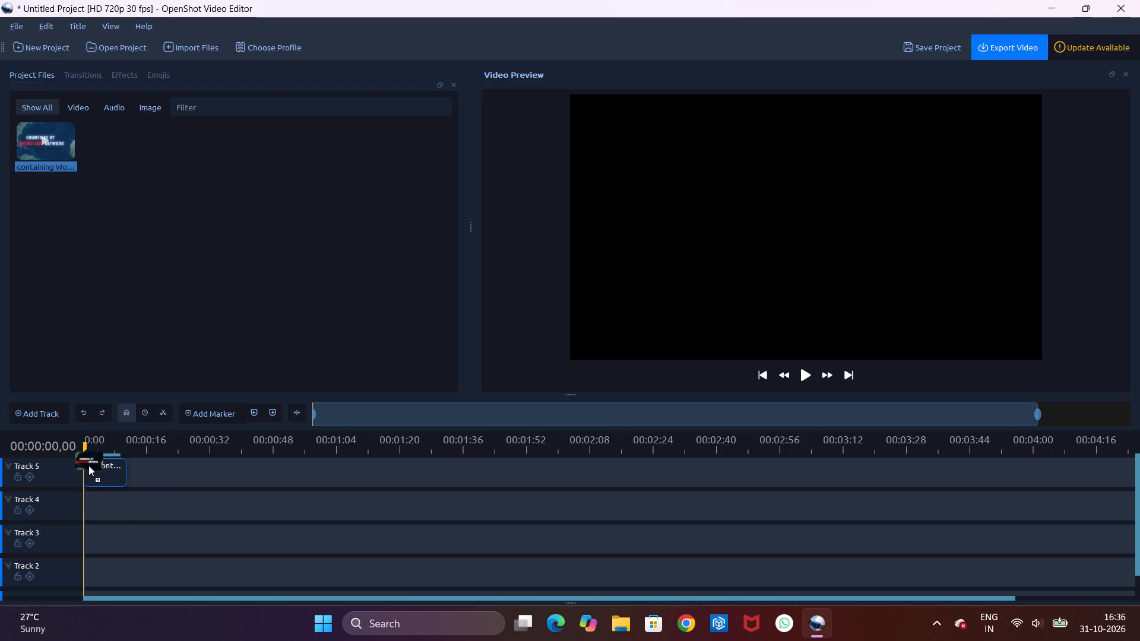
left_click_drag(88, 465, 85, 461)
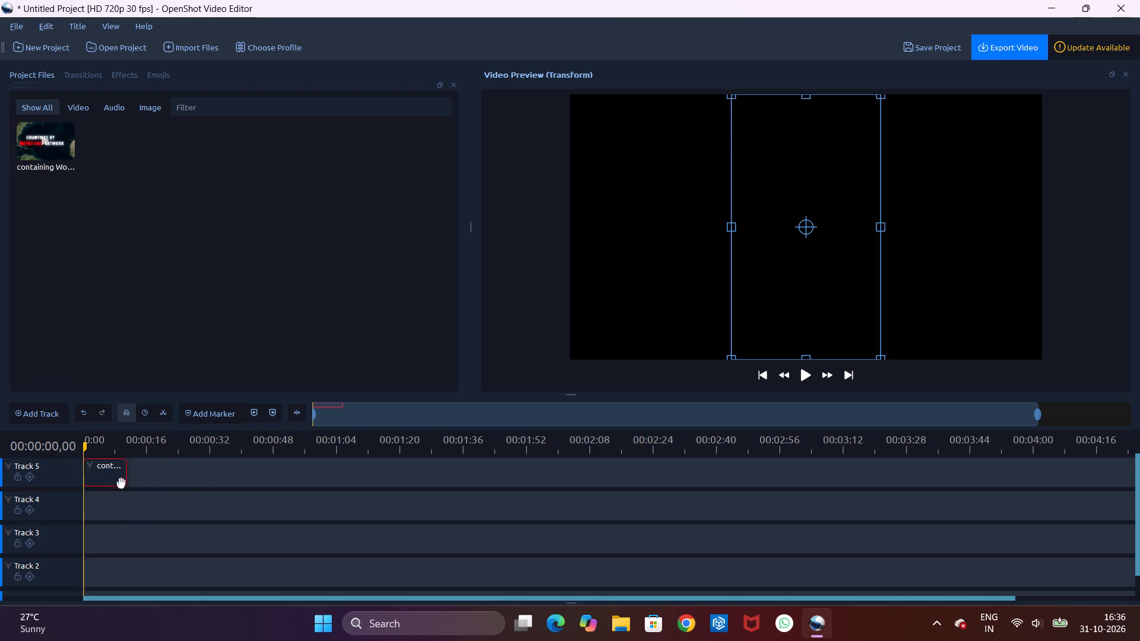
left_click(186, 490)
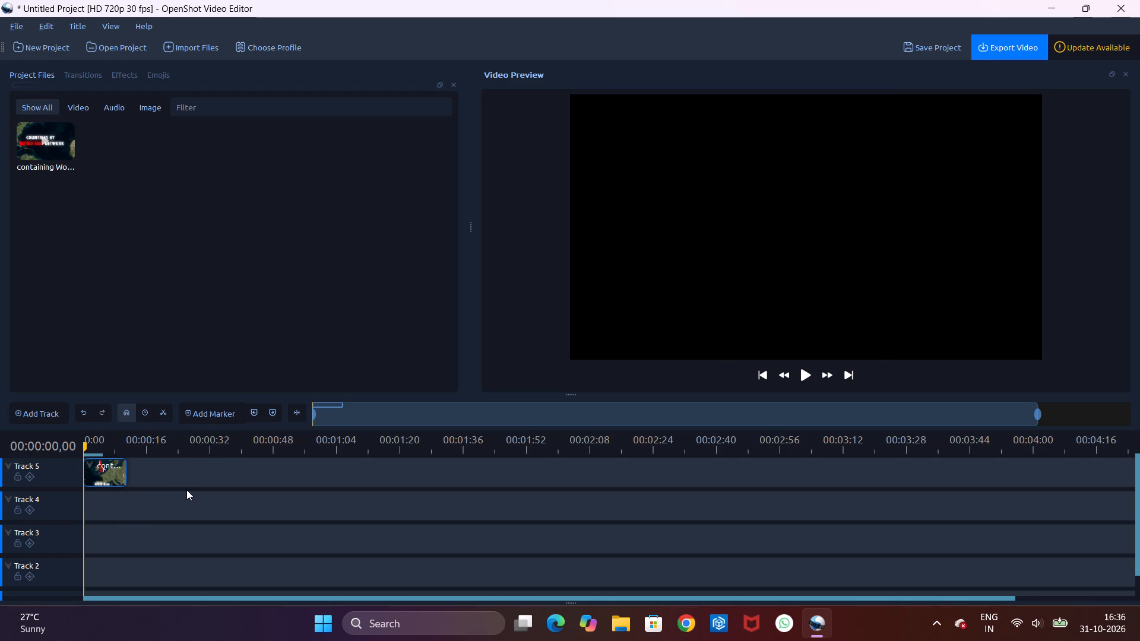
Preview the beginning of the clip on the timeline and return the playhead to 00:00:00.
key("space")
key("space")
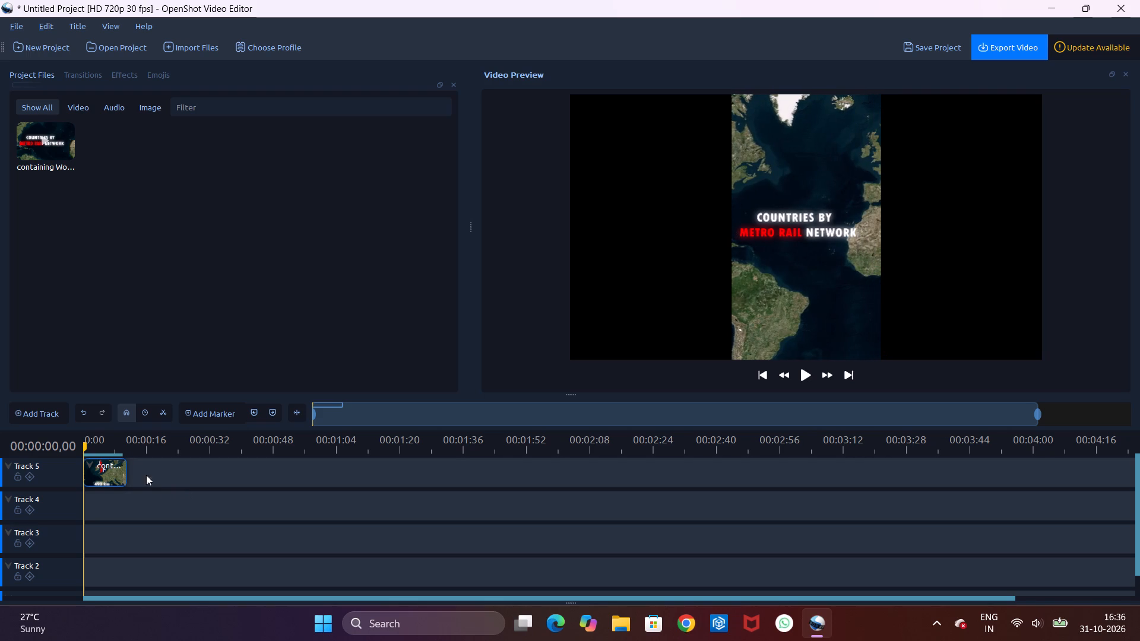
left_click_drag(100, 449, 63, 442)
key("space")
left_click(800, 373)
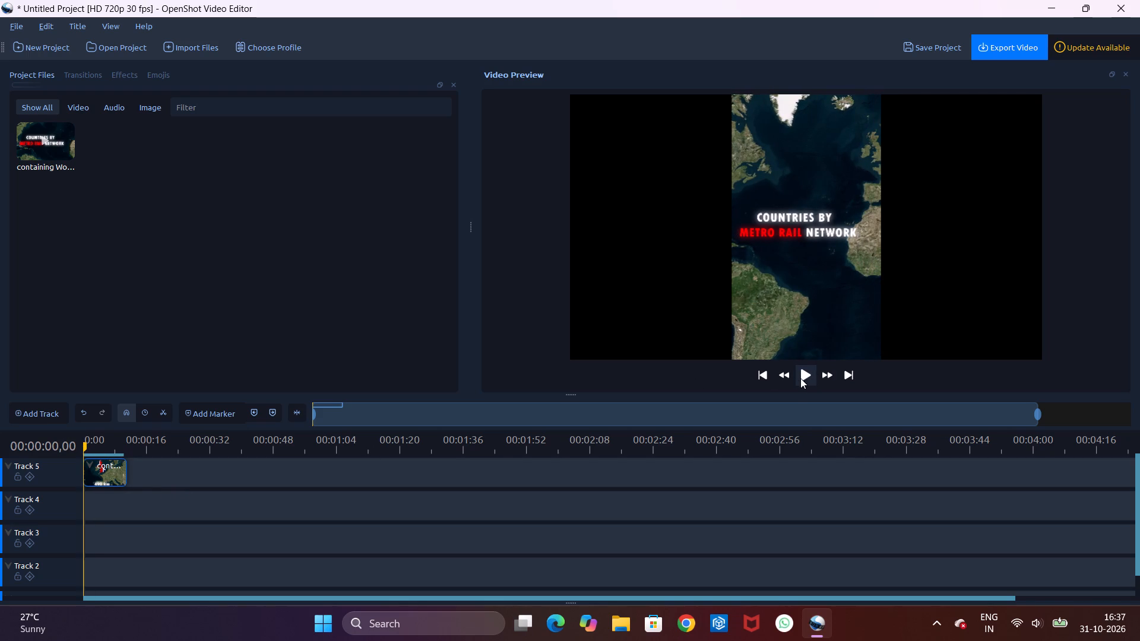
left_click(807, 376)
key("space")
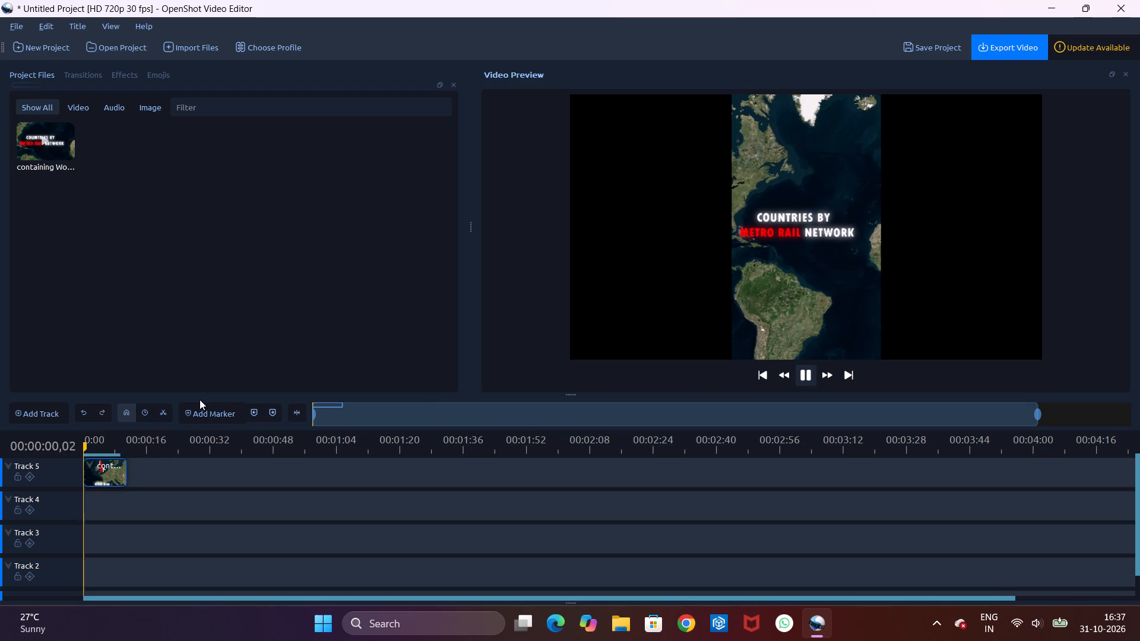
key("space")
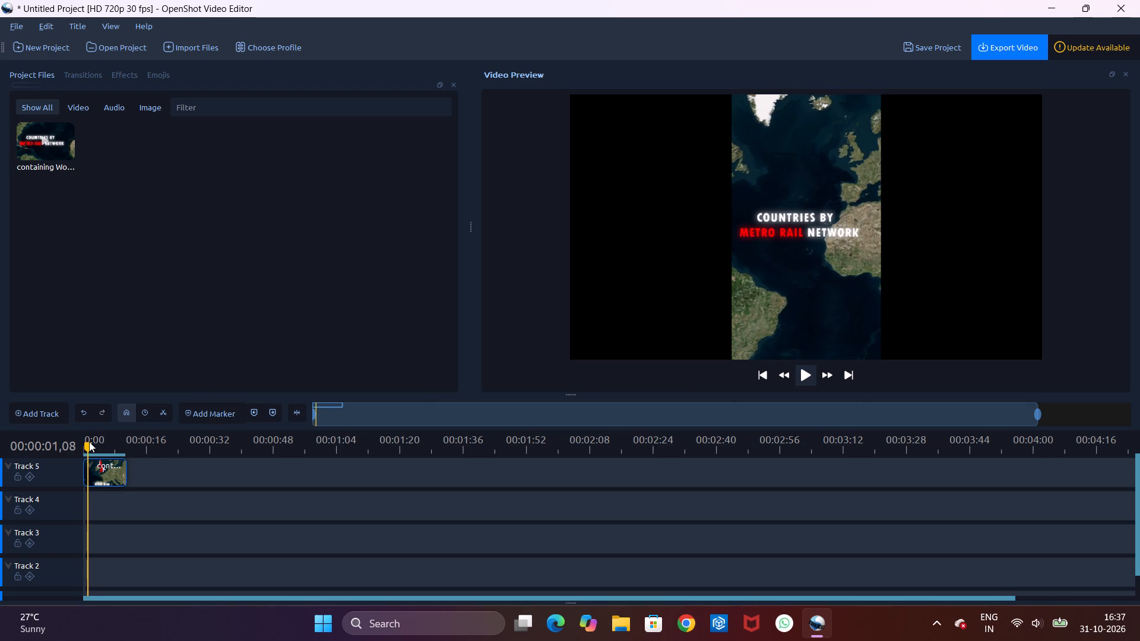
left_click_drag(89, 442, 47, 440)
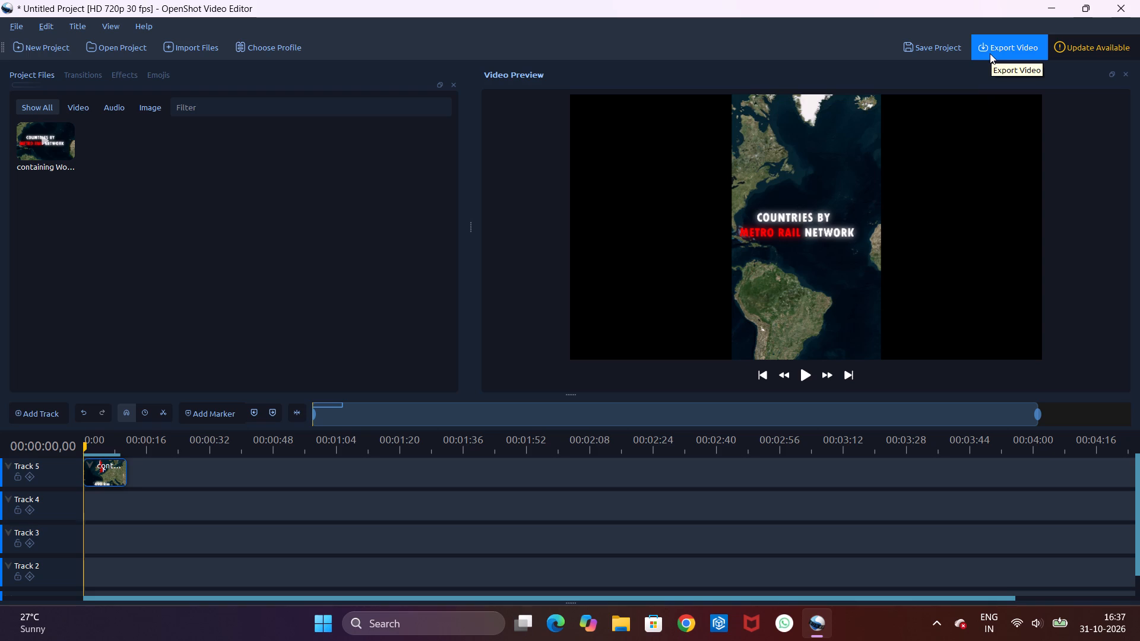
In the advanced video export settings, set the profile's width to 1080 and height to 1920.
left_click(990, 53)
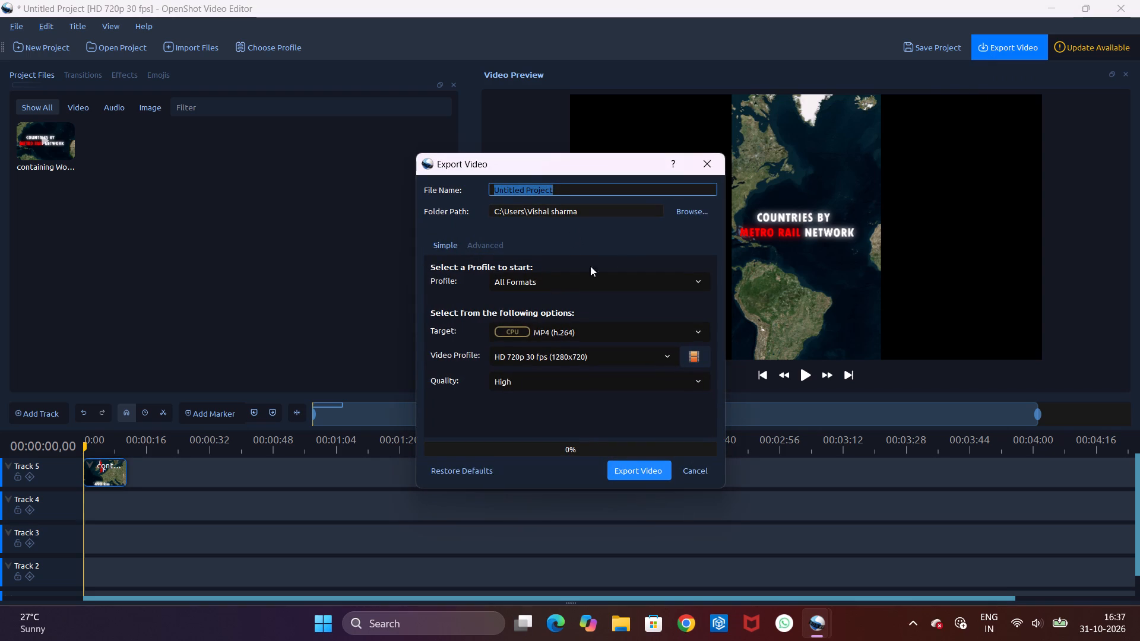
left_click(479, 249)
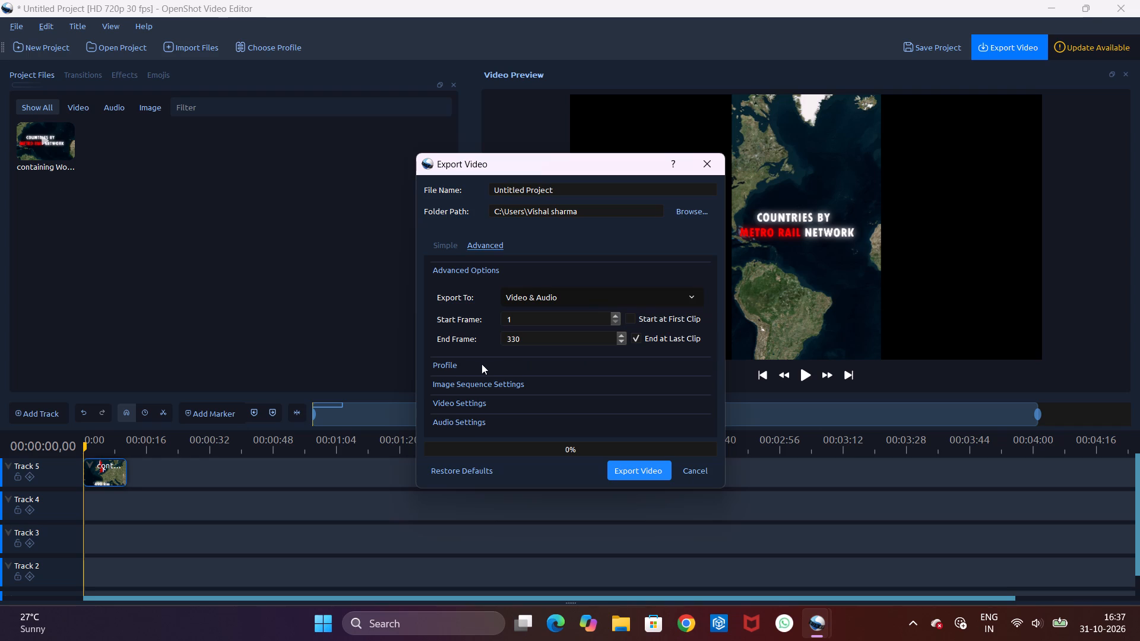
left_click(457, 364)
left_click_drag(546, 338, 468, 333)
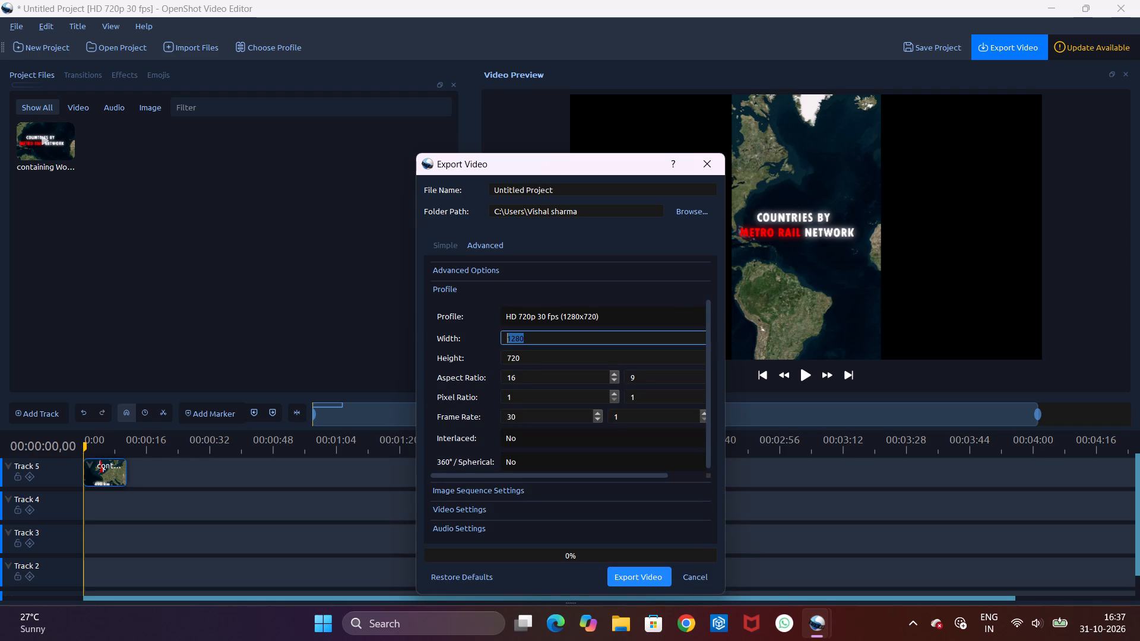
left_click_drag(468, 333, 417, 325)
type("1080")
left_click_drag(536, 353, 469, 363)
key("BackSpace")
key("BackSpace")
key("BackSpace")
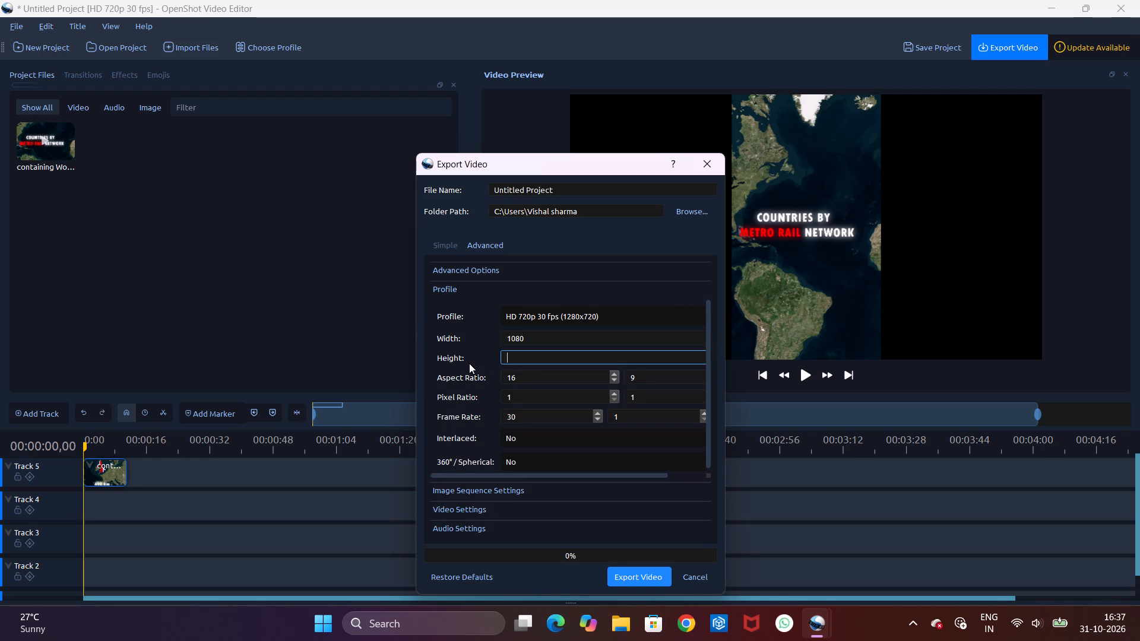
type("1920")
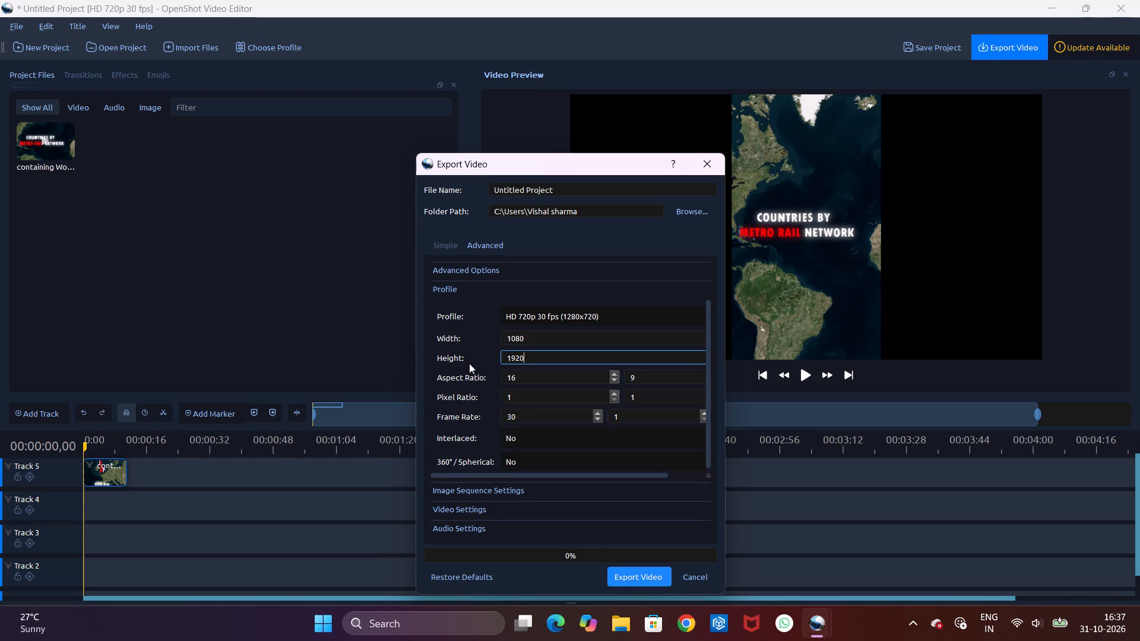
left_click(469, 363)
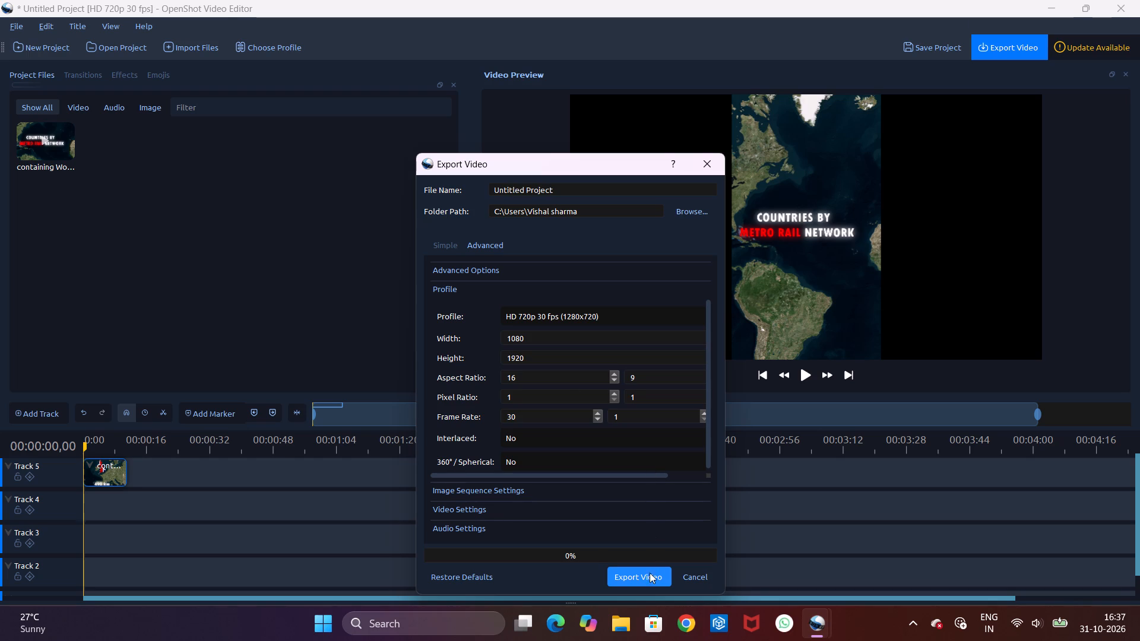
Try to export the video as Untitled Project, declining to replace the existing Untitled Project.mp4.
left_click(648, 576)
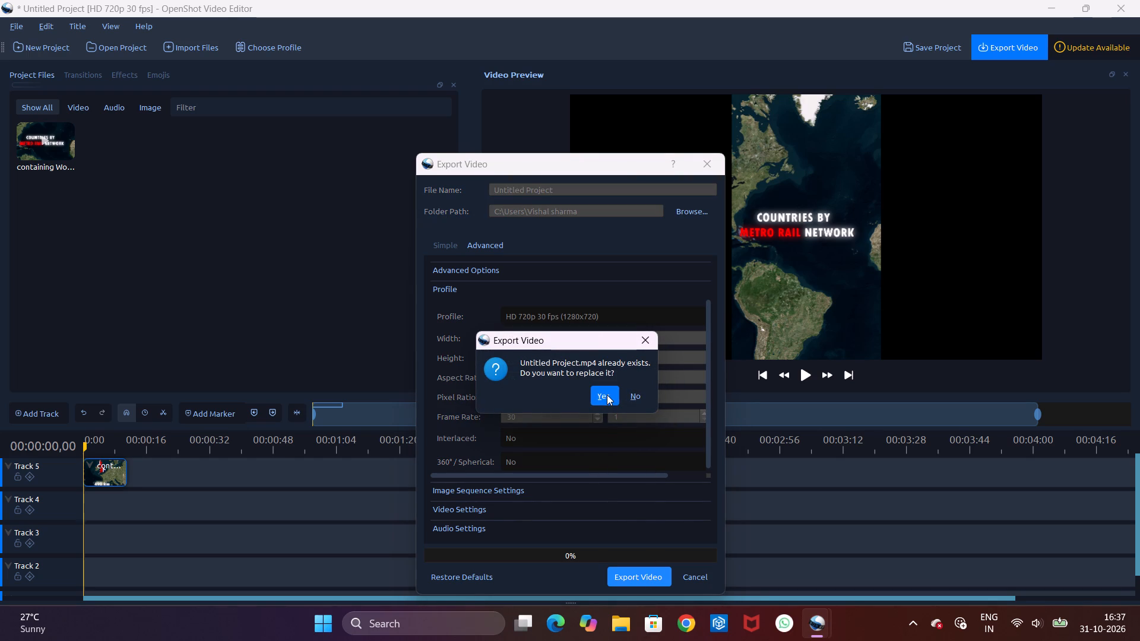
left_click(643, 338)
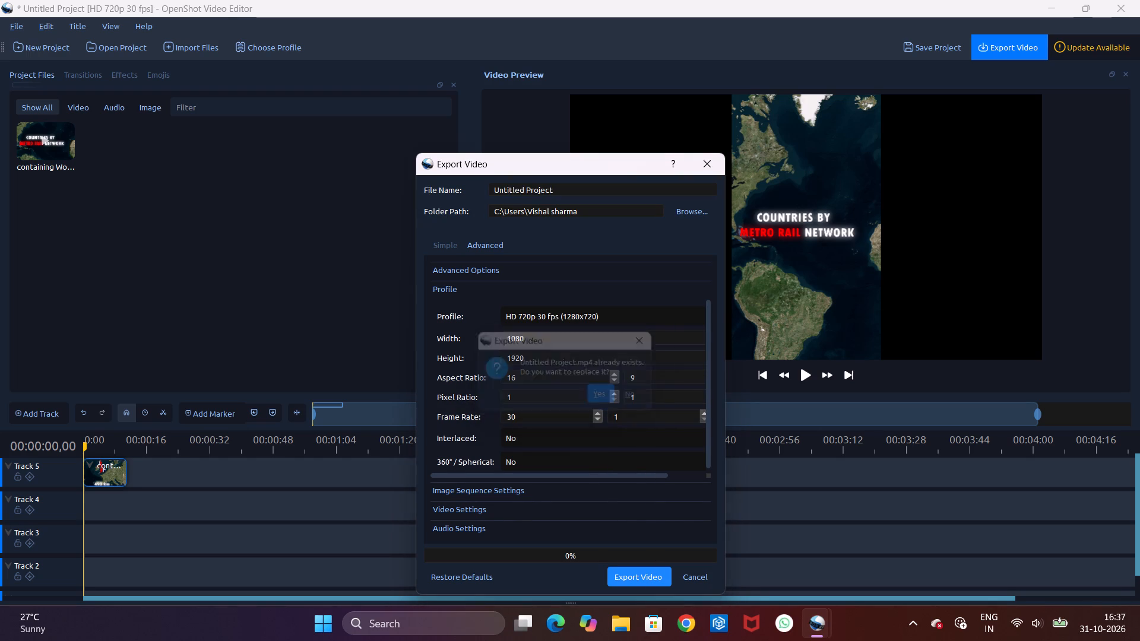
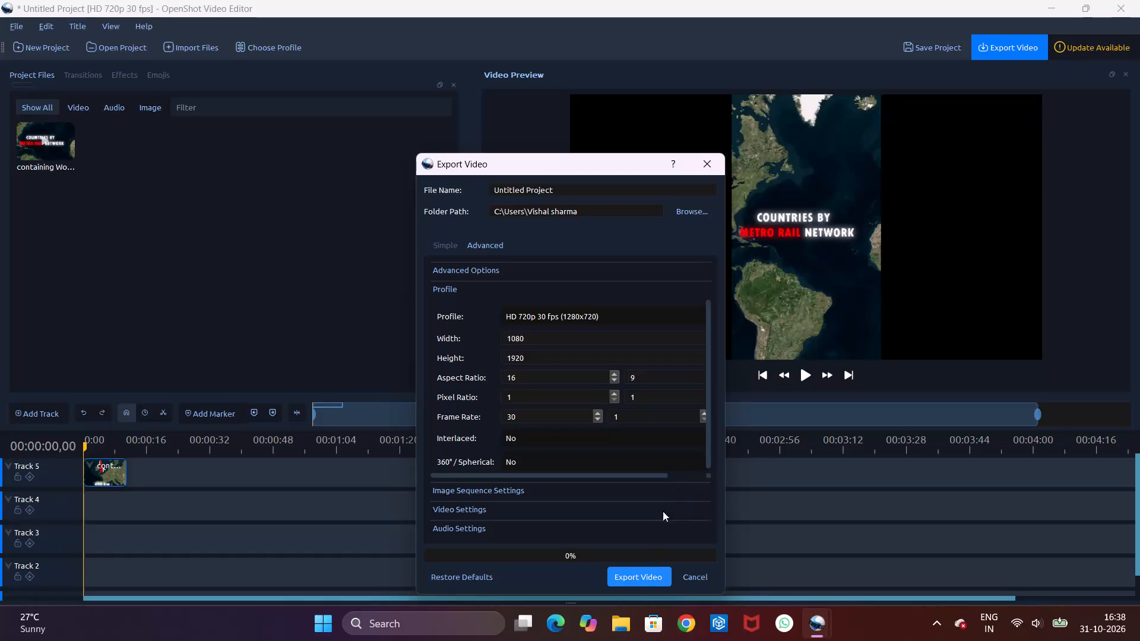
Export the video as Untitled Project.mp4 with the current profile settings, replacing the existing file, and close the finished export.
left_click(643, 577)
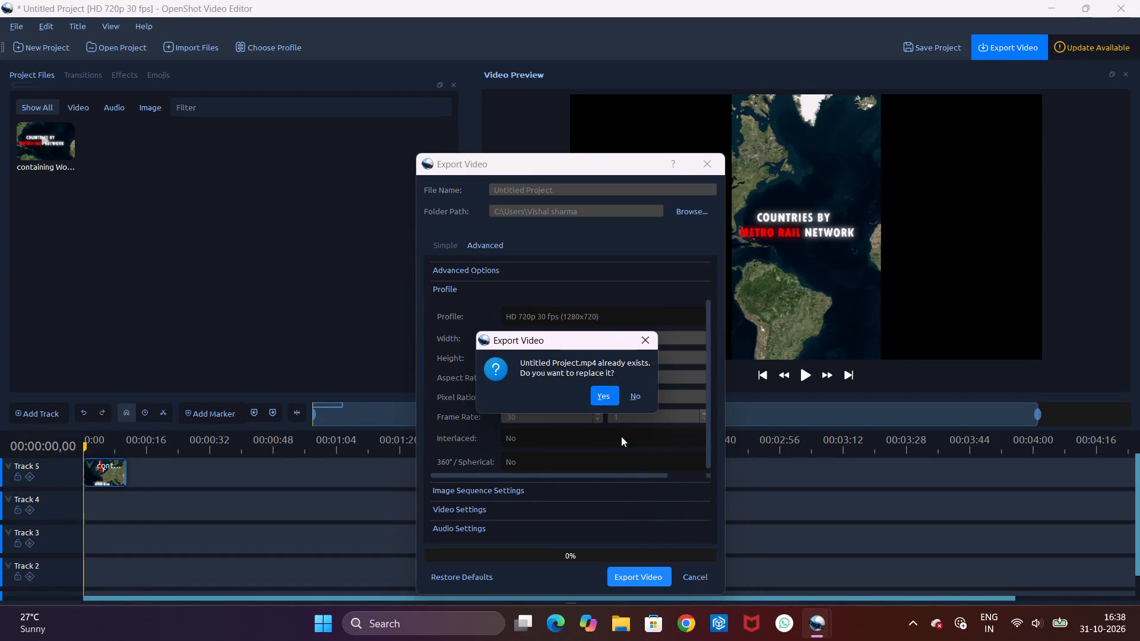
left_click(600, 395)
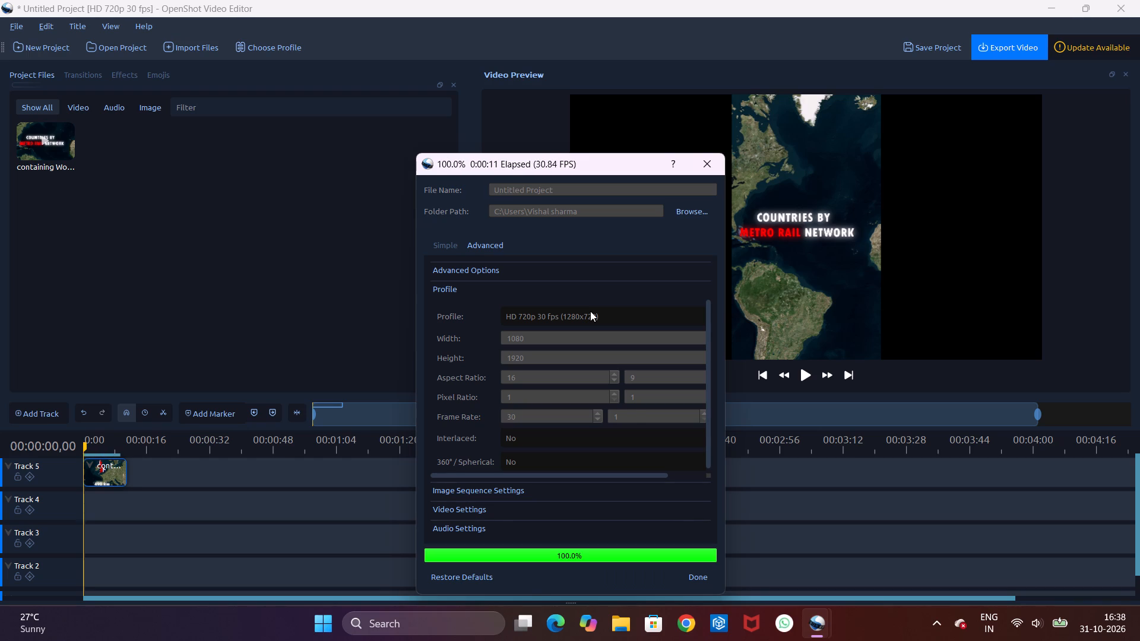
left_click(699, 570)
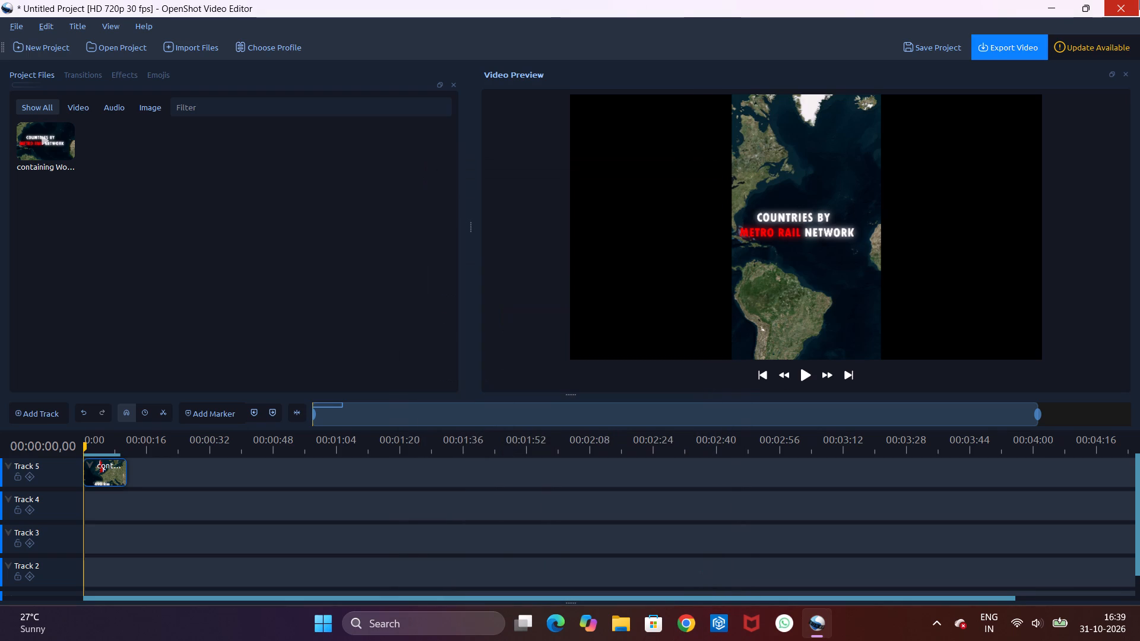
Close the video editor without saving the changes to the untitled project.
left_click(1139, 0)
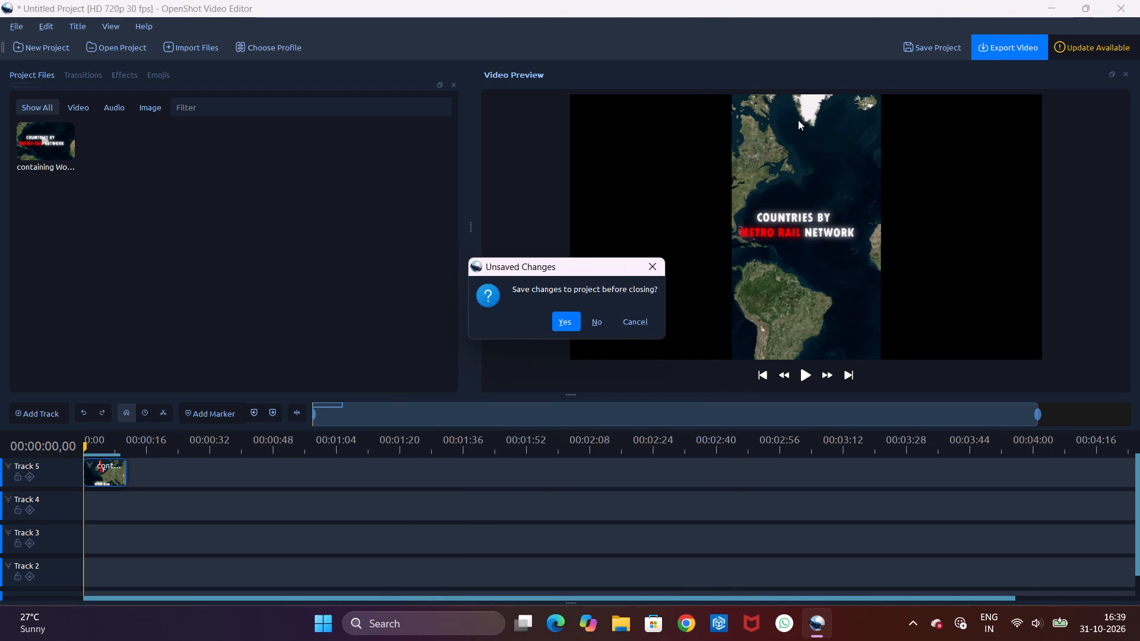
left_click(597, 326)
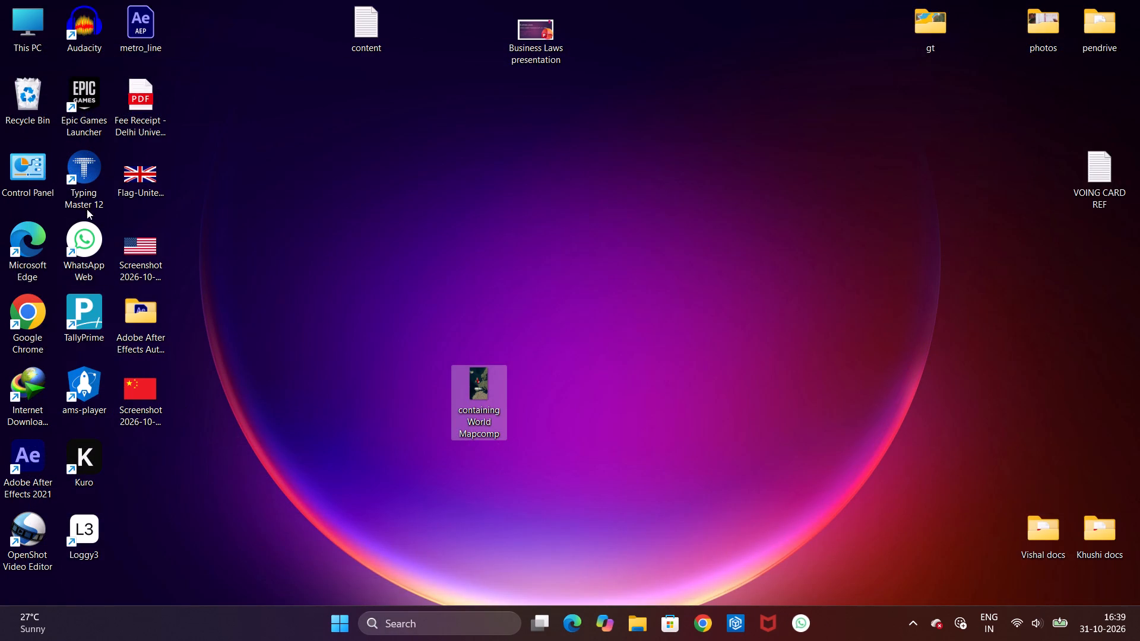
Move the Untitled Project MP4 file from the user's home folder under C: Users onto the desktop, and close the folder window.
double_click(21, 26)
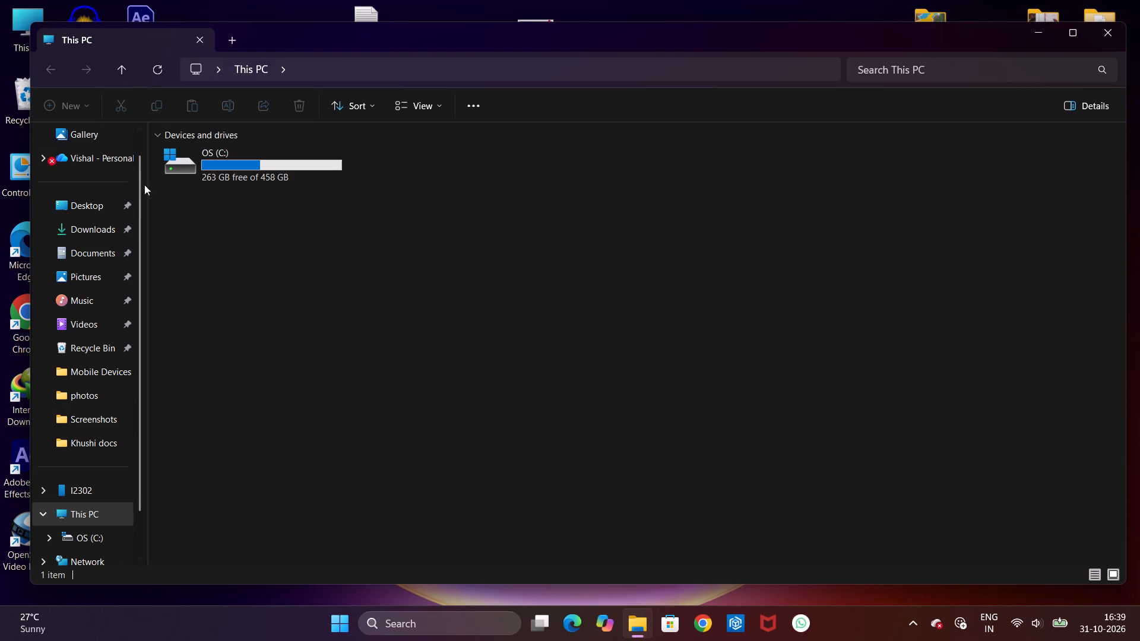
double_click(239, 169)
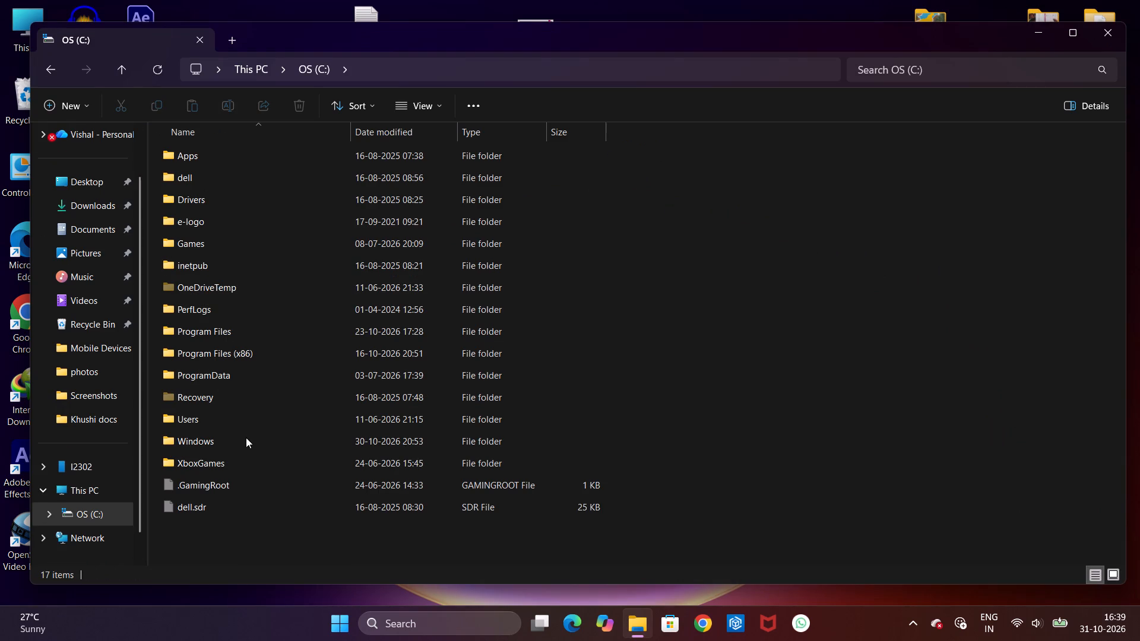
double_click(236, 418)
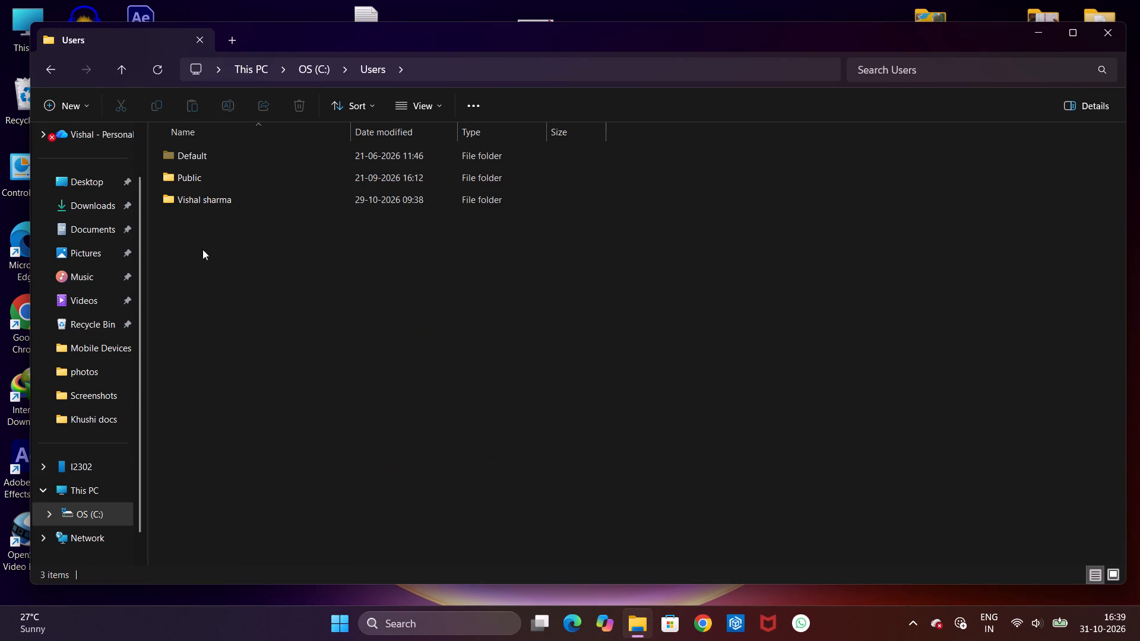
double_click(201, 200)
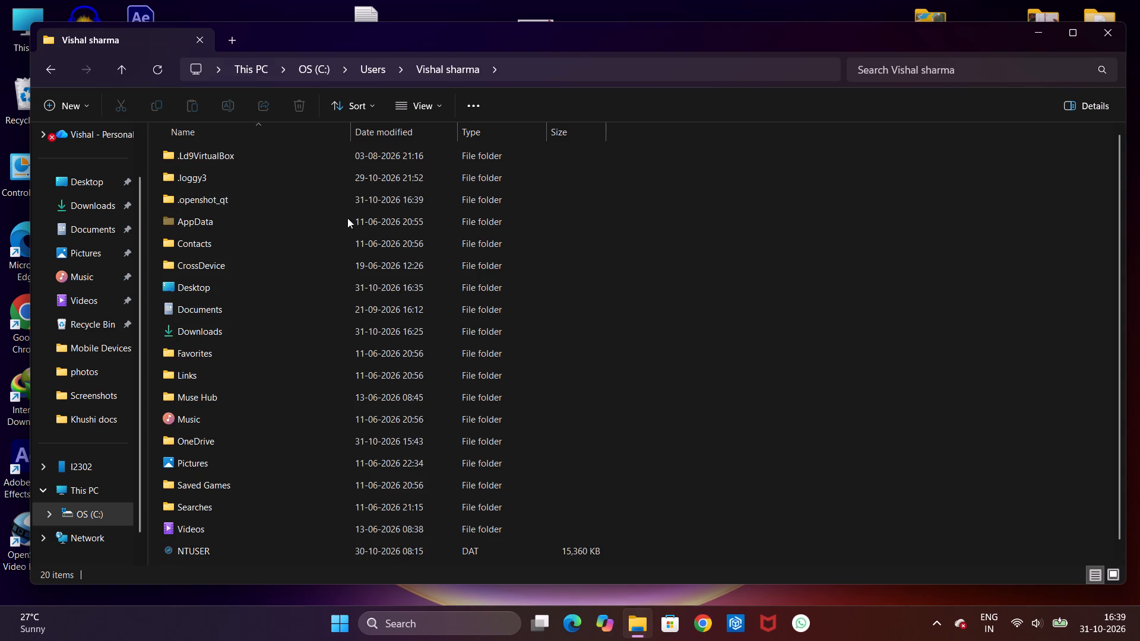
left_click_drag(1122, 418, 1128, 471)
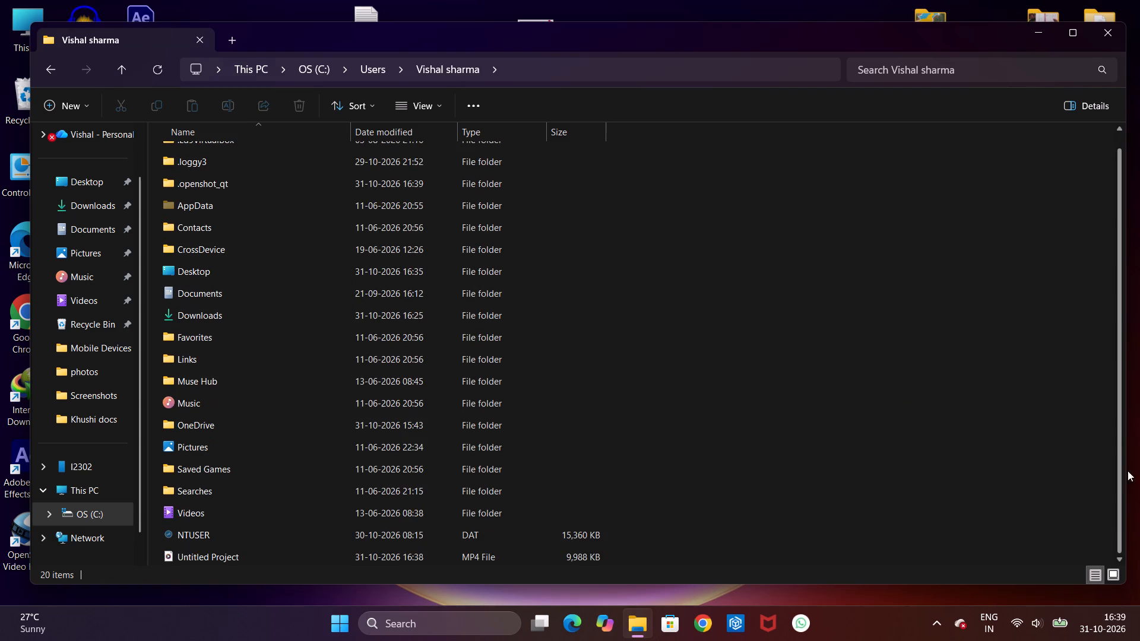
left_click_drag(1128, 471, 1138, 523)
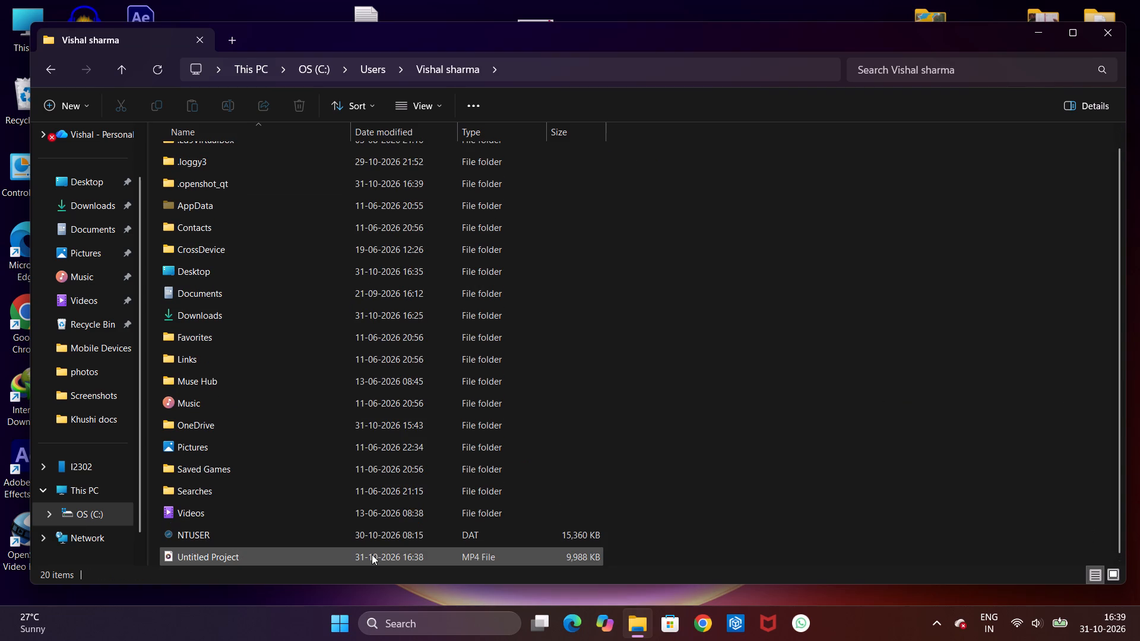
left_click_drag(372, 554, 392, 591)
left_click(1103, 30)
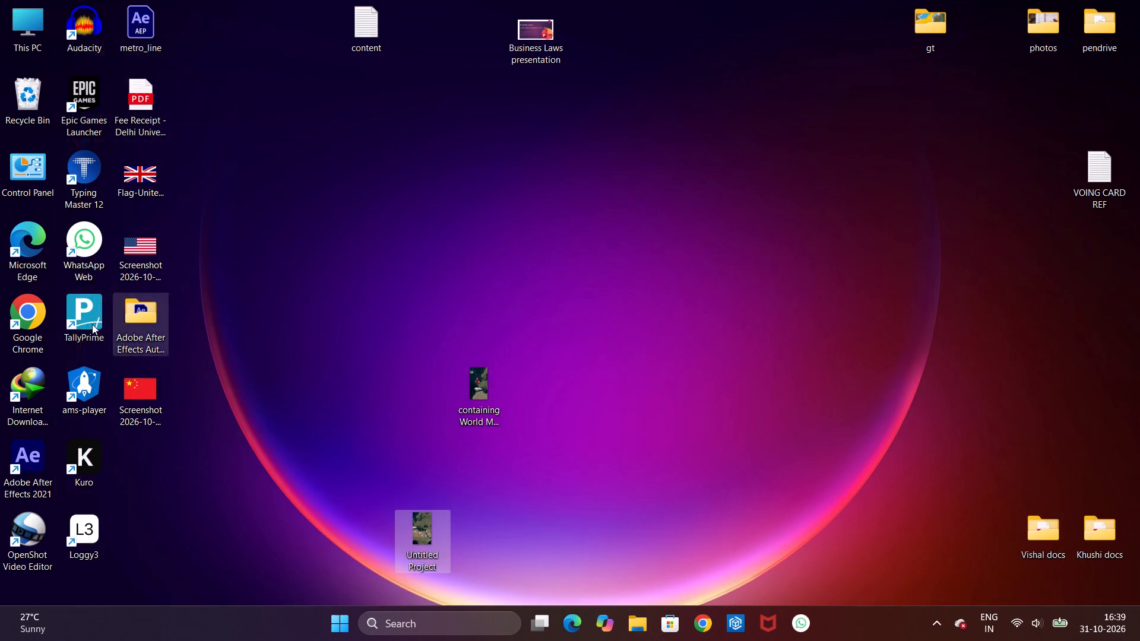
Reposition the Untitled Project video on the desktop, between the Flag and Screenshot files and the containing World Map video, and deselect it.
left_click_drag(425, 534, 340, 253)
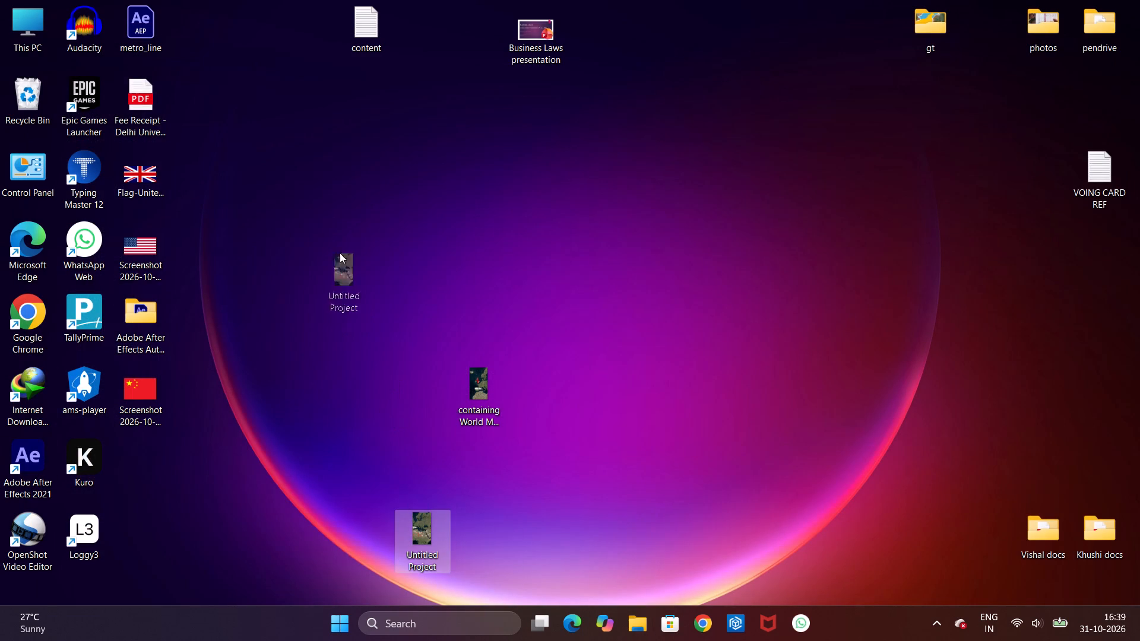
left_click_drag(340, 253, 335, 227)
left_click(374, 272)
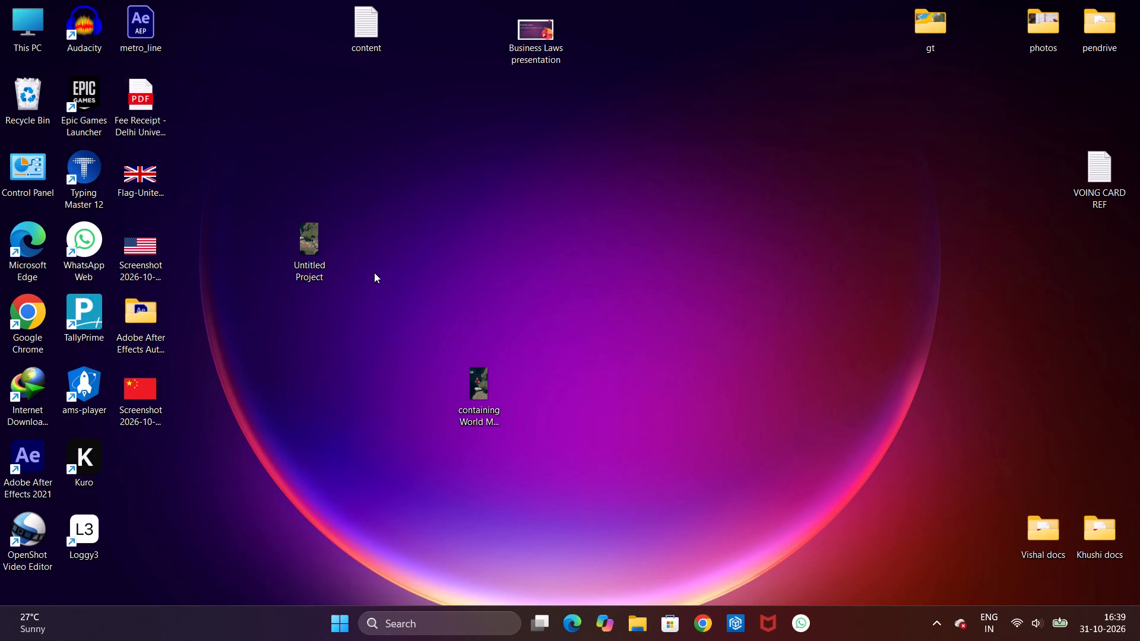